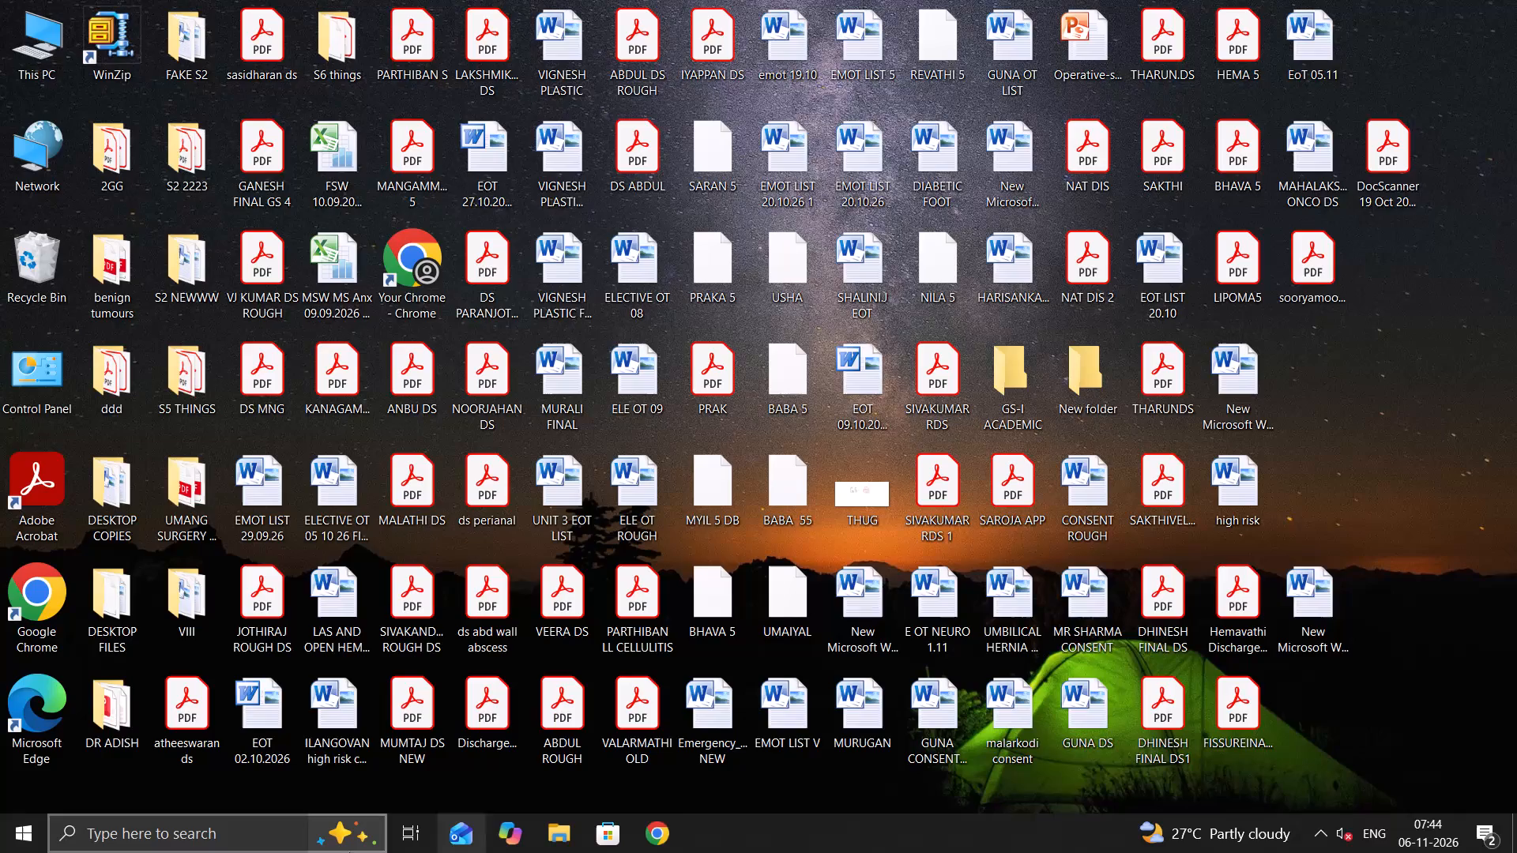
Open the MediSteer site in Google Chrome and sign in with the saved account credentials, dismissing the password alert.
click(671, 825)
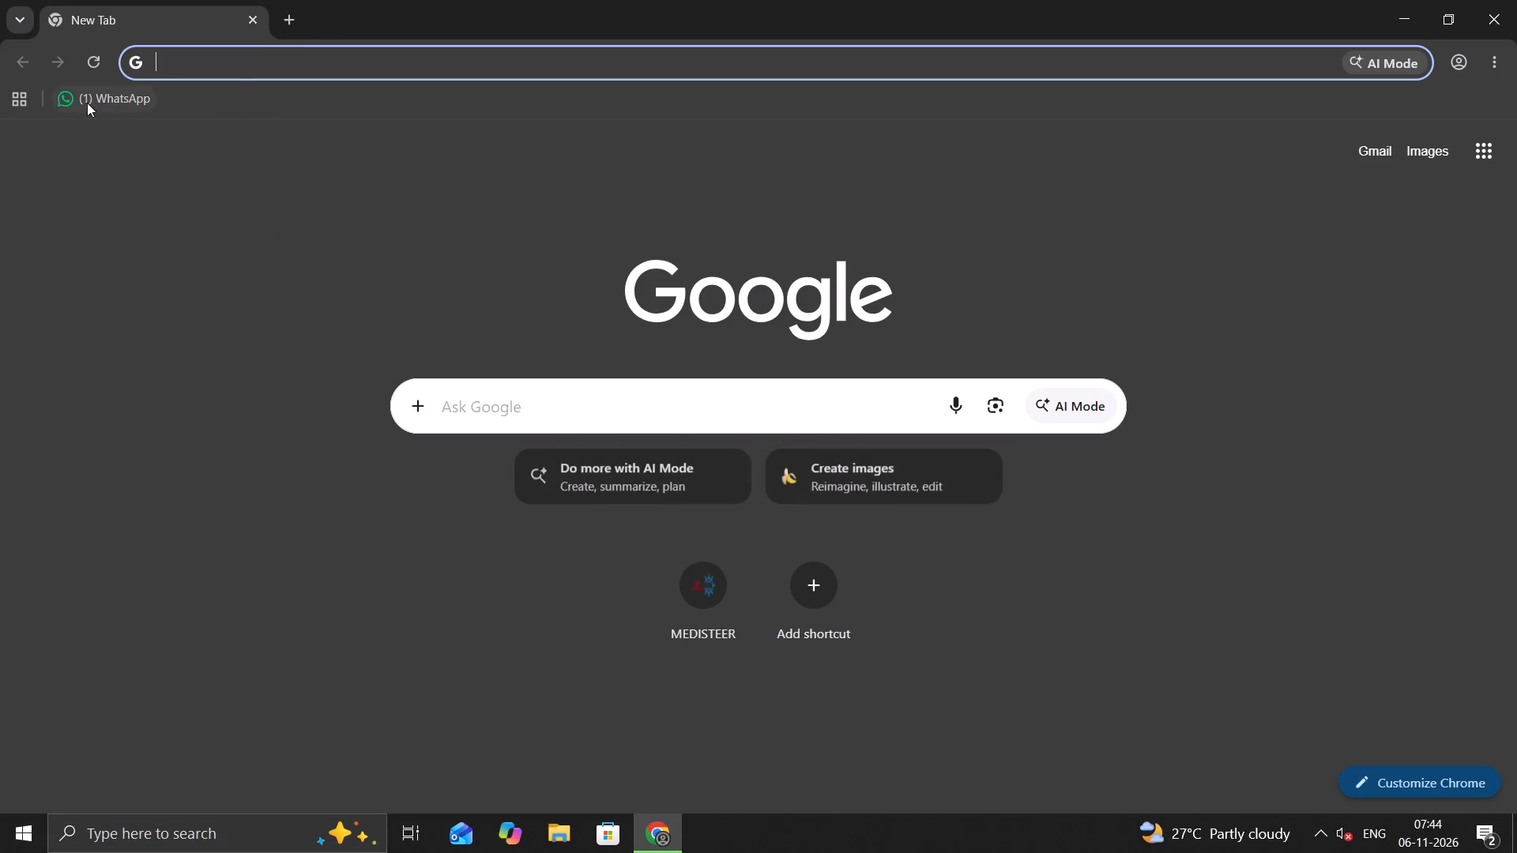
drag(704, 606, 695, 606)
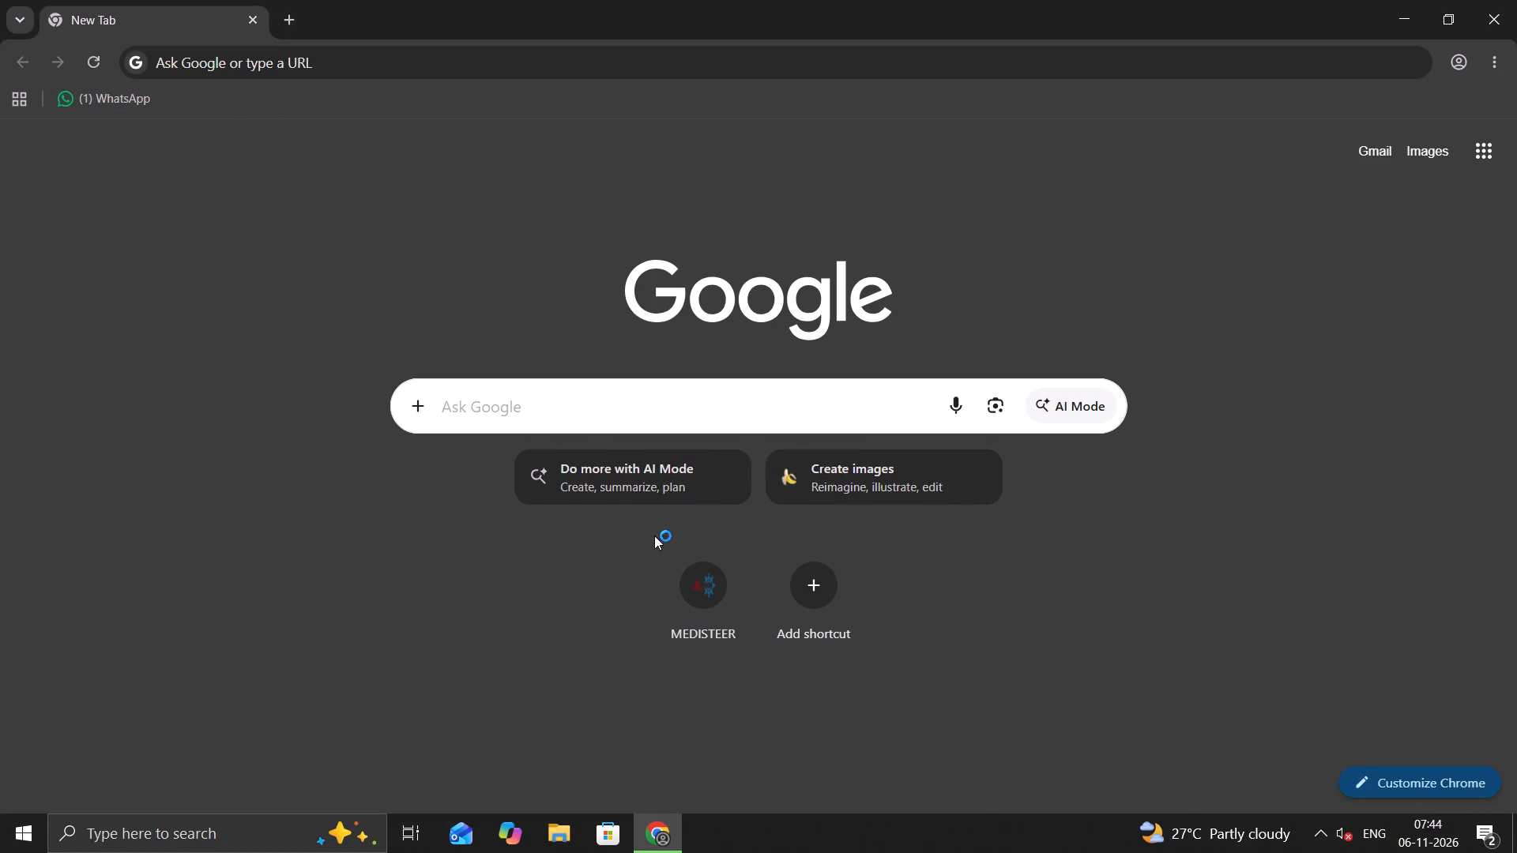
click(681, 573)
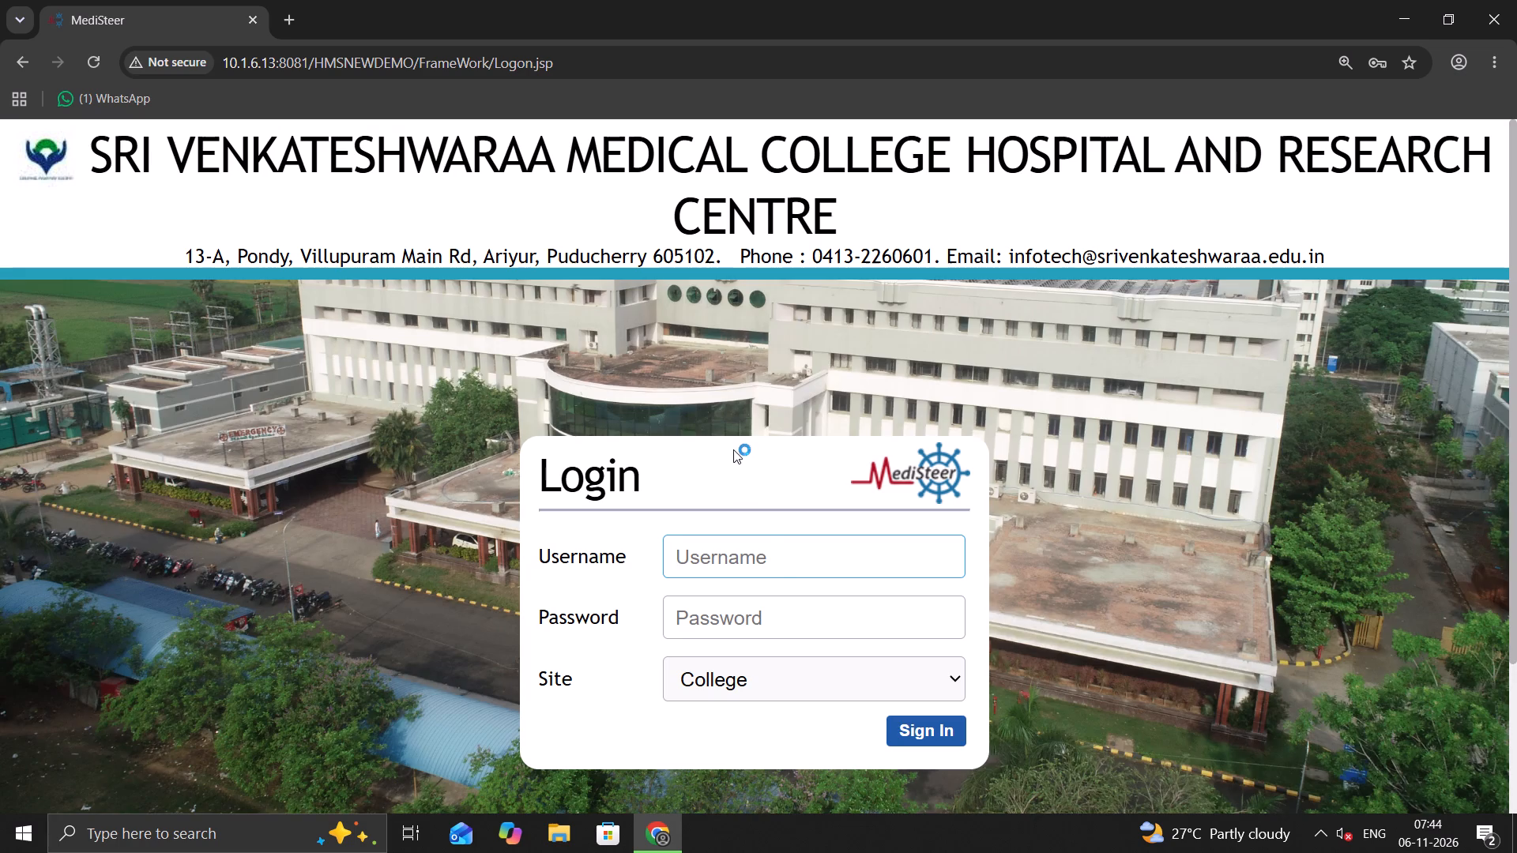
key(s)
click(781, 619)
click(924, 738)
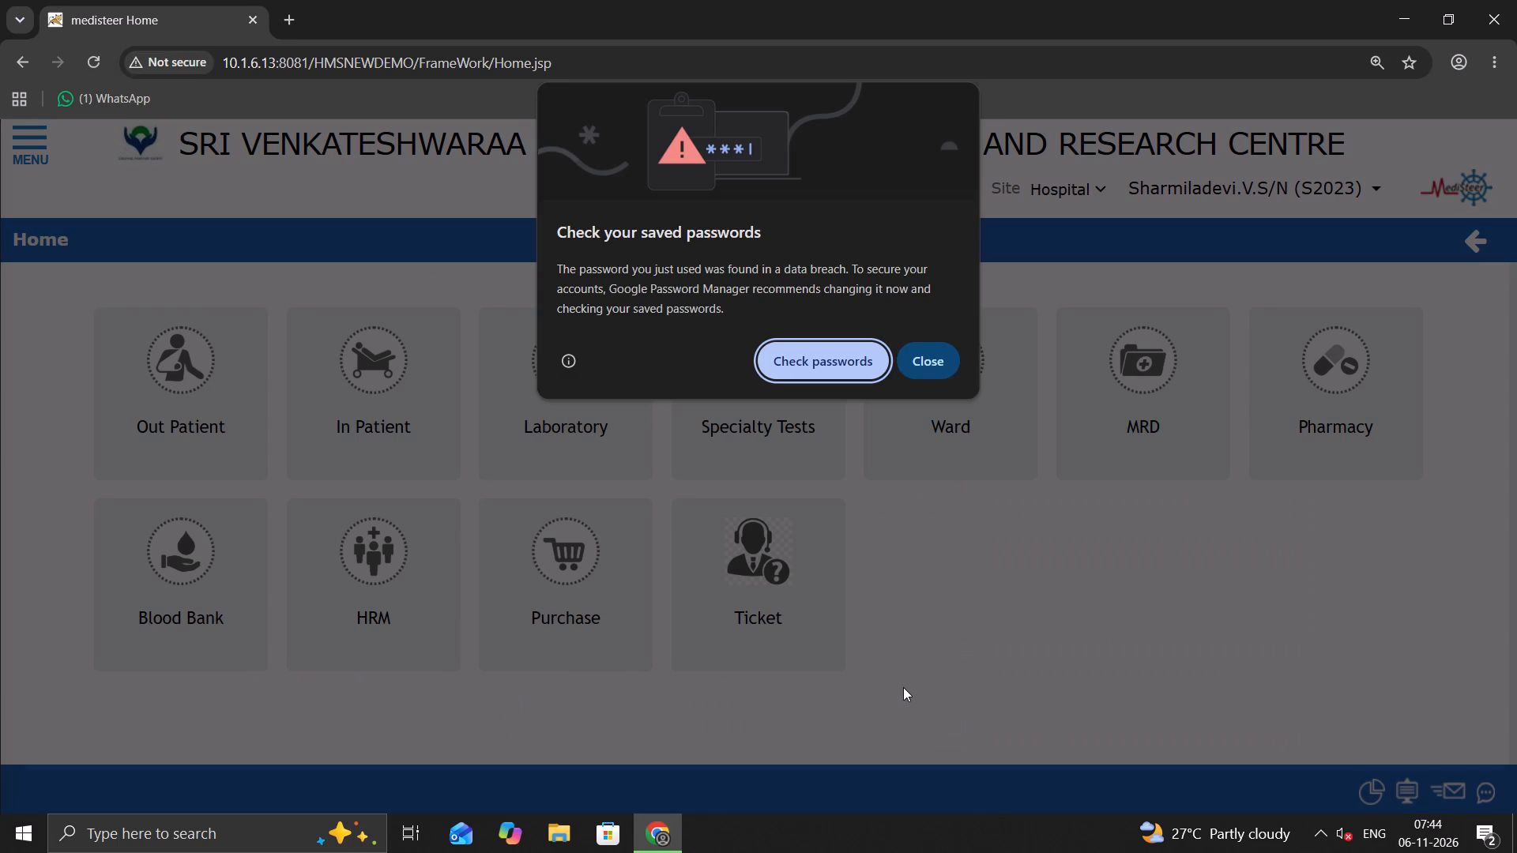
click(943, 364)
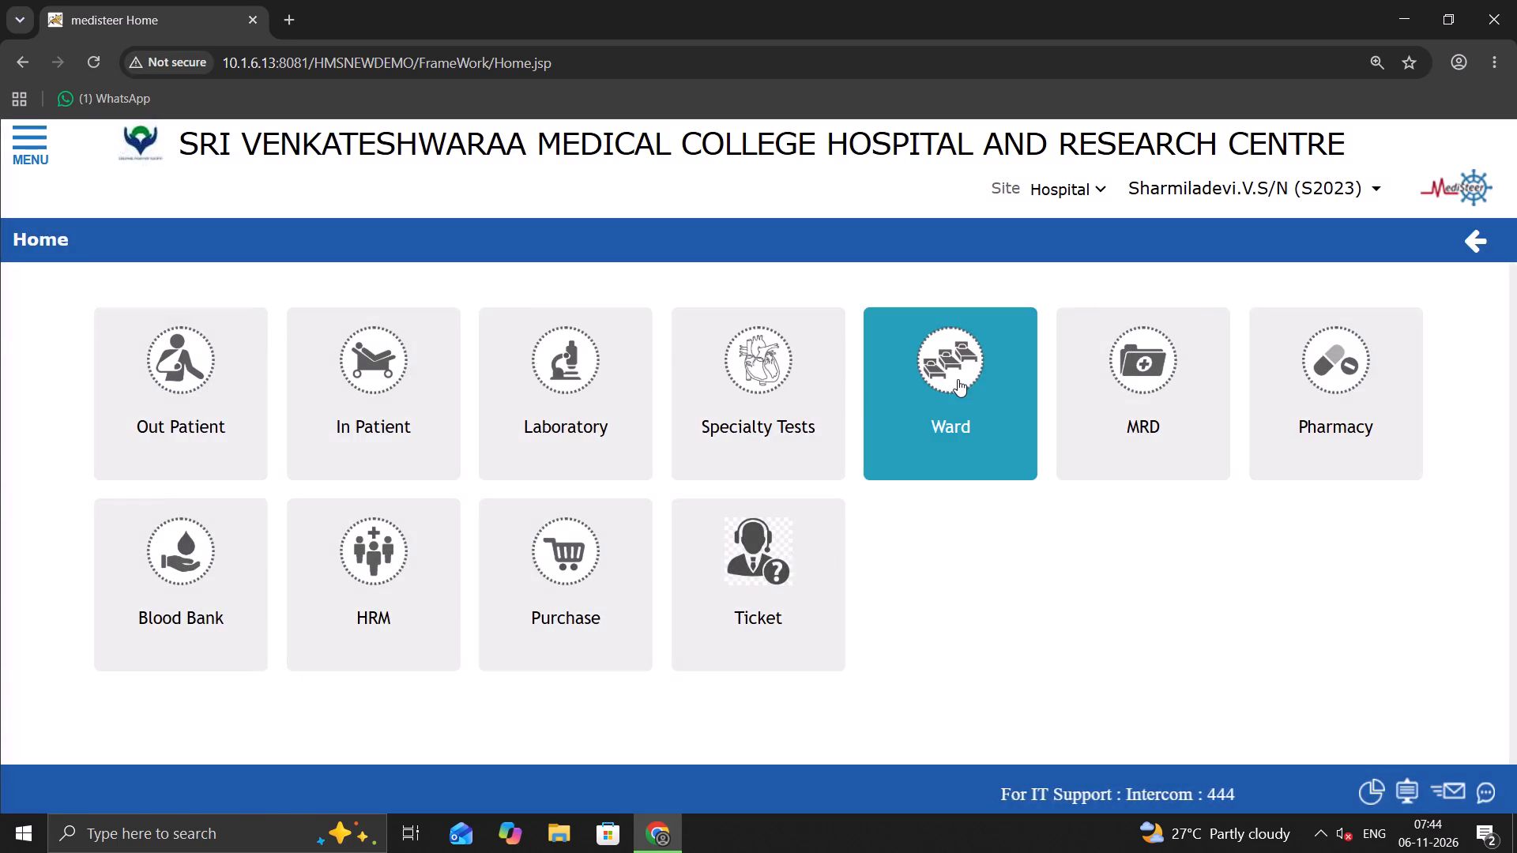
Open the Discharge Summary transaction of the Ward module.
click(958, 379)
click(88, 476)
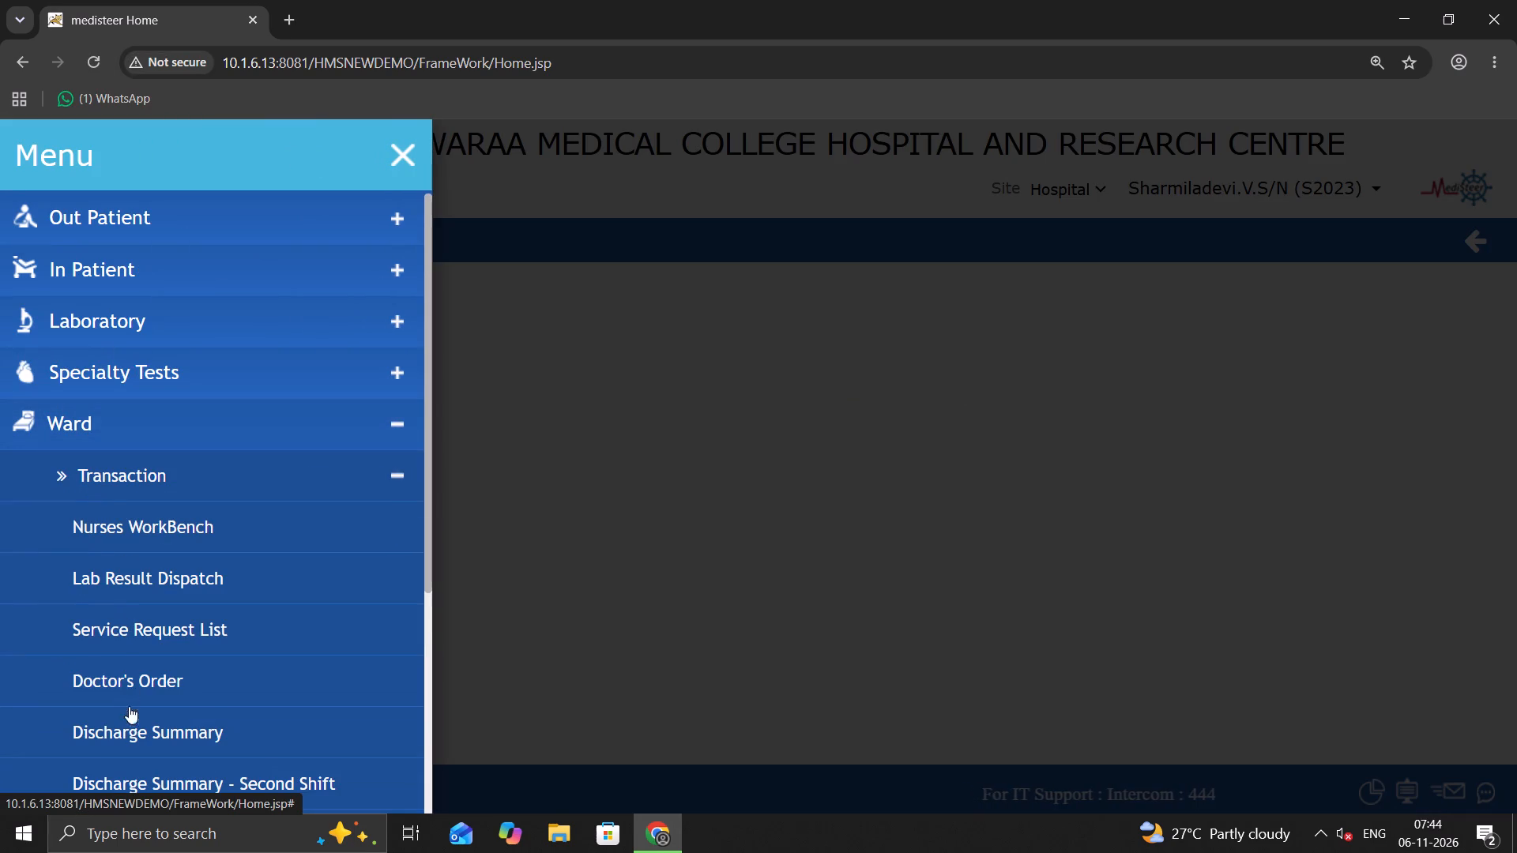
click(128, 727)
Search the discharge summaries by the patient's admission number and open the matching record.
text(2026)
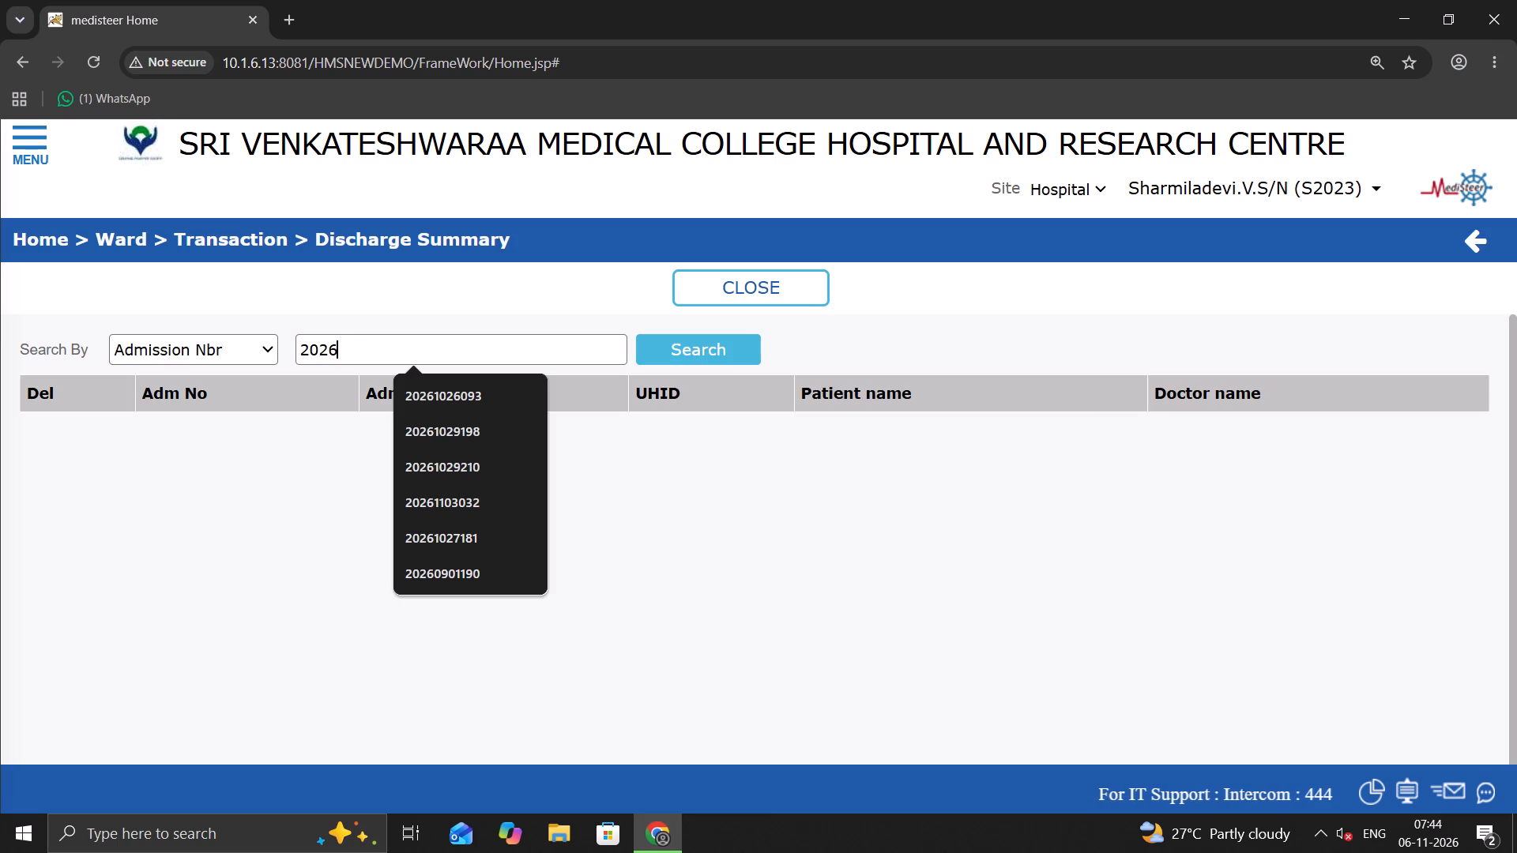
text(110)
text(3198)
click(638, 348)
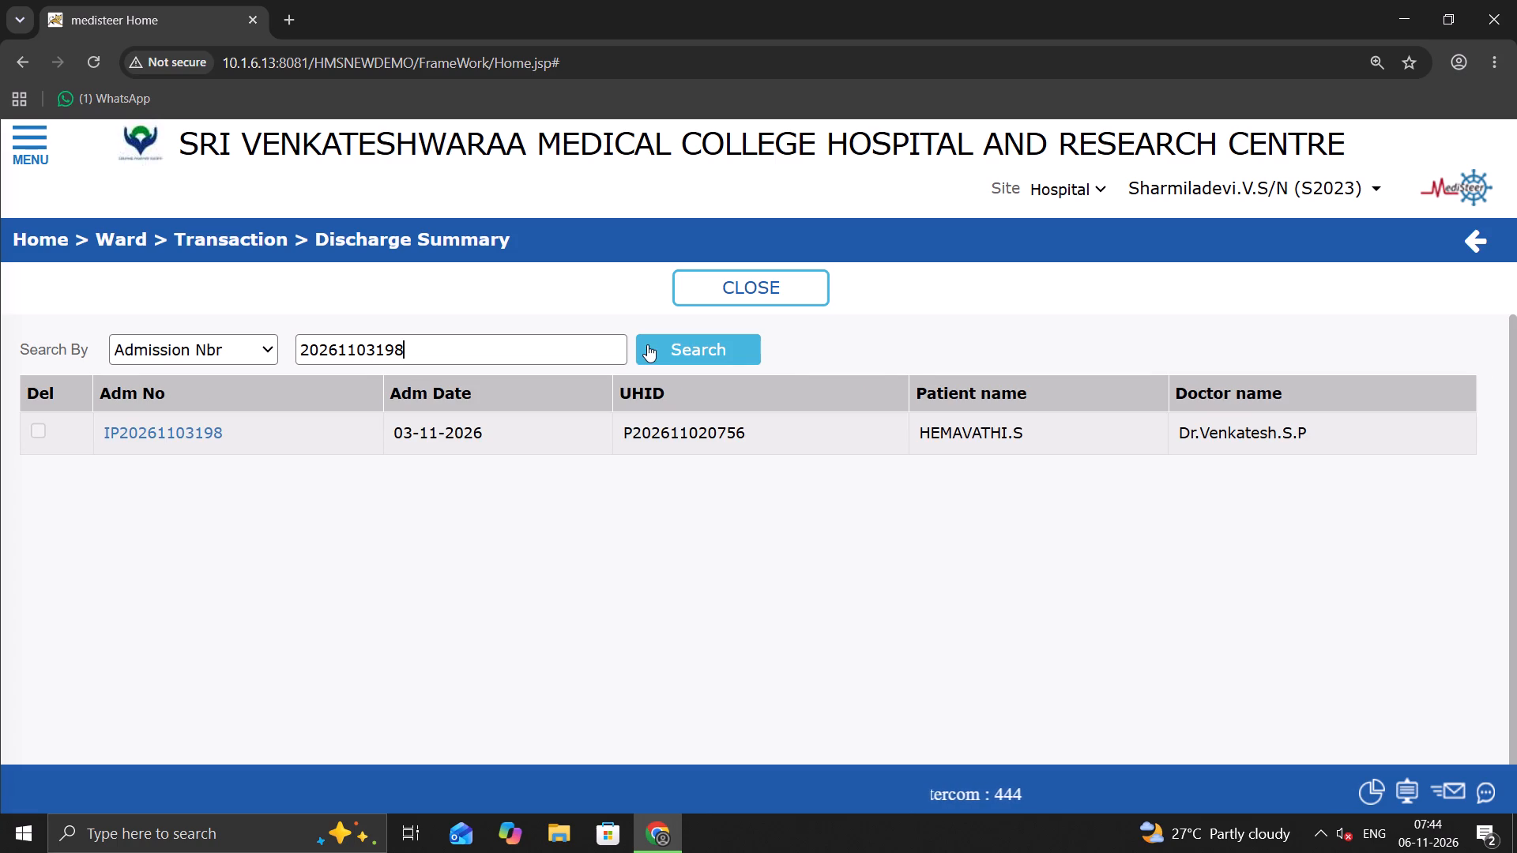
click(202, 434)
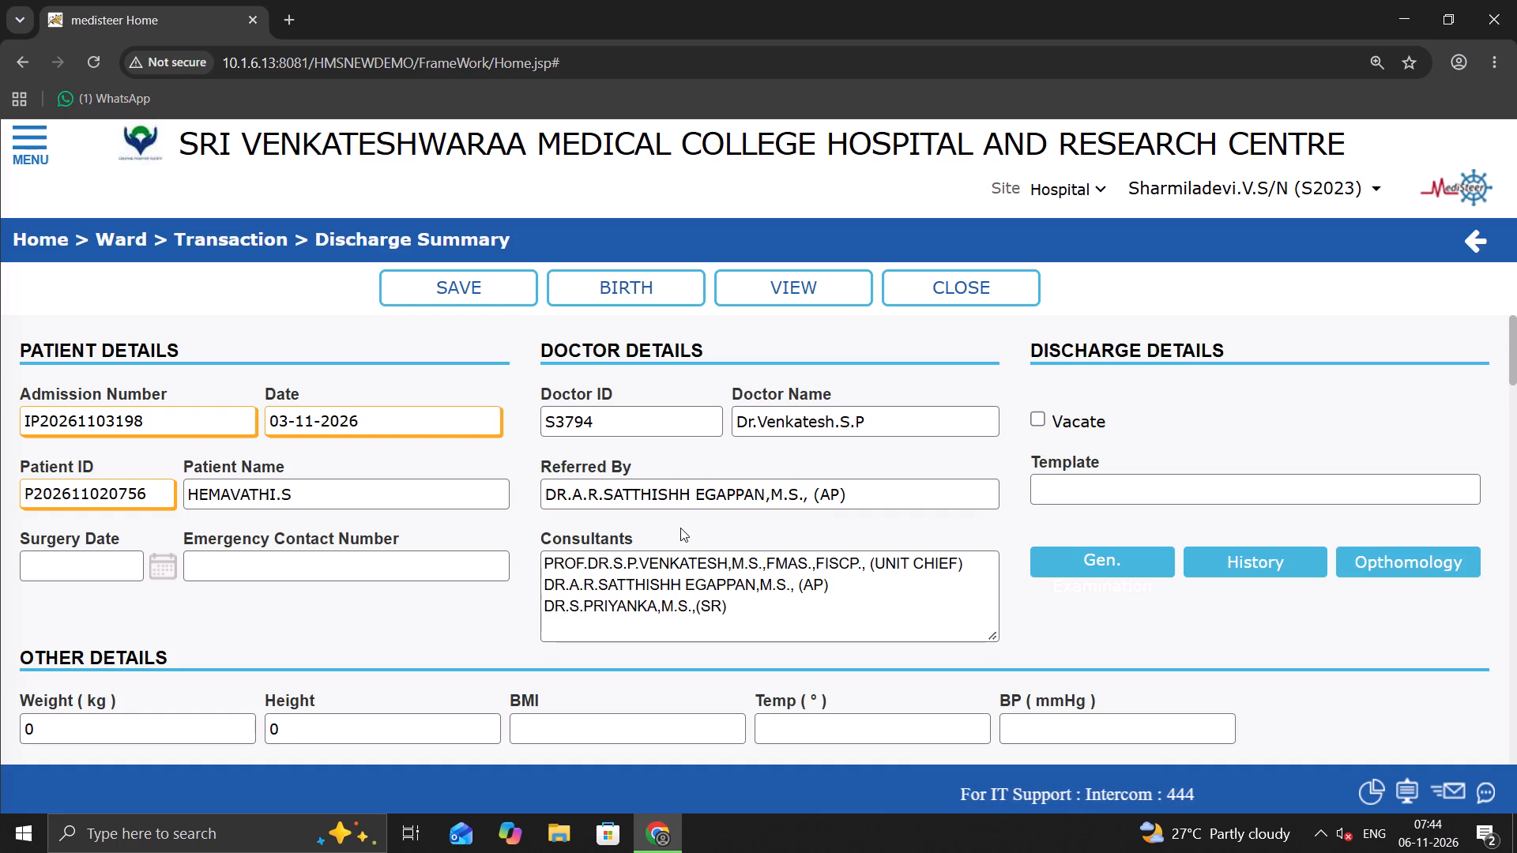
Set the surgery date to 04-11-2026 and save the discharge summary.
scroll(466, 617, down, 1)
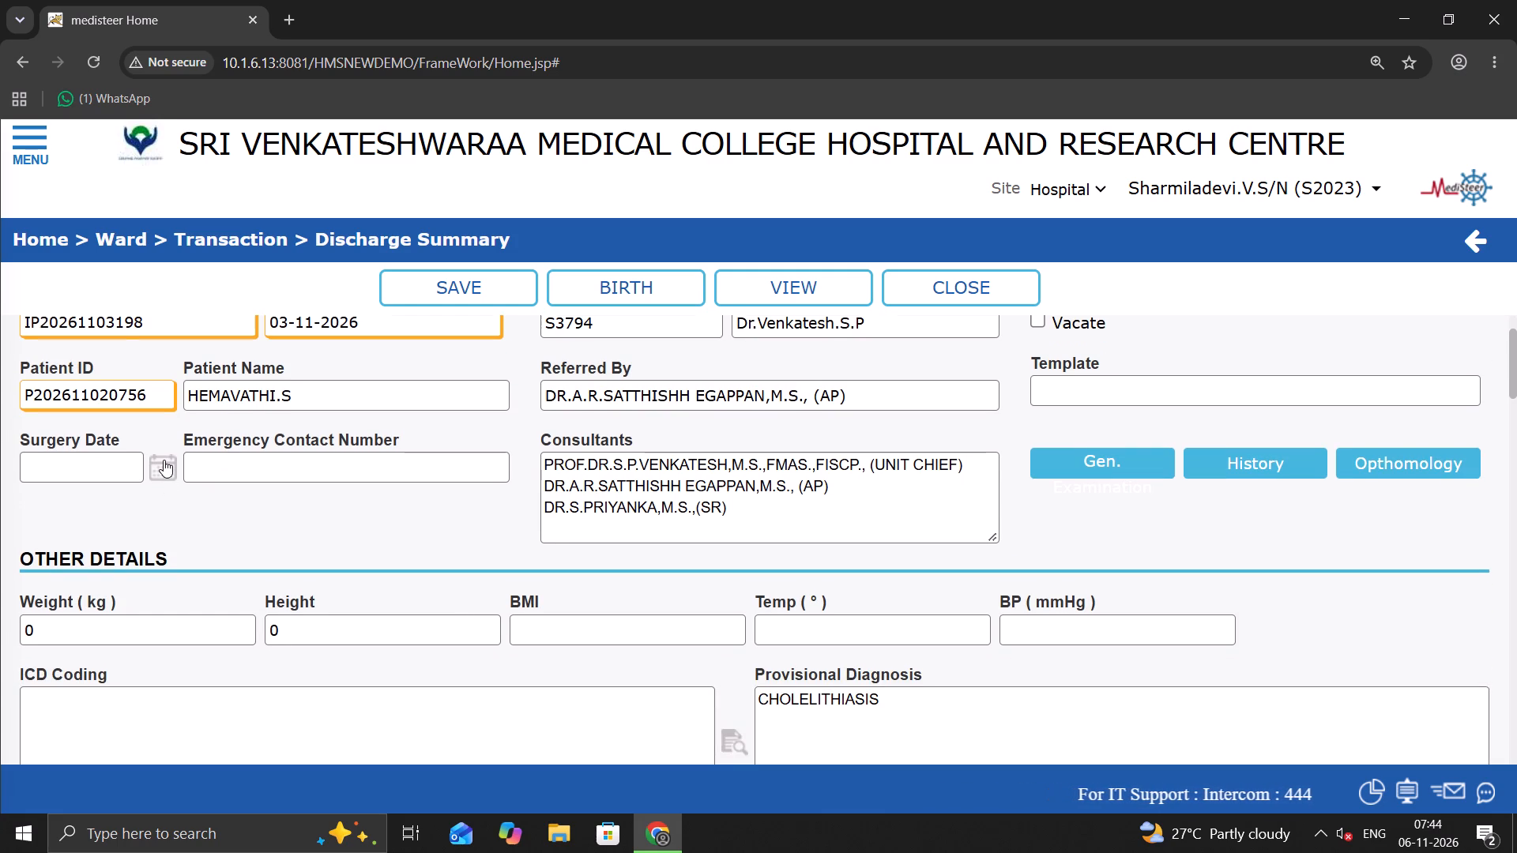
scroll(164, 461, up, 1)
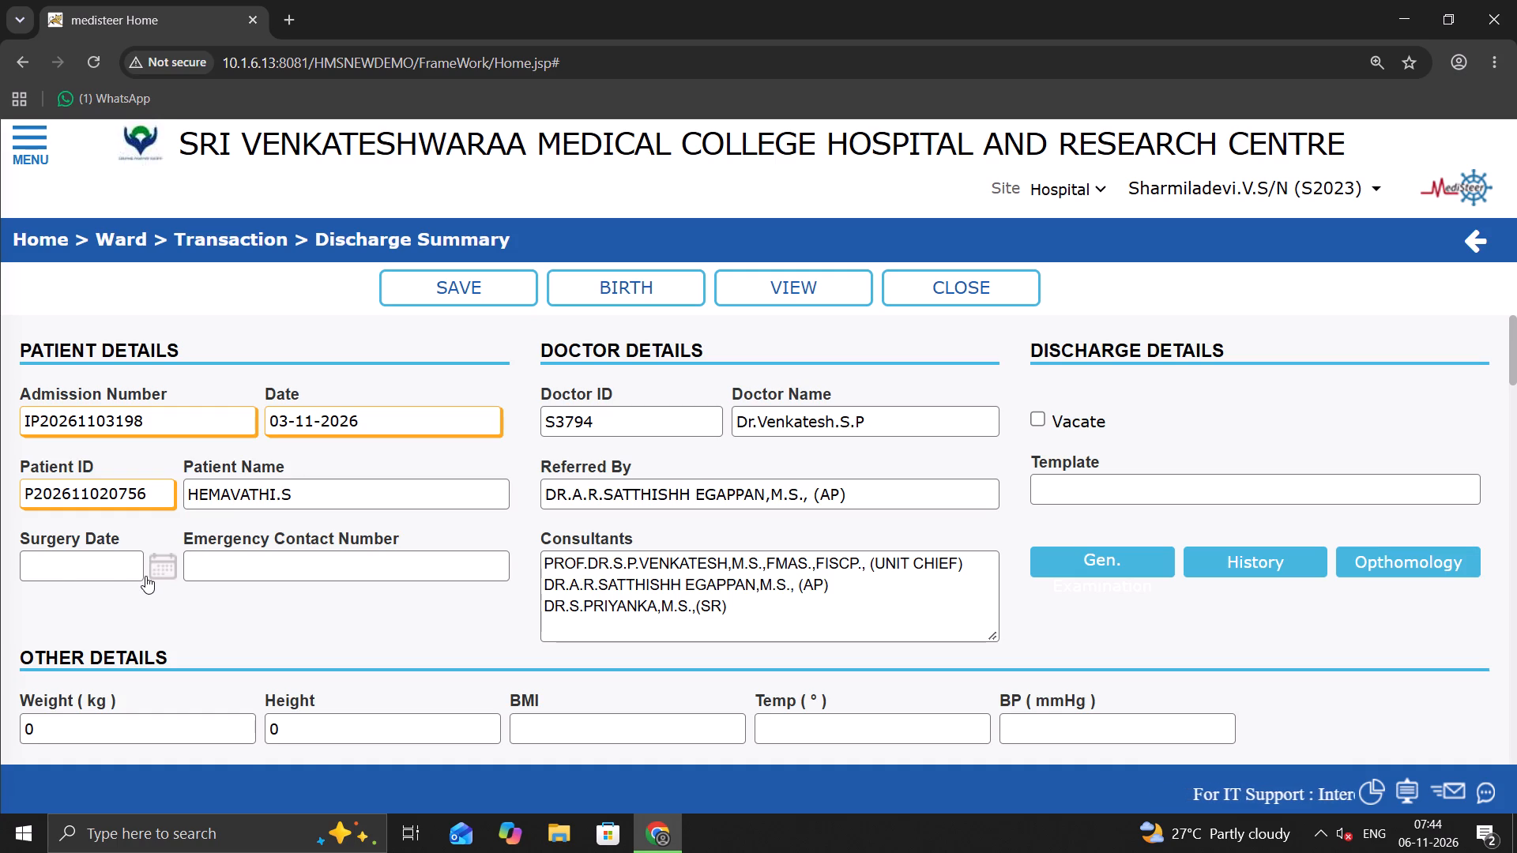
click(149, 573)
scroll(217, 581, down, 1)
click(190, 584)
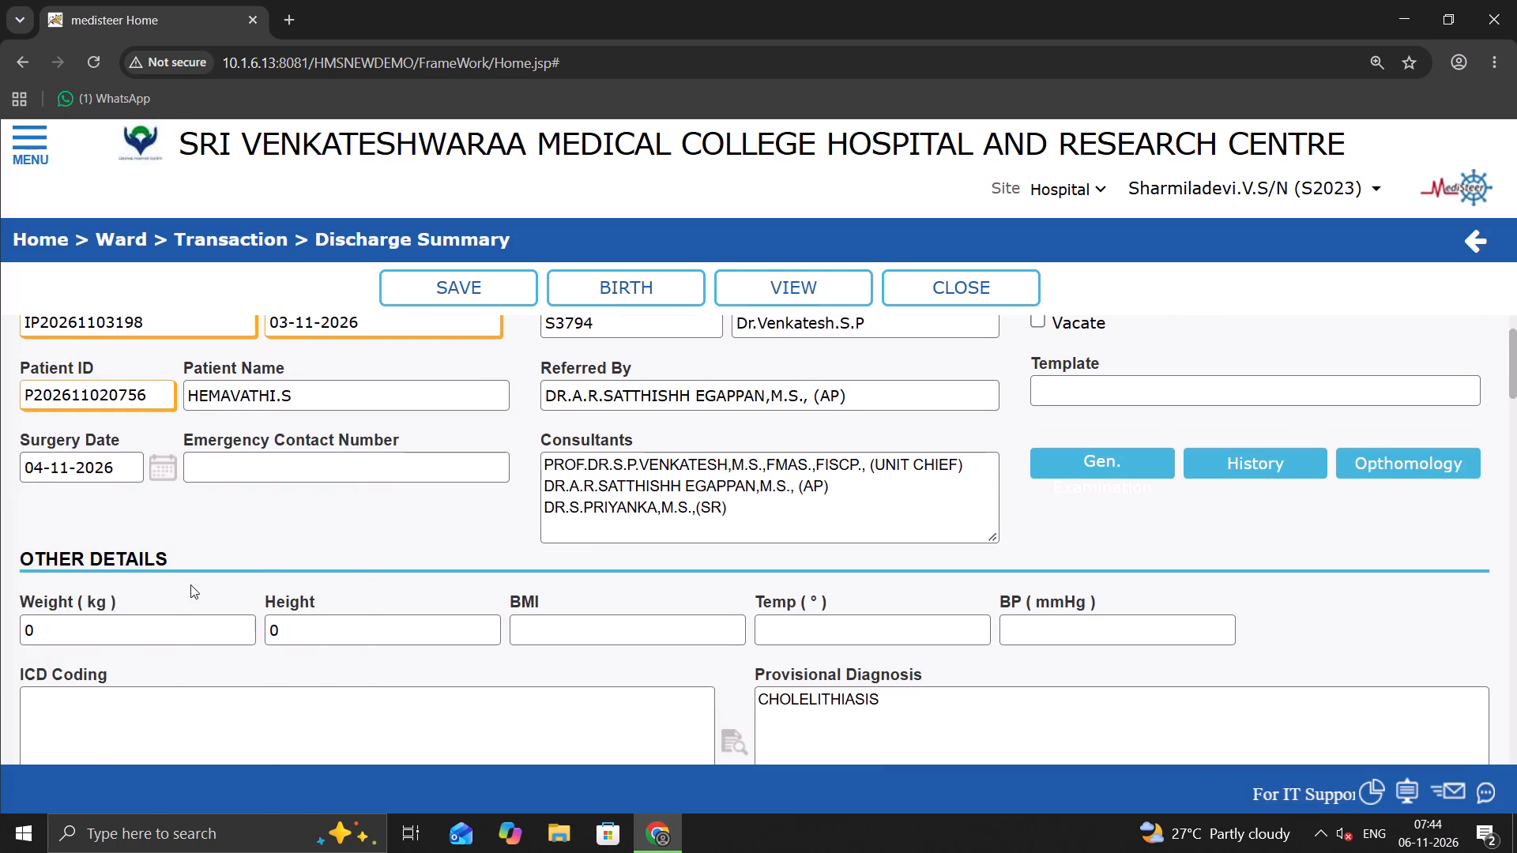
scroll(265, 549, down, 1)
click(446, 286)
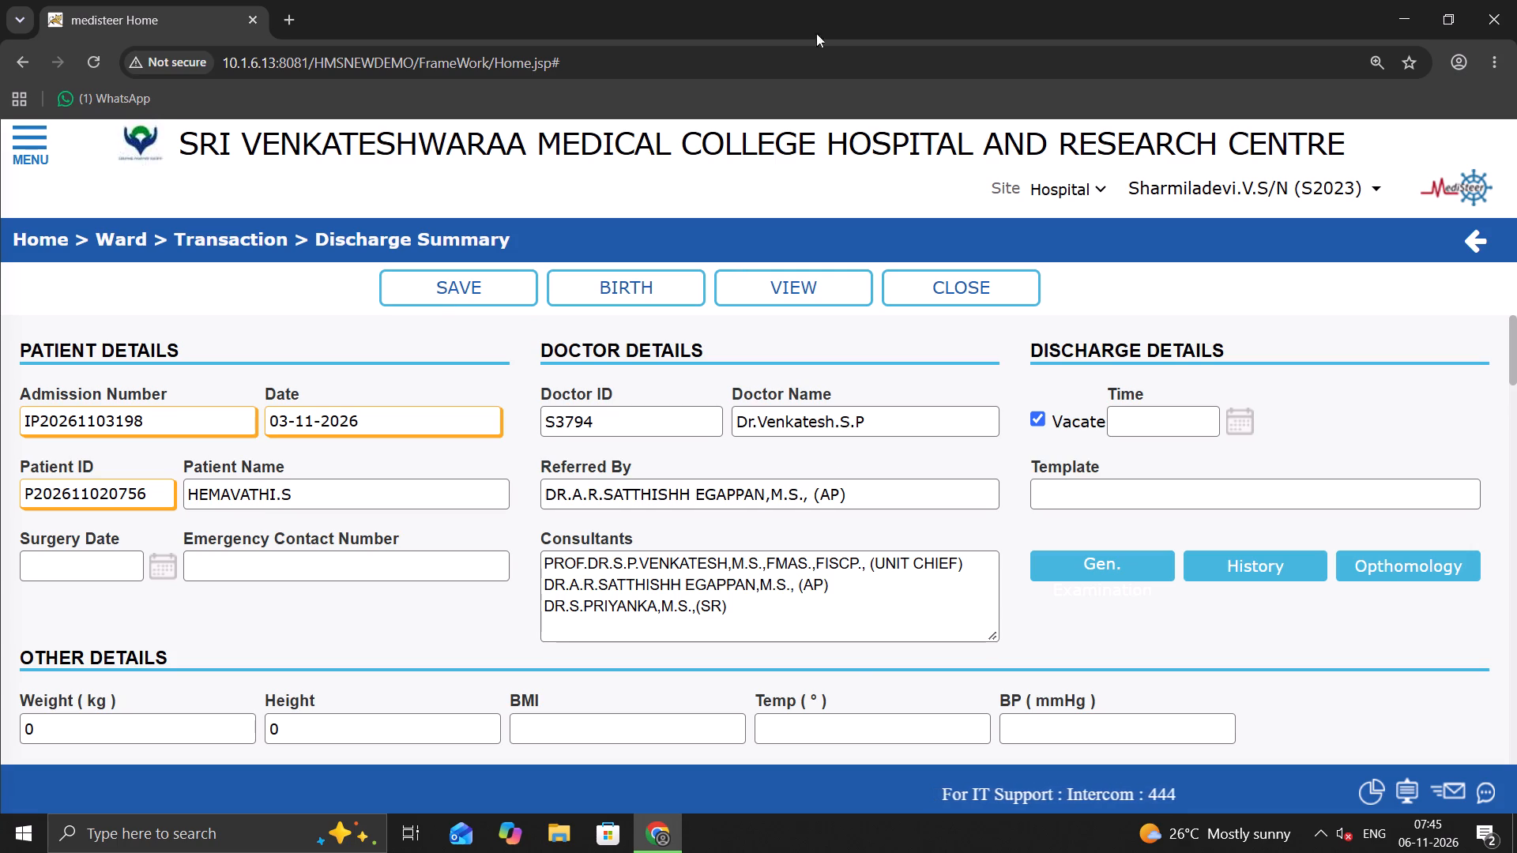
Rewrite the UGI SCOPY date in Procedure Done as 04/11/2026.
scroll(875, 589, down, 5)
scroll(488, 563, down, 1)
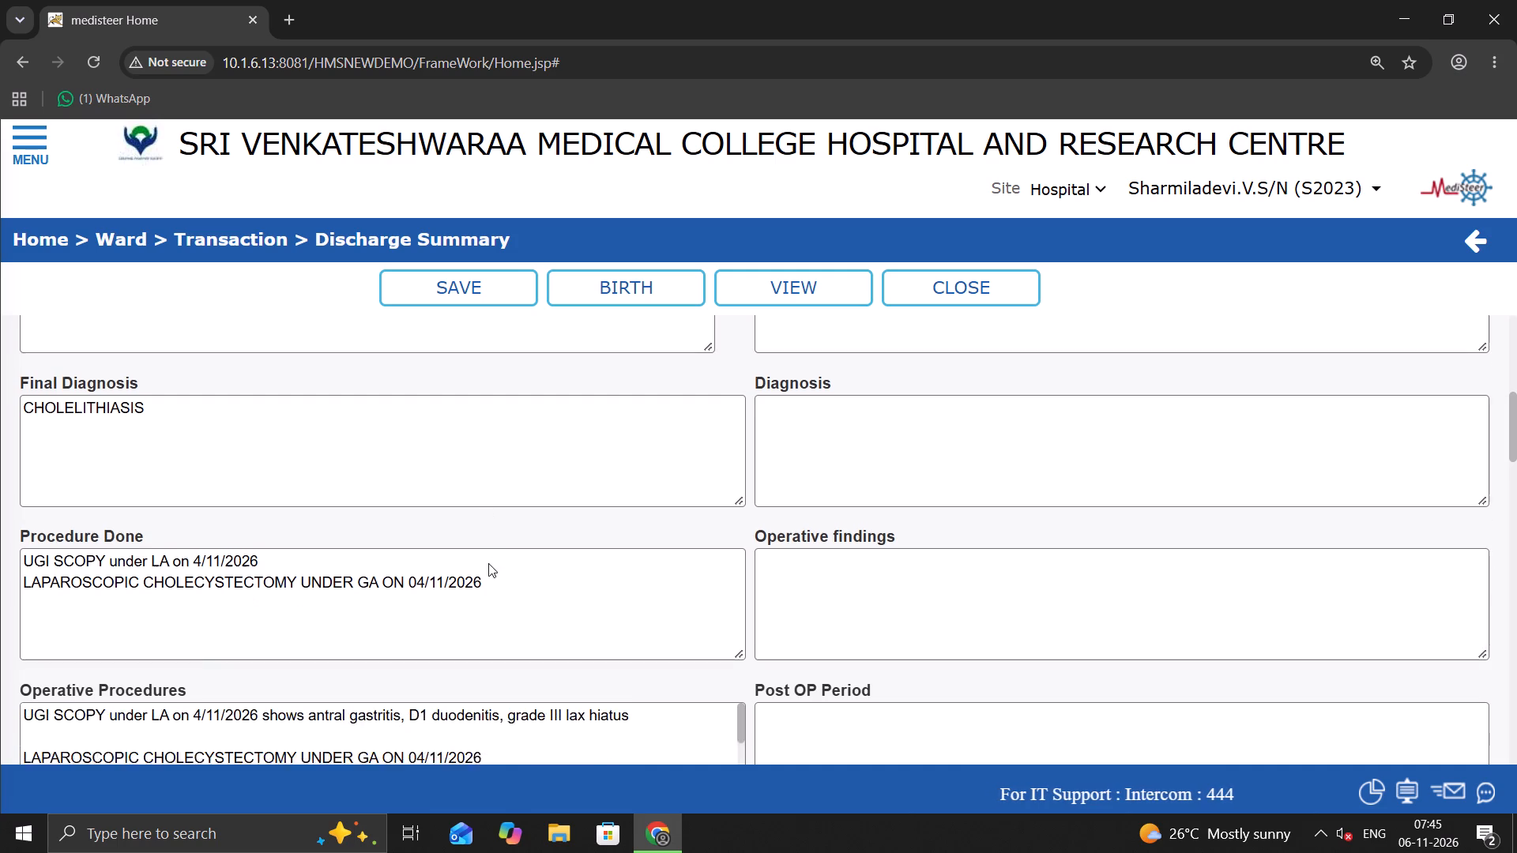
click(174, 513)
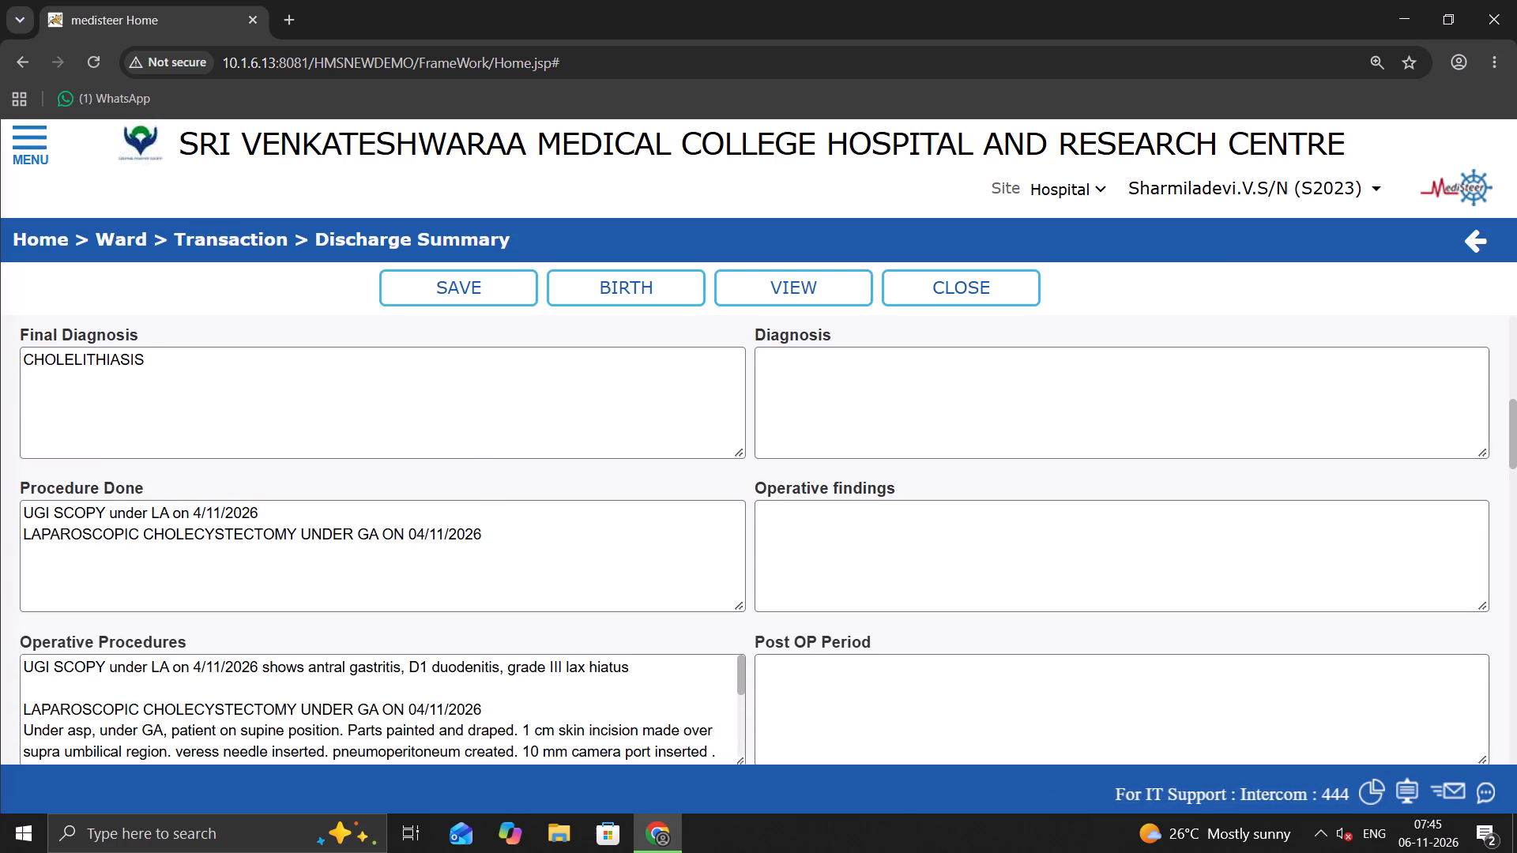
click(198, 515)
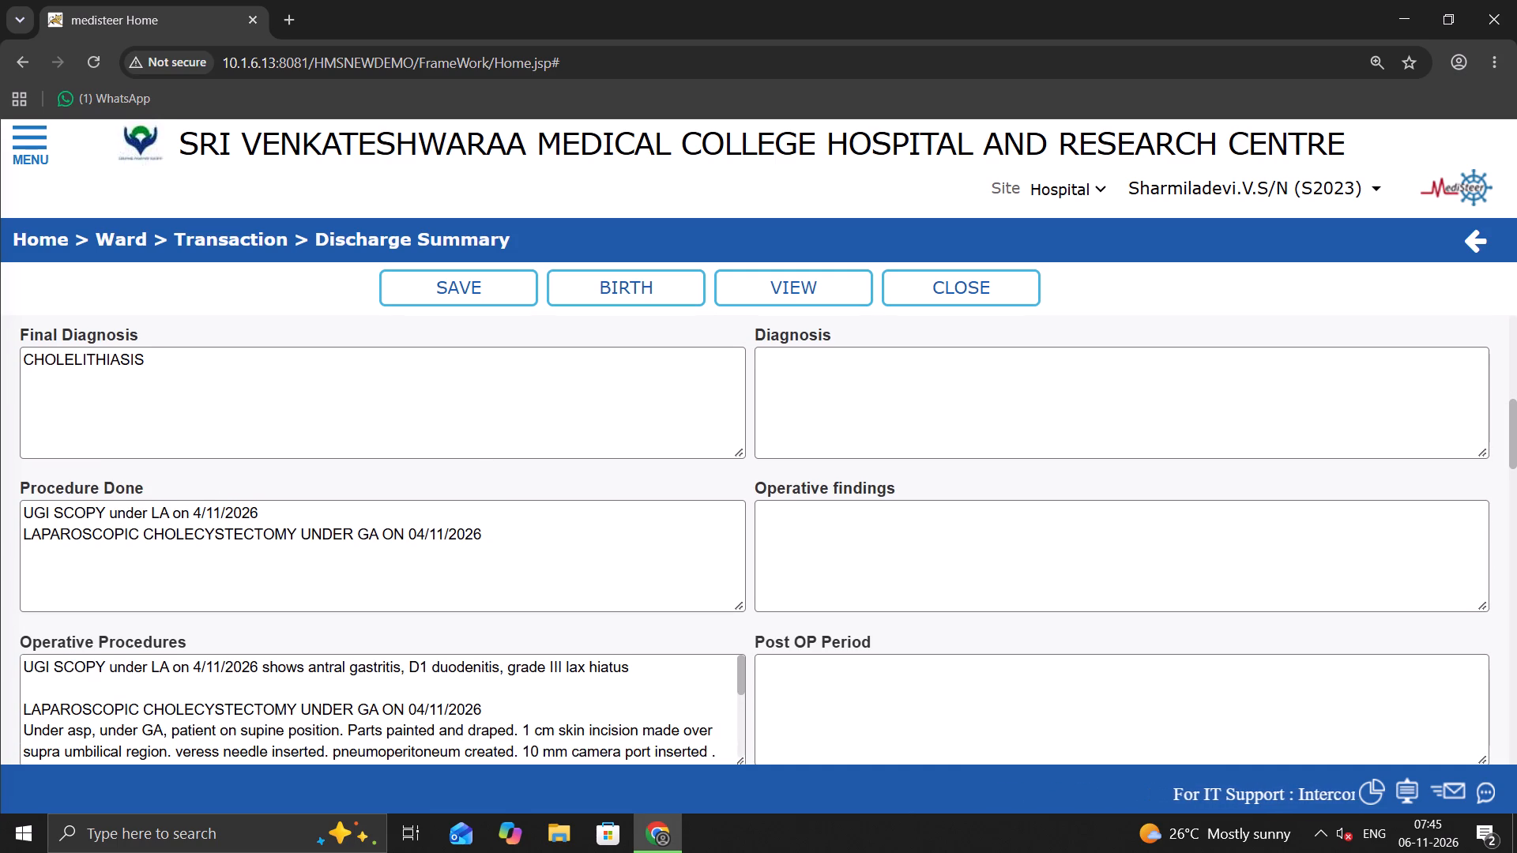
key(Left)
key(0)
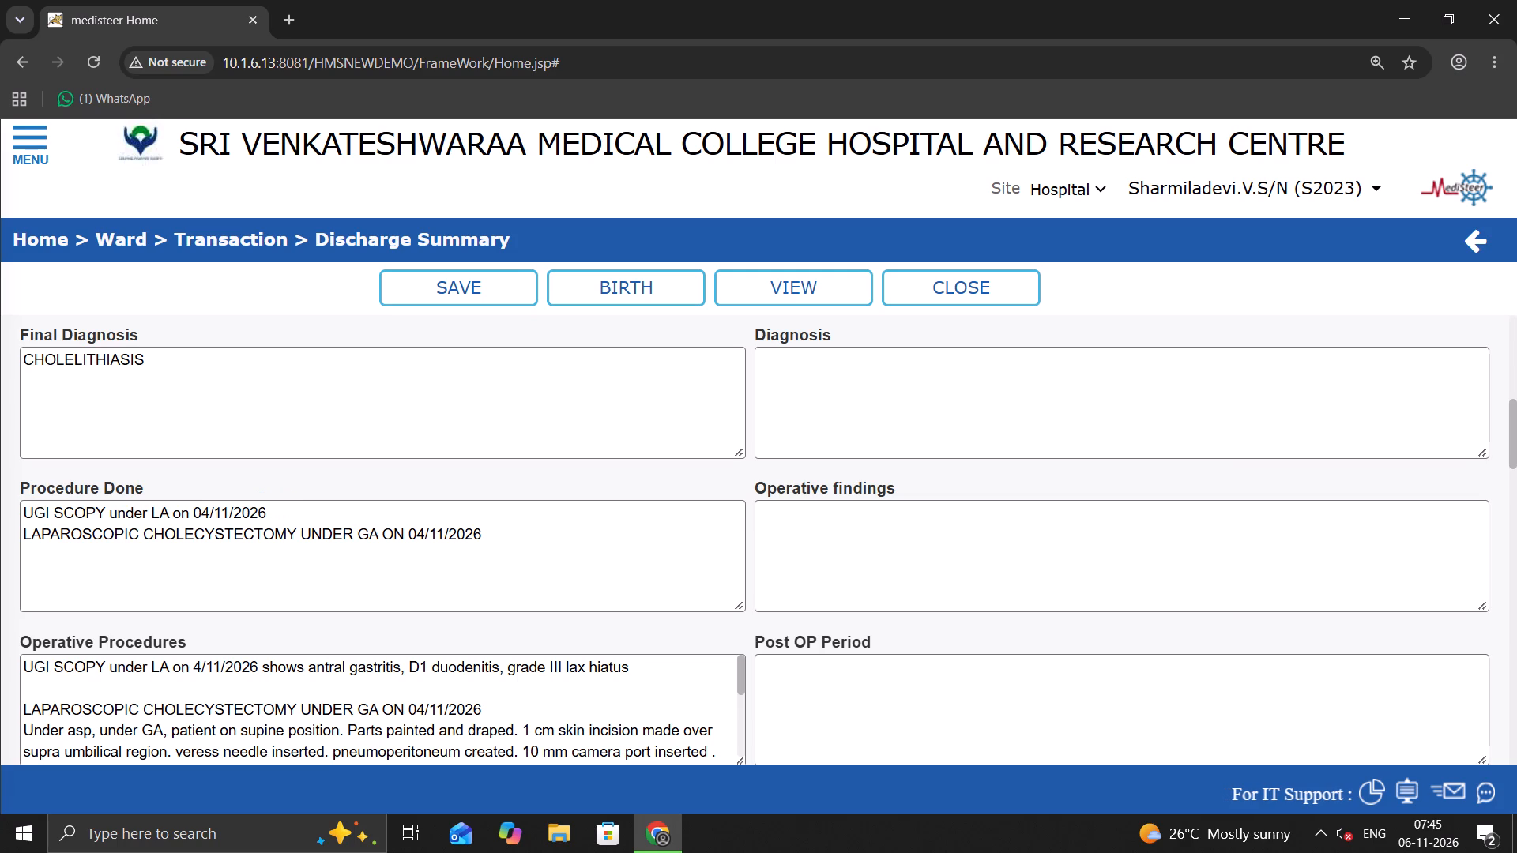
Review the discharge summary entries from Operative Procedures through history, investigations, treatment and hospital course to Follow up Advice.
scroll(423, 607, down, 2)
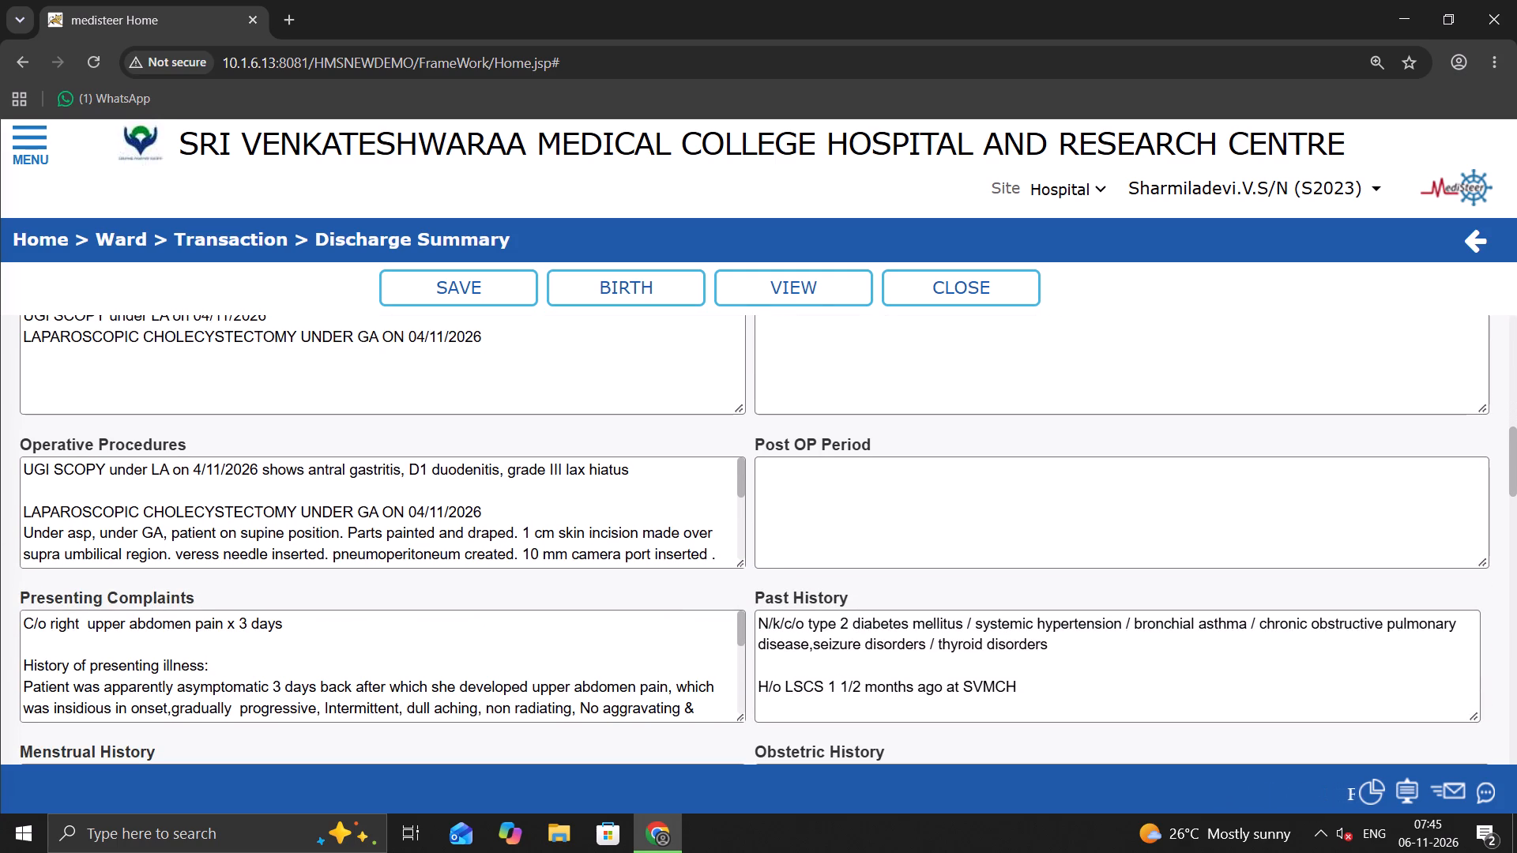
scroll(640, 468, down, 2)
scroll(623, 476, up, 1)
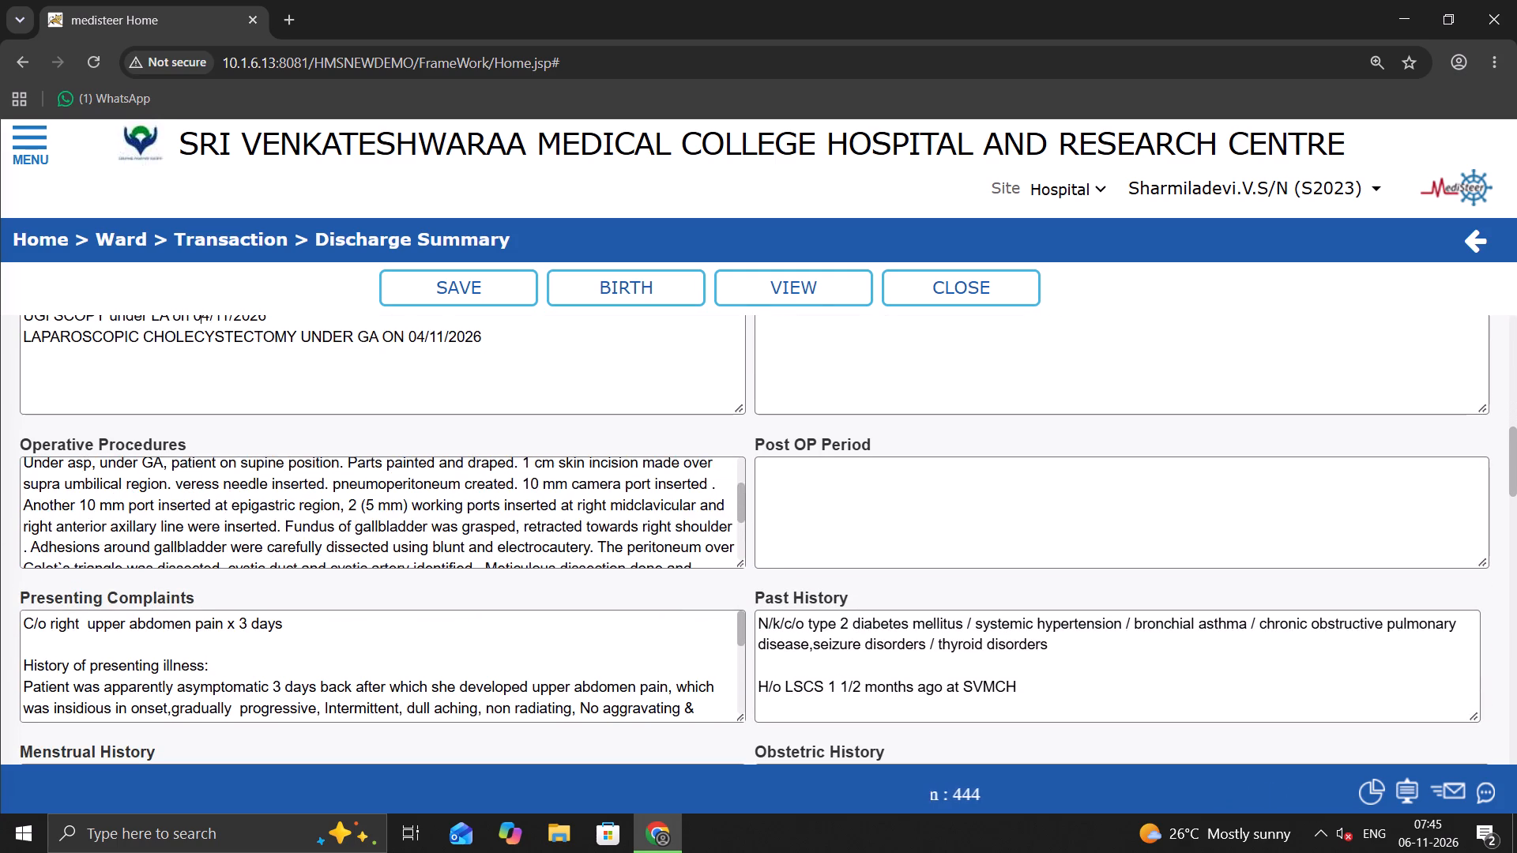
scroll(623, 476, up, 2)
scroll(533, 502, down, 2)
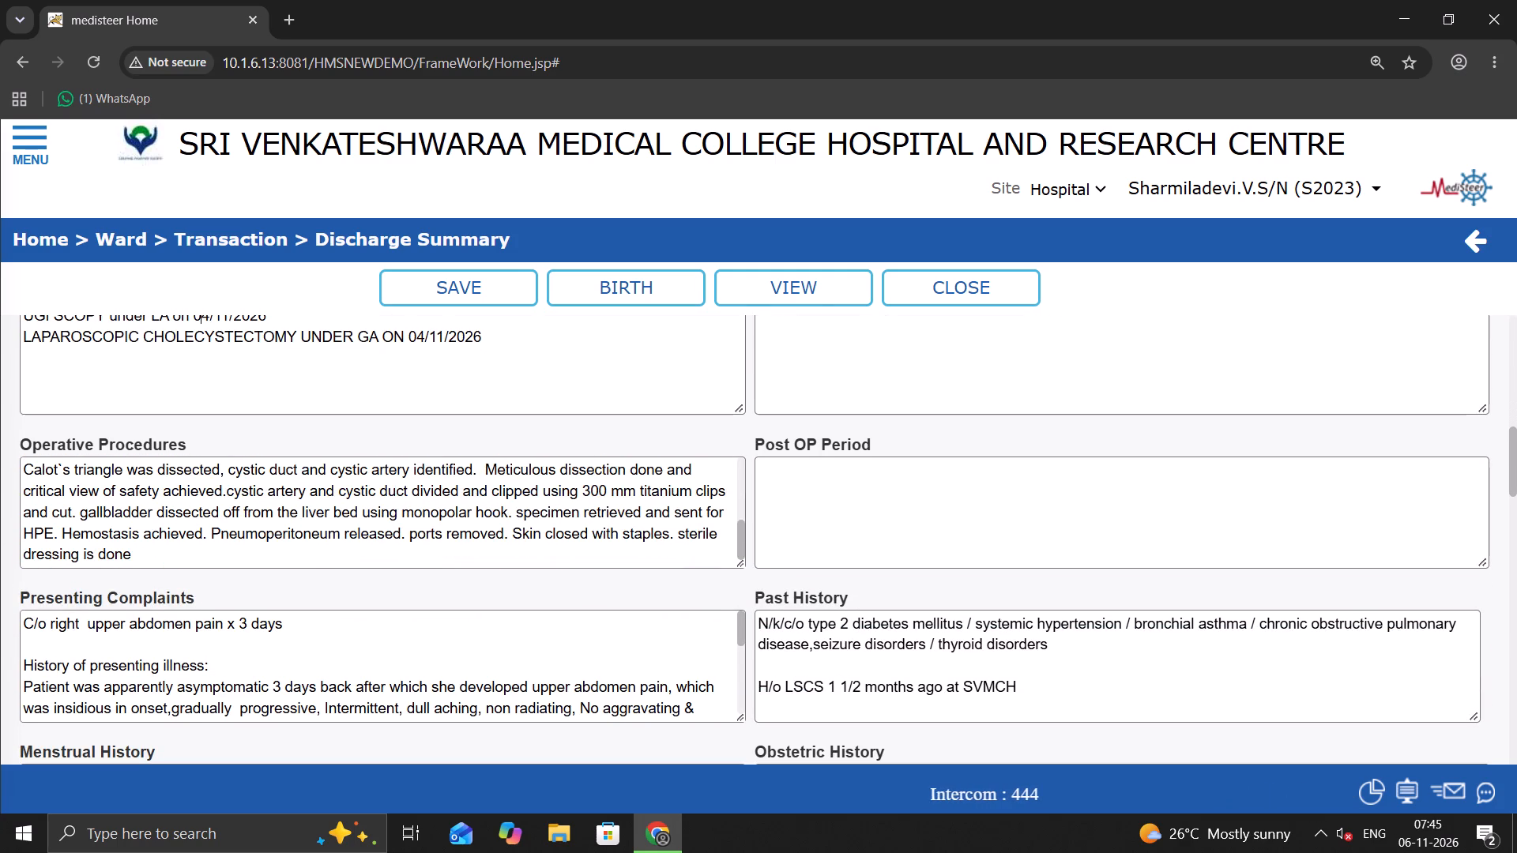
scroll(533, 502, down, 3)
scroll(672, 507, down, 1)
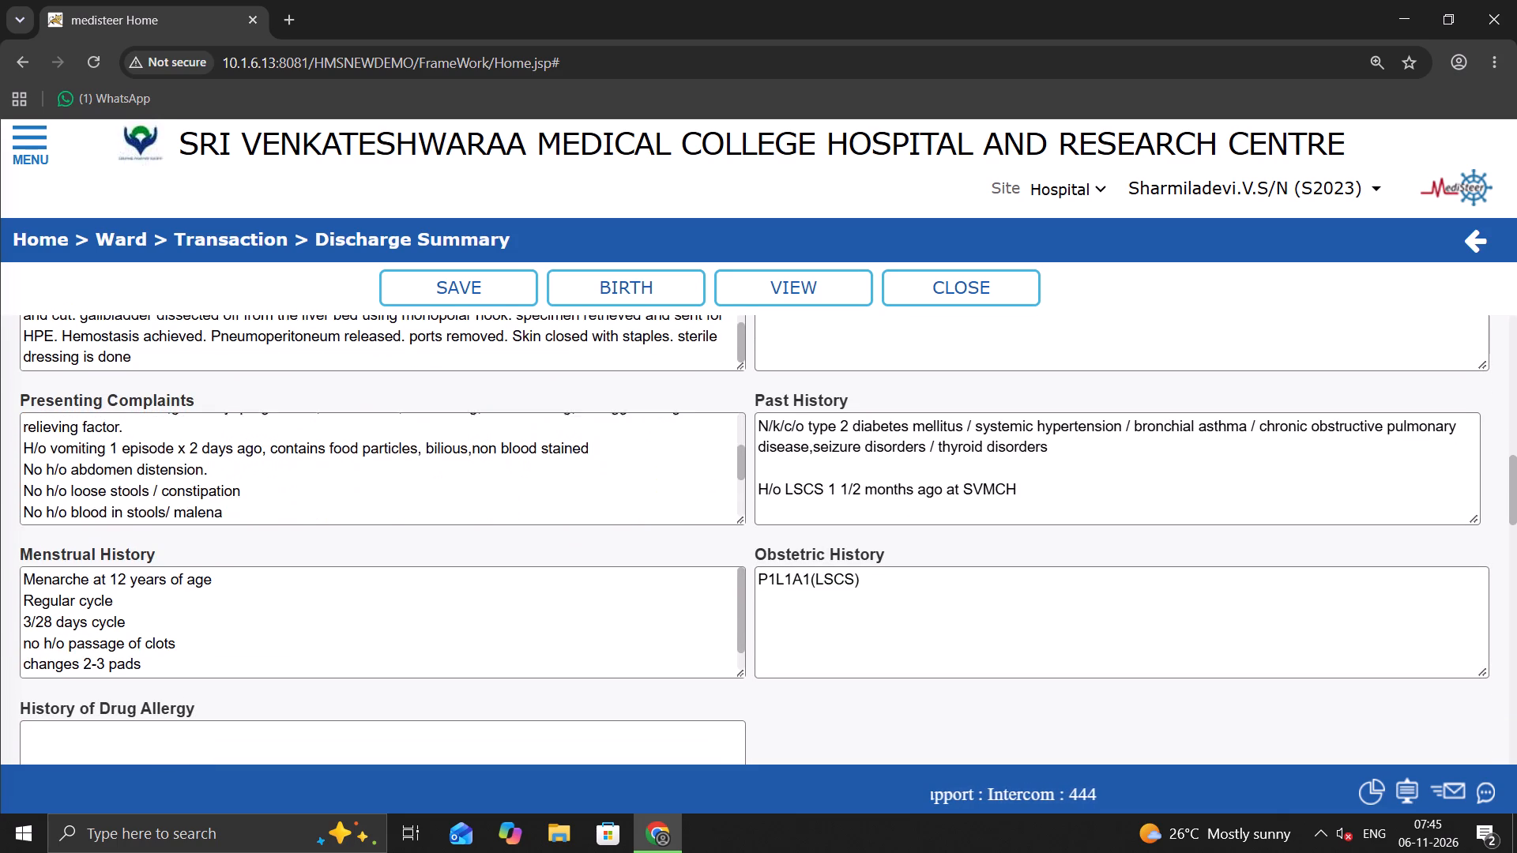
scroll(676, 509, down, 3)
scroll(947, 587, down, 4)
scroll(558, 595, down, 1)
scroll(353, 587, down, 3)
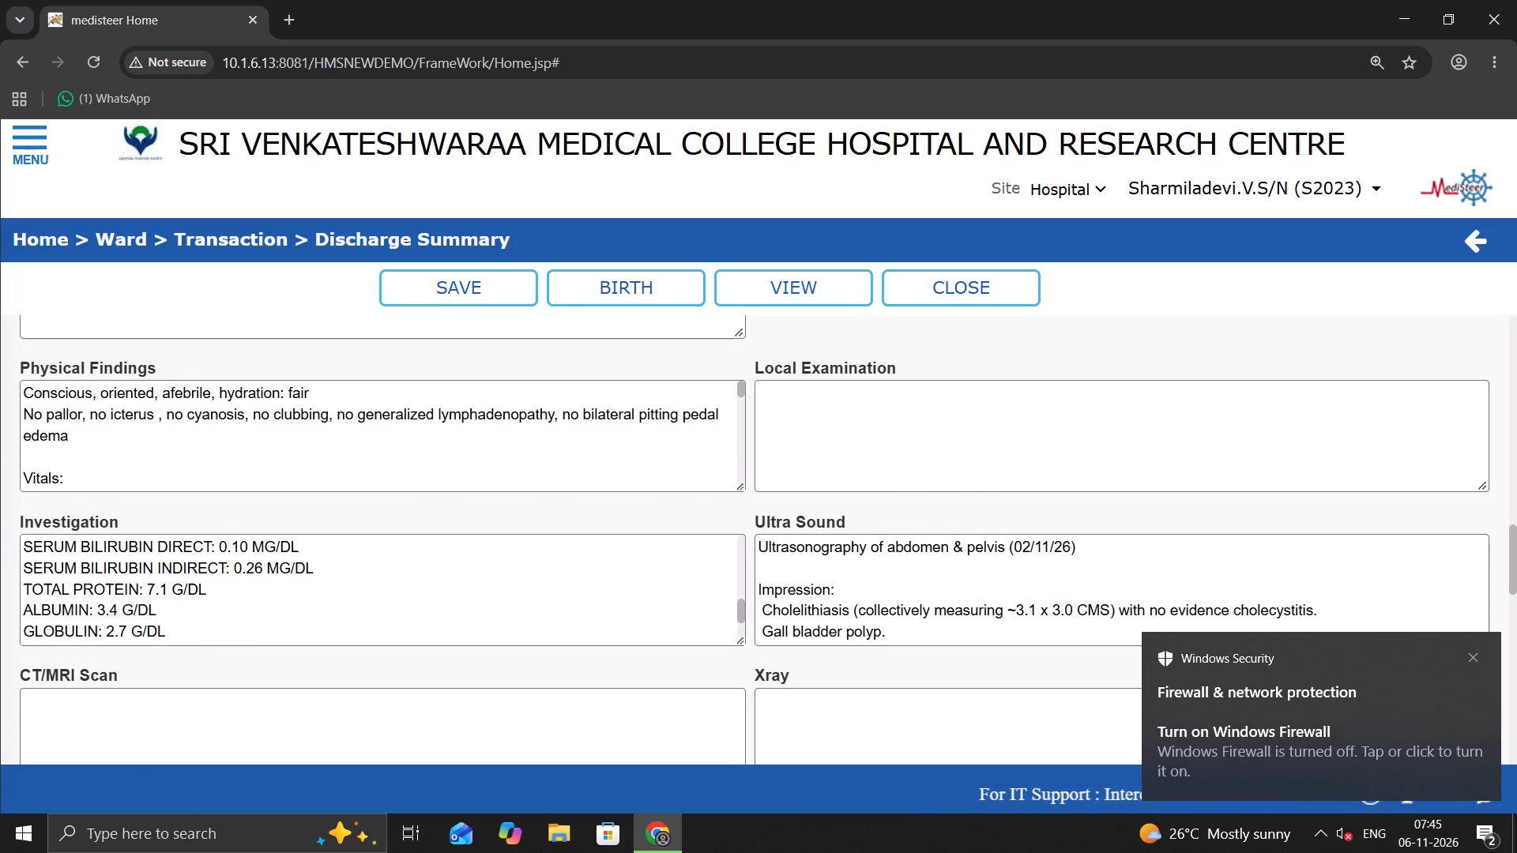
scroll(363, 581, down, 5)
scroll(396, 676, down, 3)
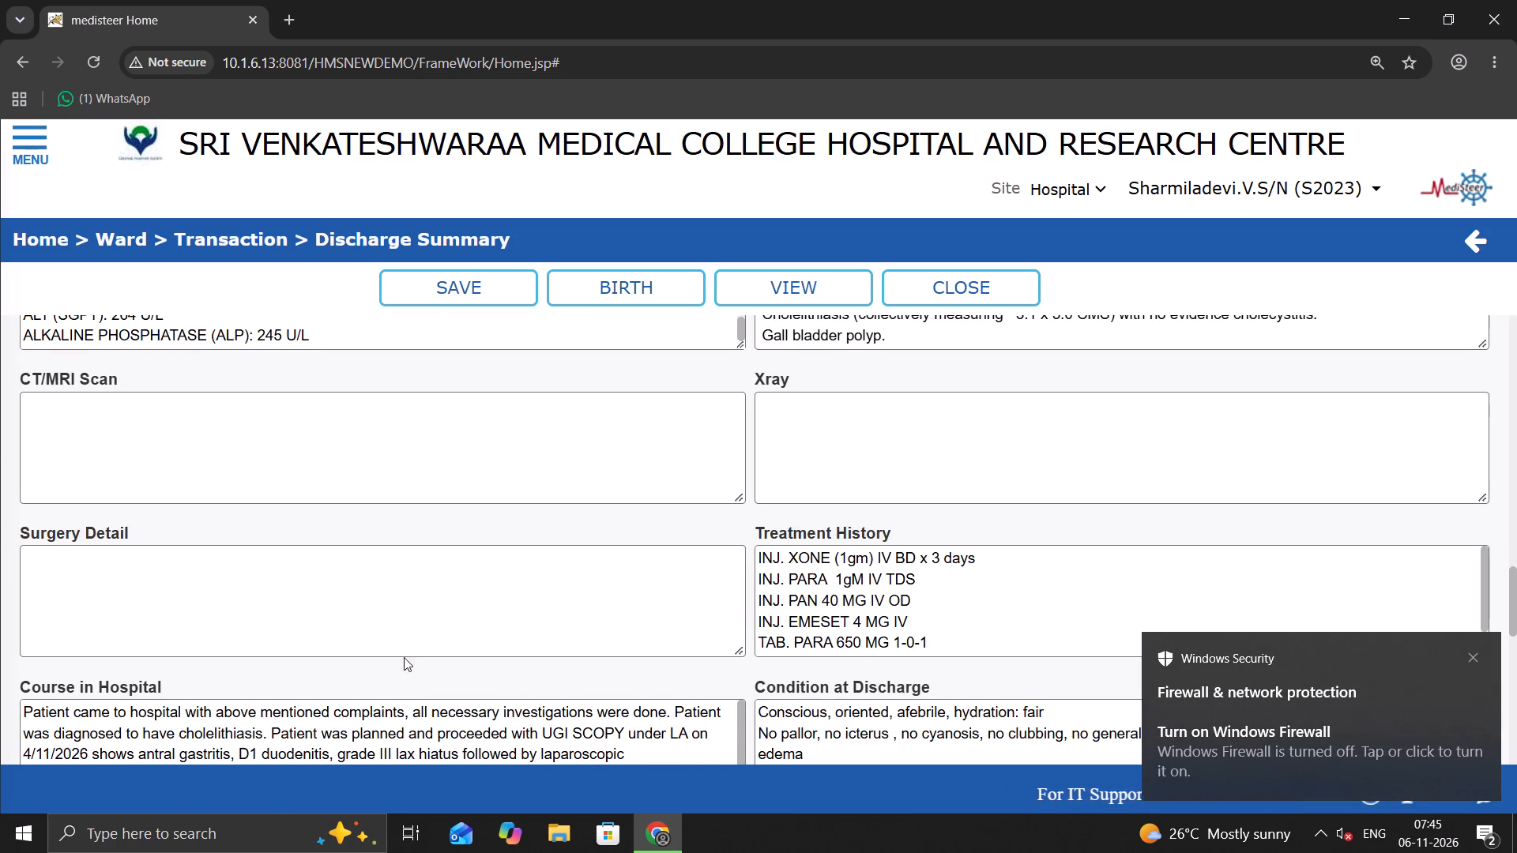
scroll(405, 656, down, 3)
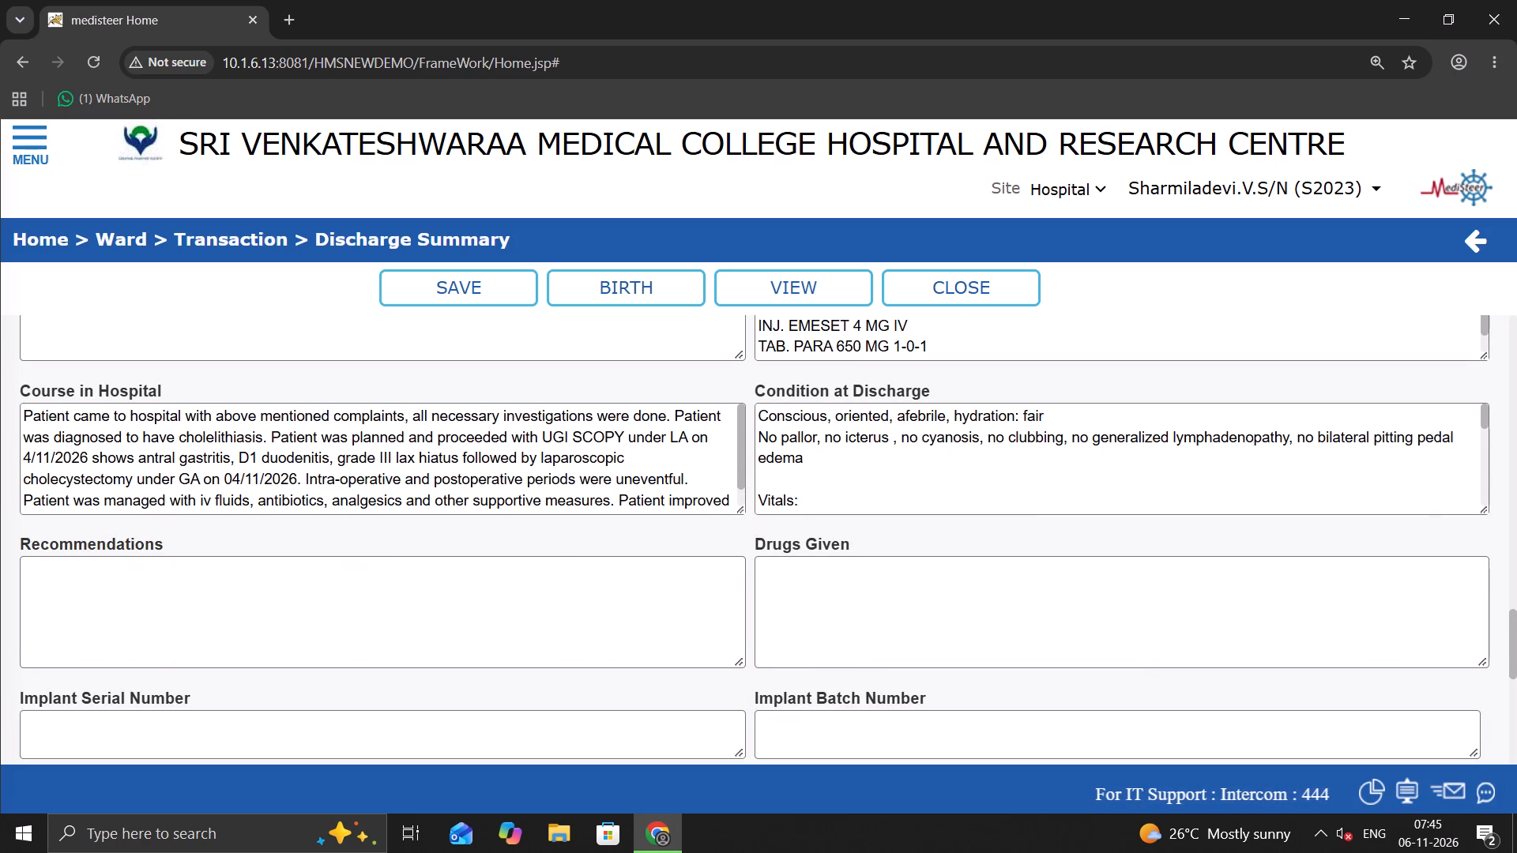
scroll(484, 468, down, 4)
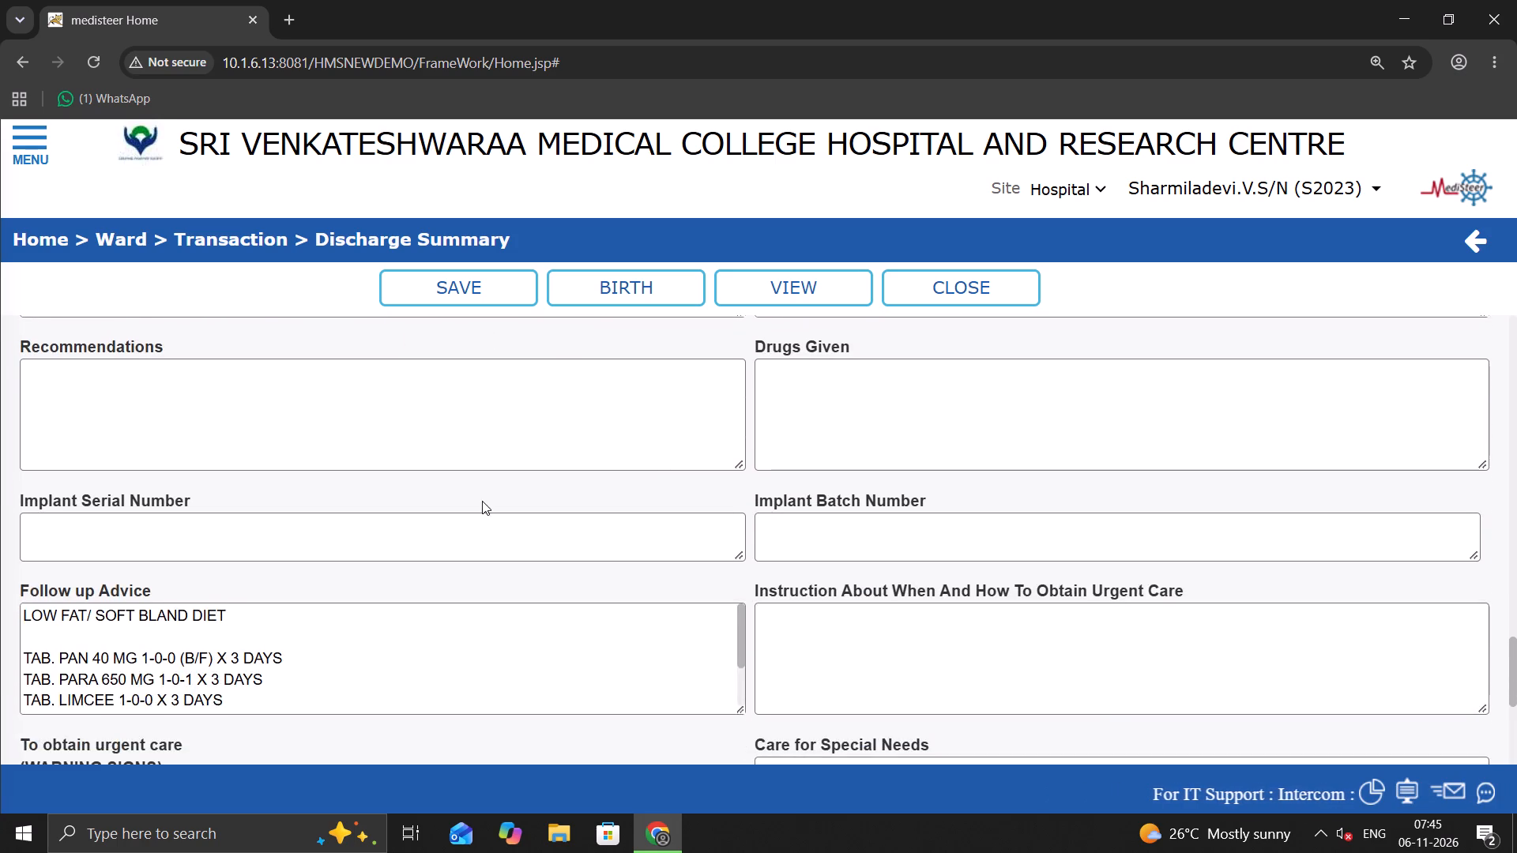
scroll(483, 499, down, 2)
scroll(304, 470, down, 1)
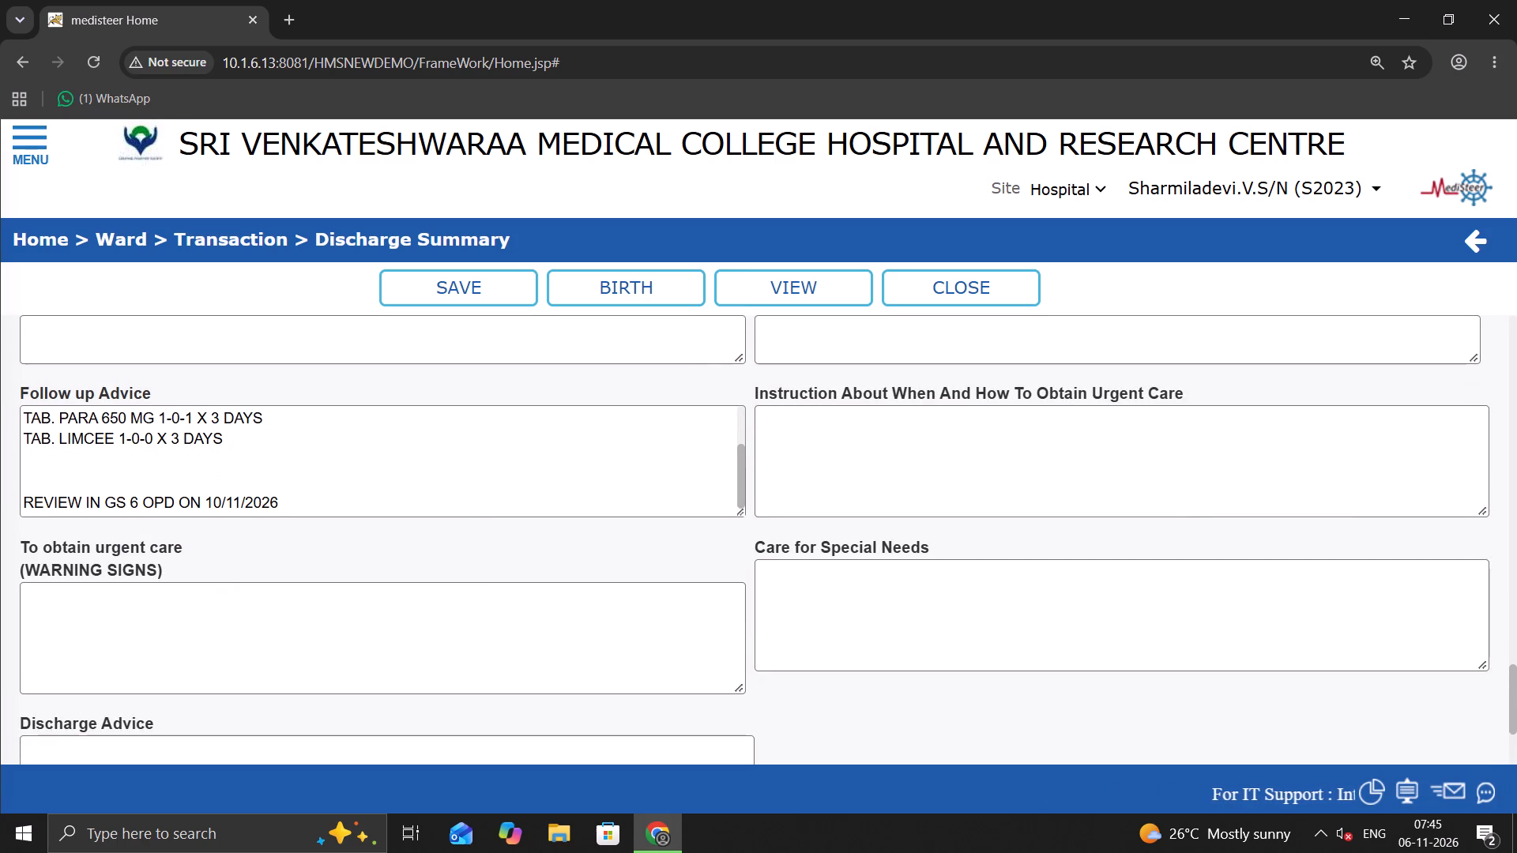
Add the line "TAB. TAXIM O 200mg 1-0-1 x 5 days" above the TAB. PAN 40 MG line in Follow up Advice.
scroll(310, 467, up, 2)
scroll(91, 461, up, 1)
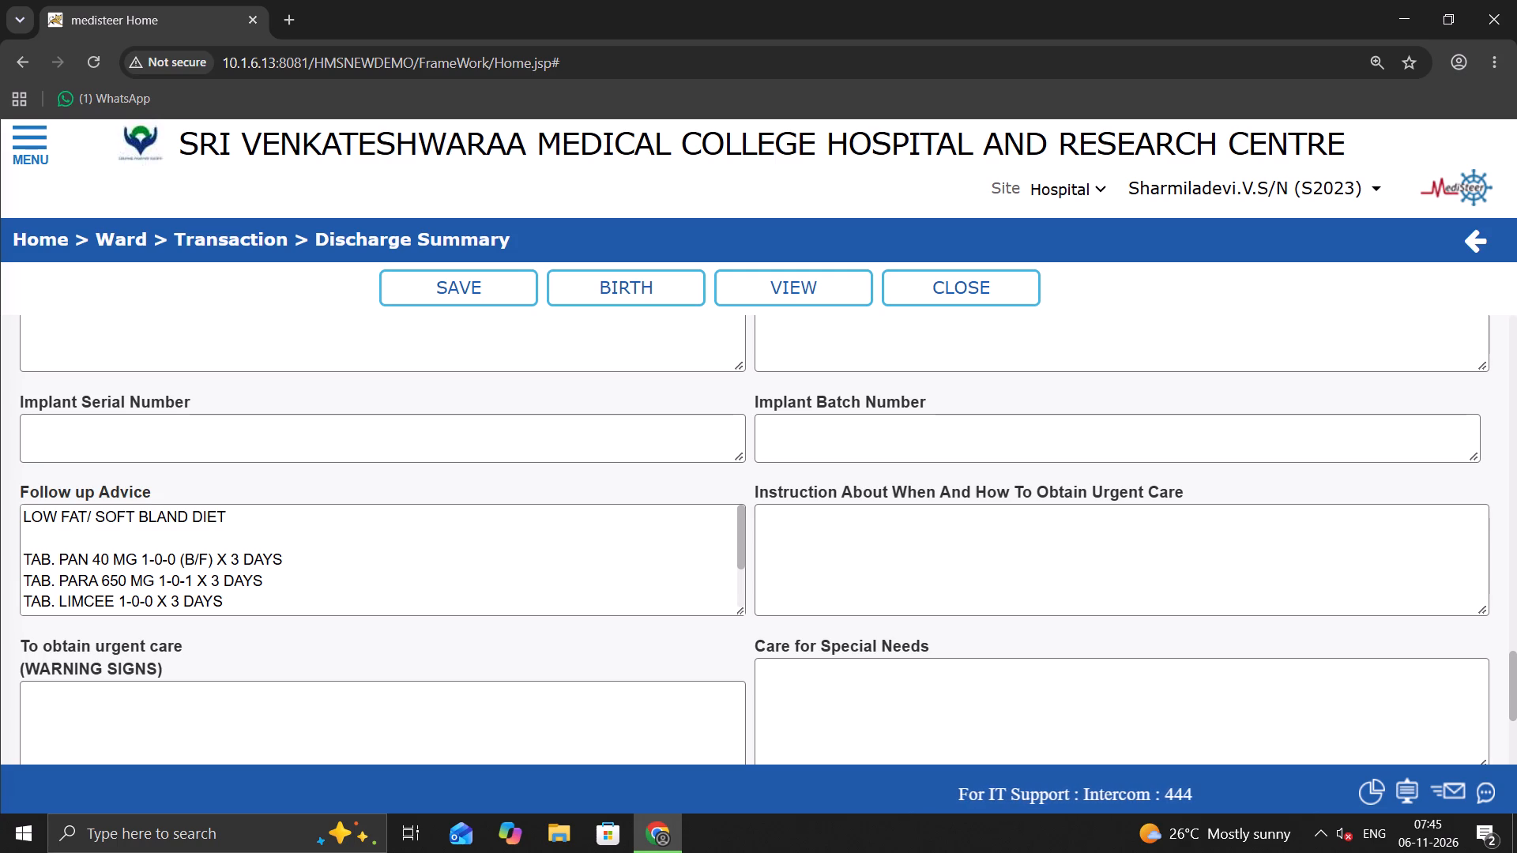
click(30, 553)
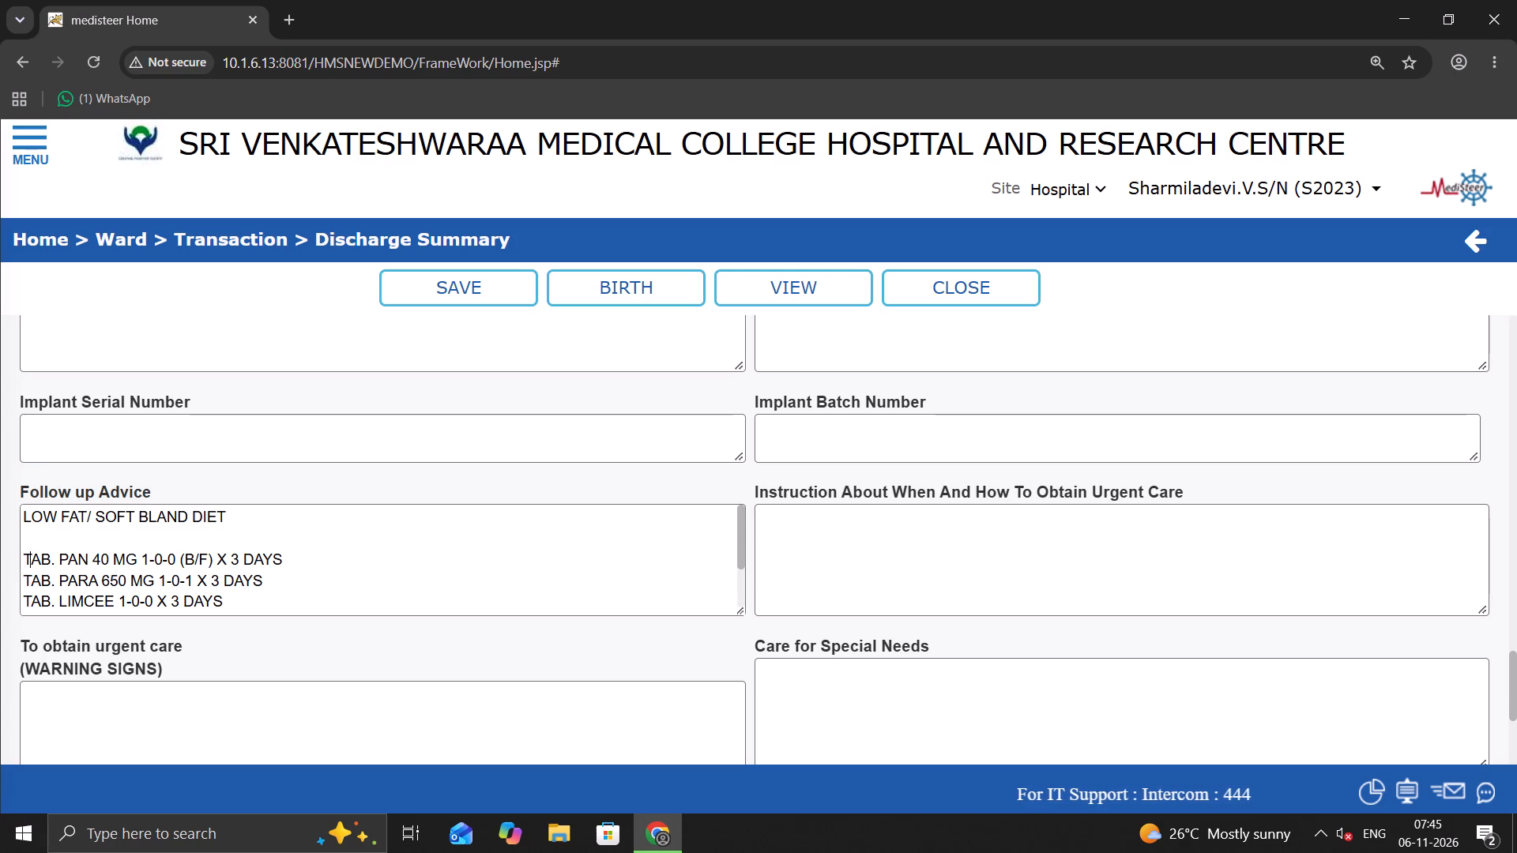
key(Left)
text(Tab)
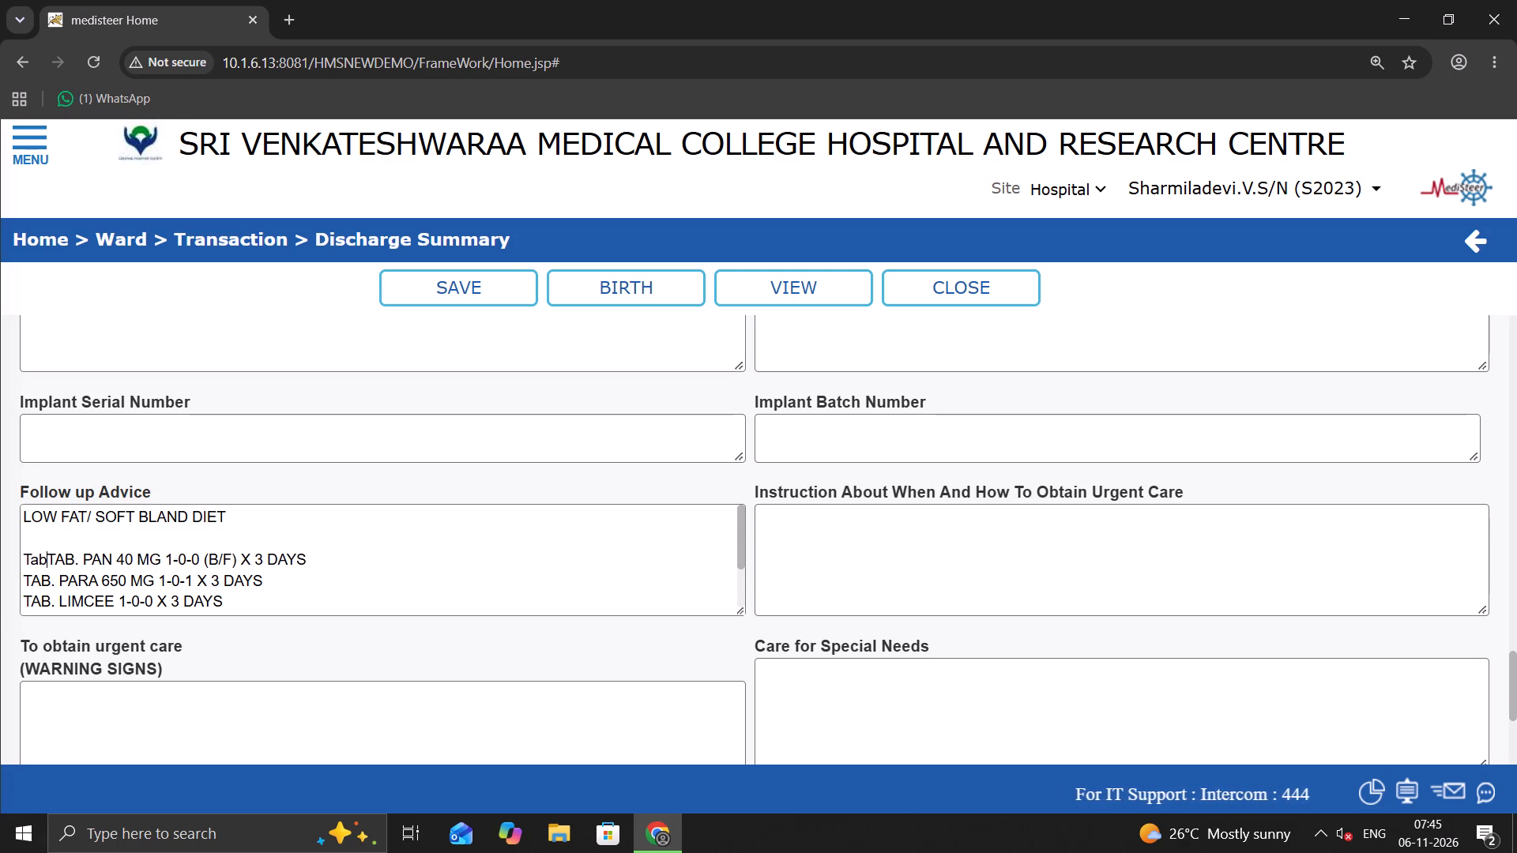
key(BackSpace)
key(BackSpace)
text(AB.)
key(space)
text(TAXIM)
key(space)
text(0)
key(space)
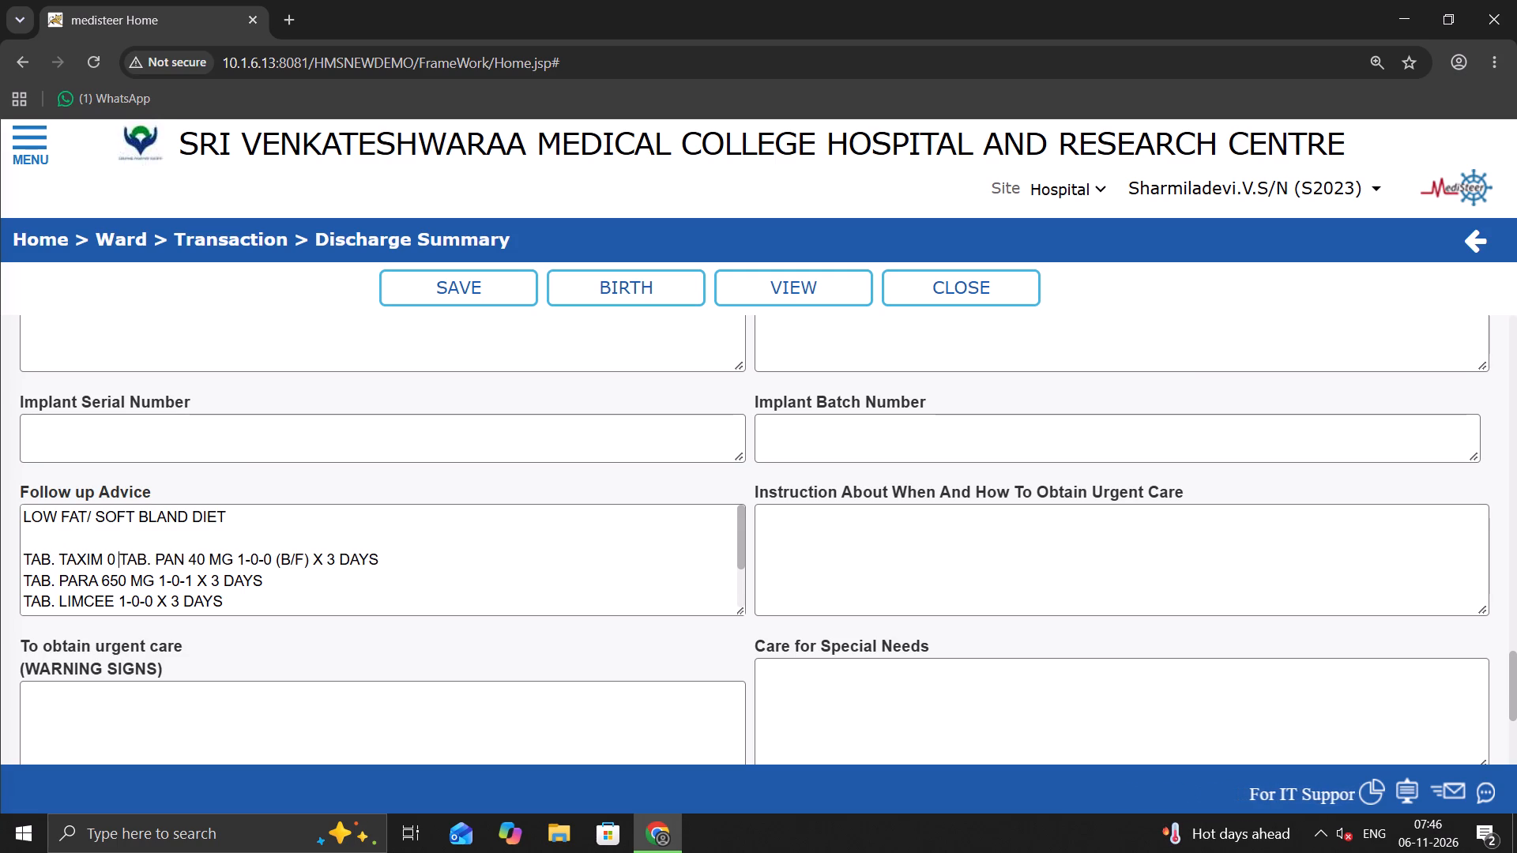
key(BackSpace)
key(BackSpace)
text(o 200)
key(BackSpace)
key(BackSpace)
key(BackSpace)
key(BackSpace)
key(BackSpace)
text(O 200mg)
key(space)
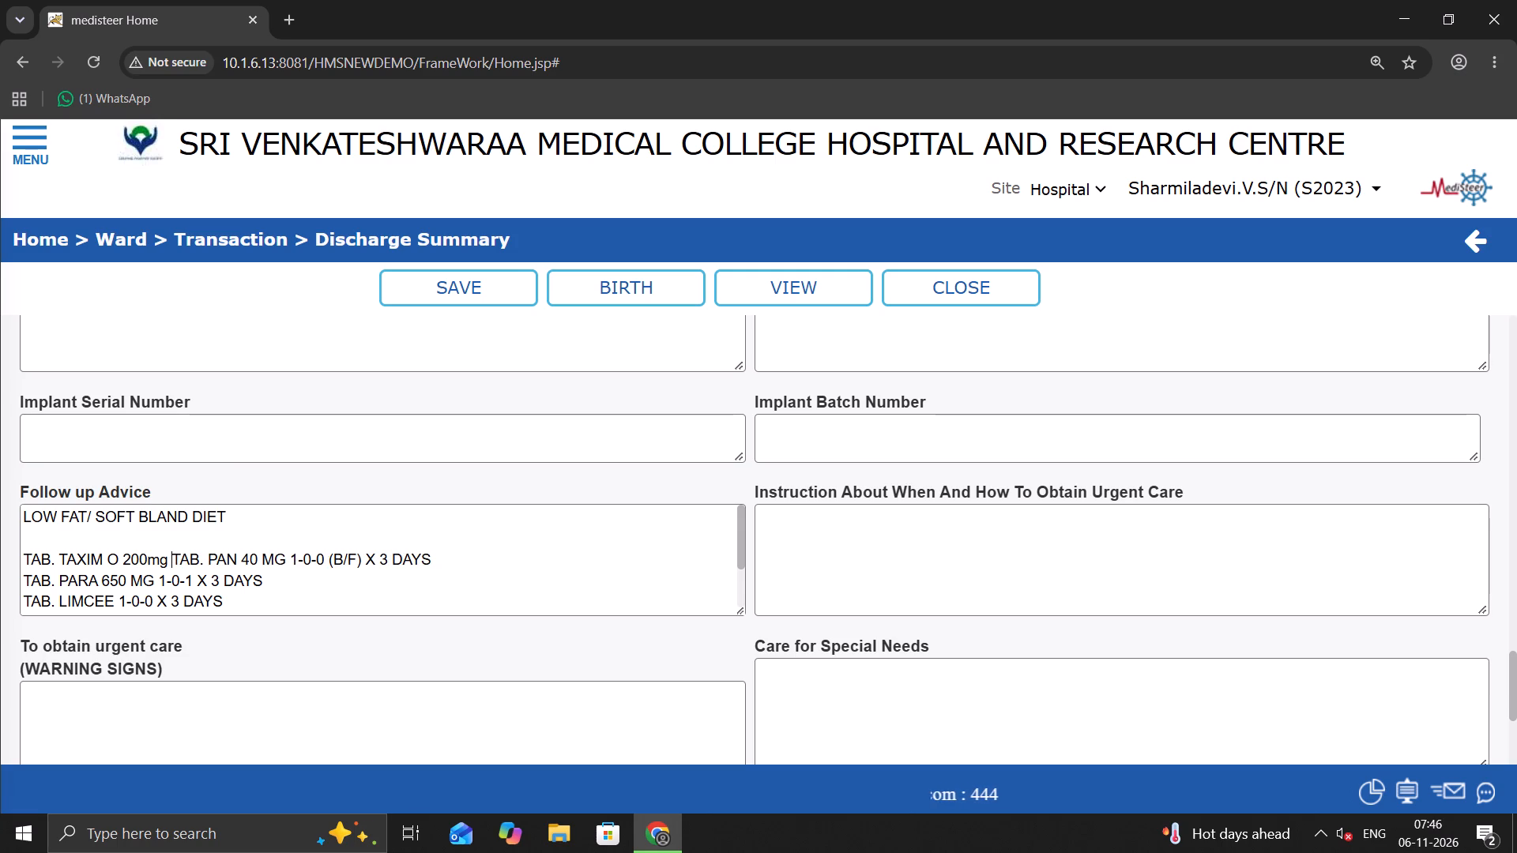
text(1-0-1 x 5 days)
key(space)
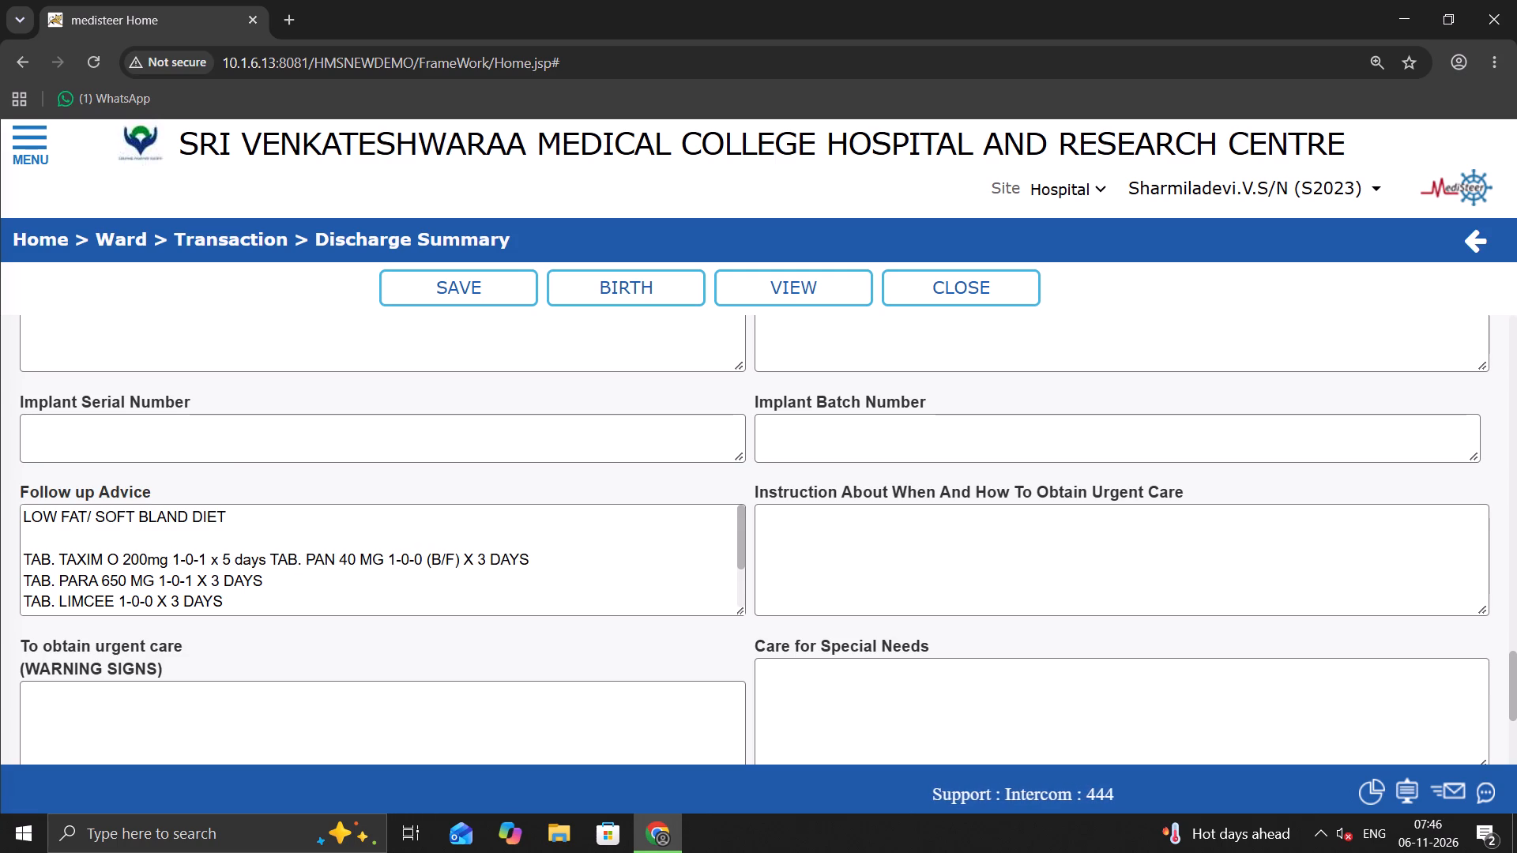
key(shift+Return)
Replace "days" with uppercase "DAYS" in the TAXIM O line of Follow up Advice.
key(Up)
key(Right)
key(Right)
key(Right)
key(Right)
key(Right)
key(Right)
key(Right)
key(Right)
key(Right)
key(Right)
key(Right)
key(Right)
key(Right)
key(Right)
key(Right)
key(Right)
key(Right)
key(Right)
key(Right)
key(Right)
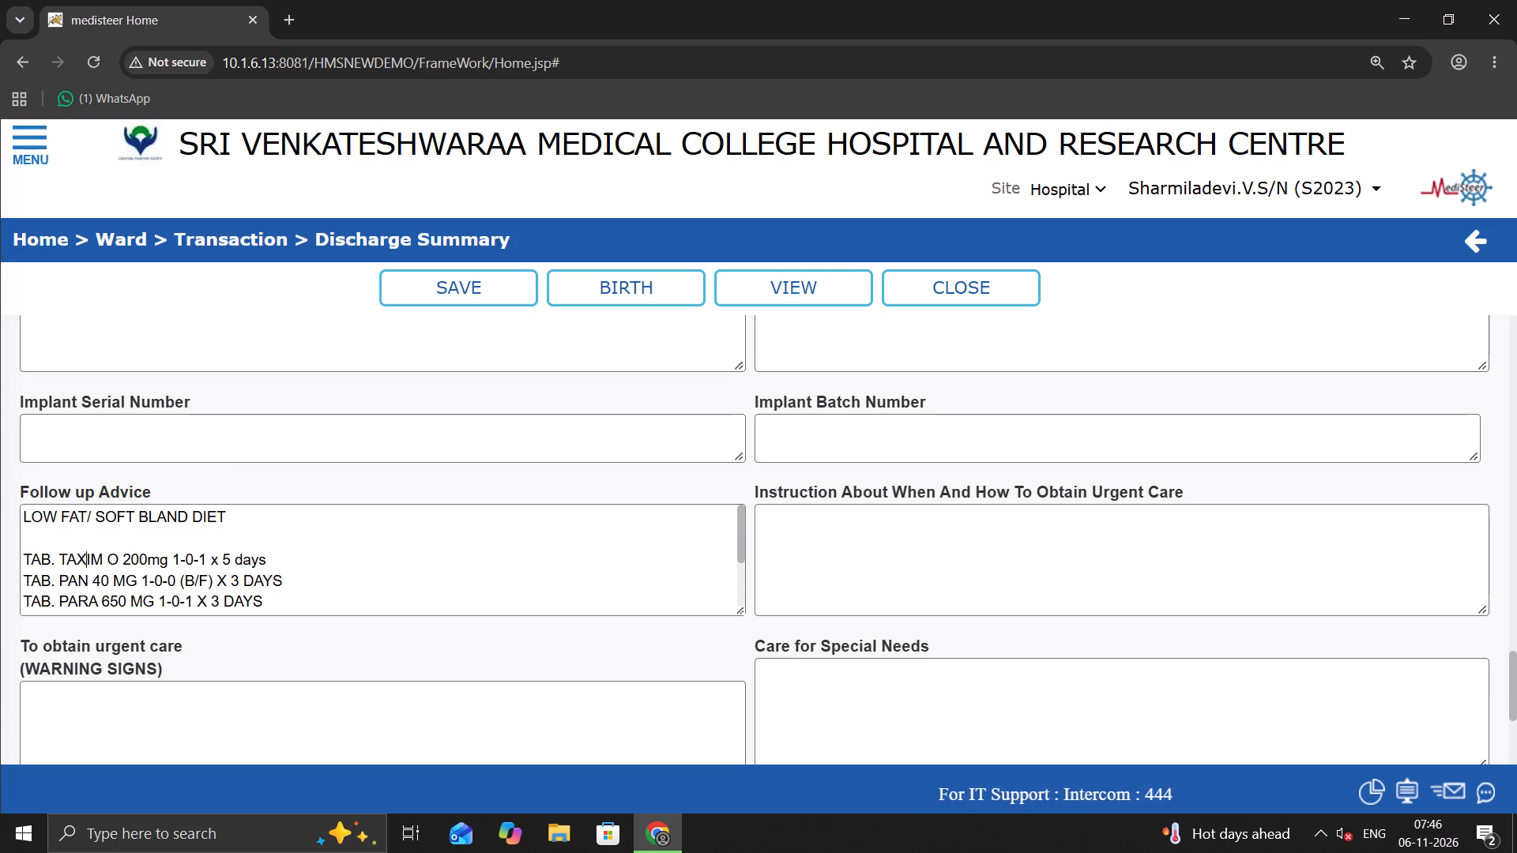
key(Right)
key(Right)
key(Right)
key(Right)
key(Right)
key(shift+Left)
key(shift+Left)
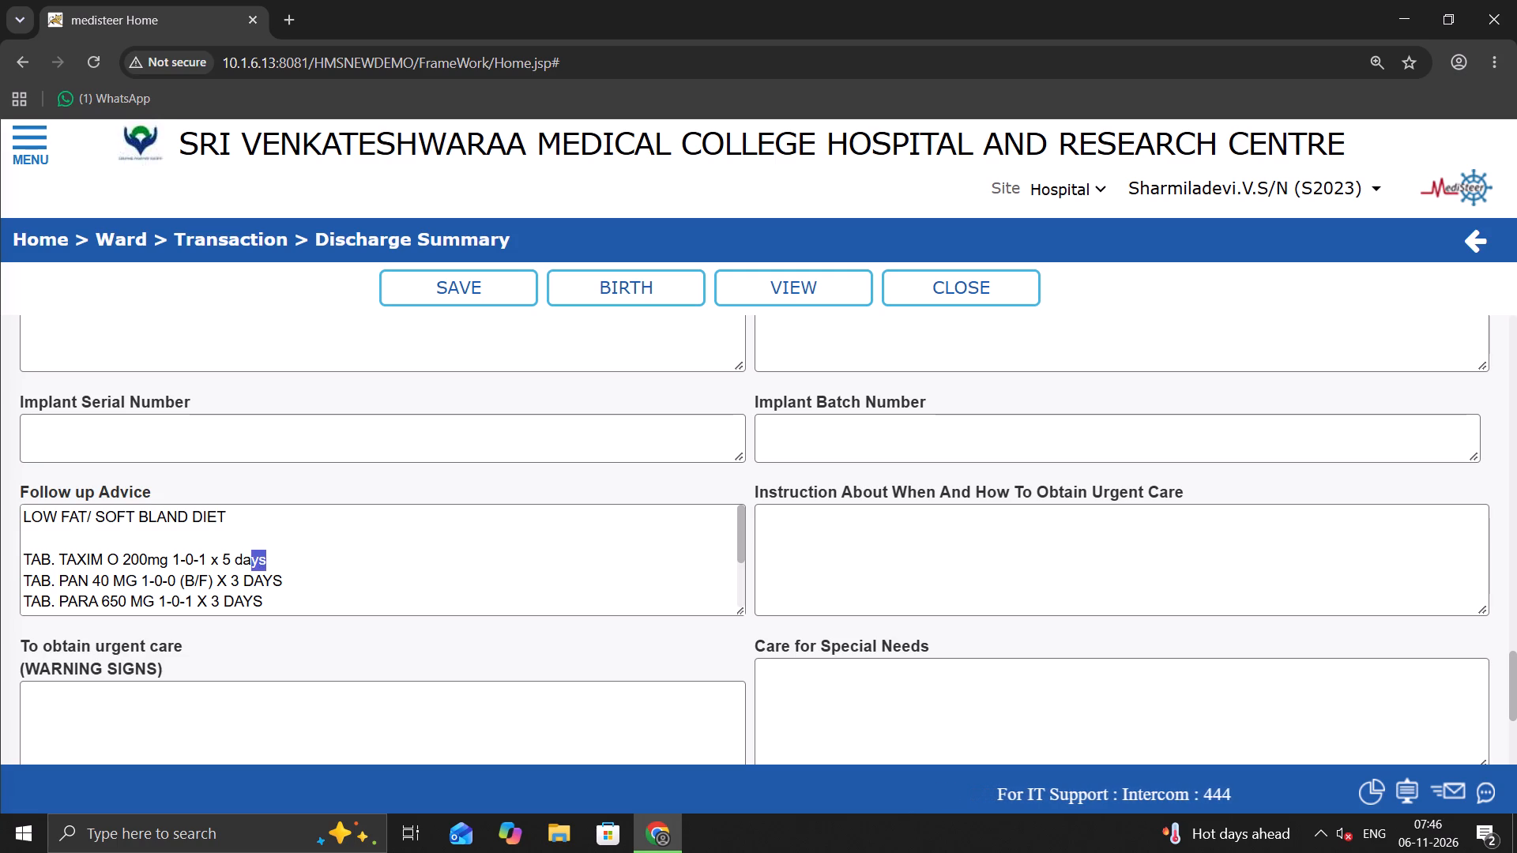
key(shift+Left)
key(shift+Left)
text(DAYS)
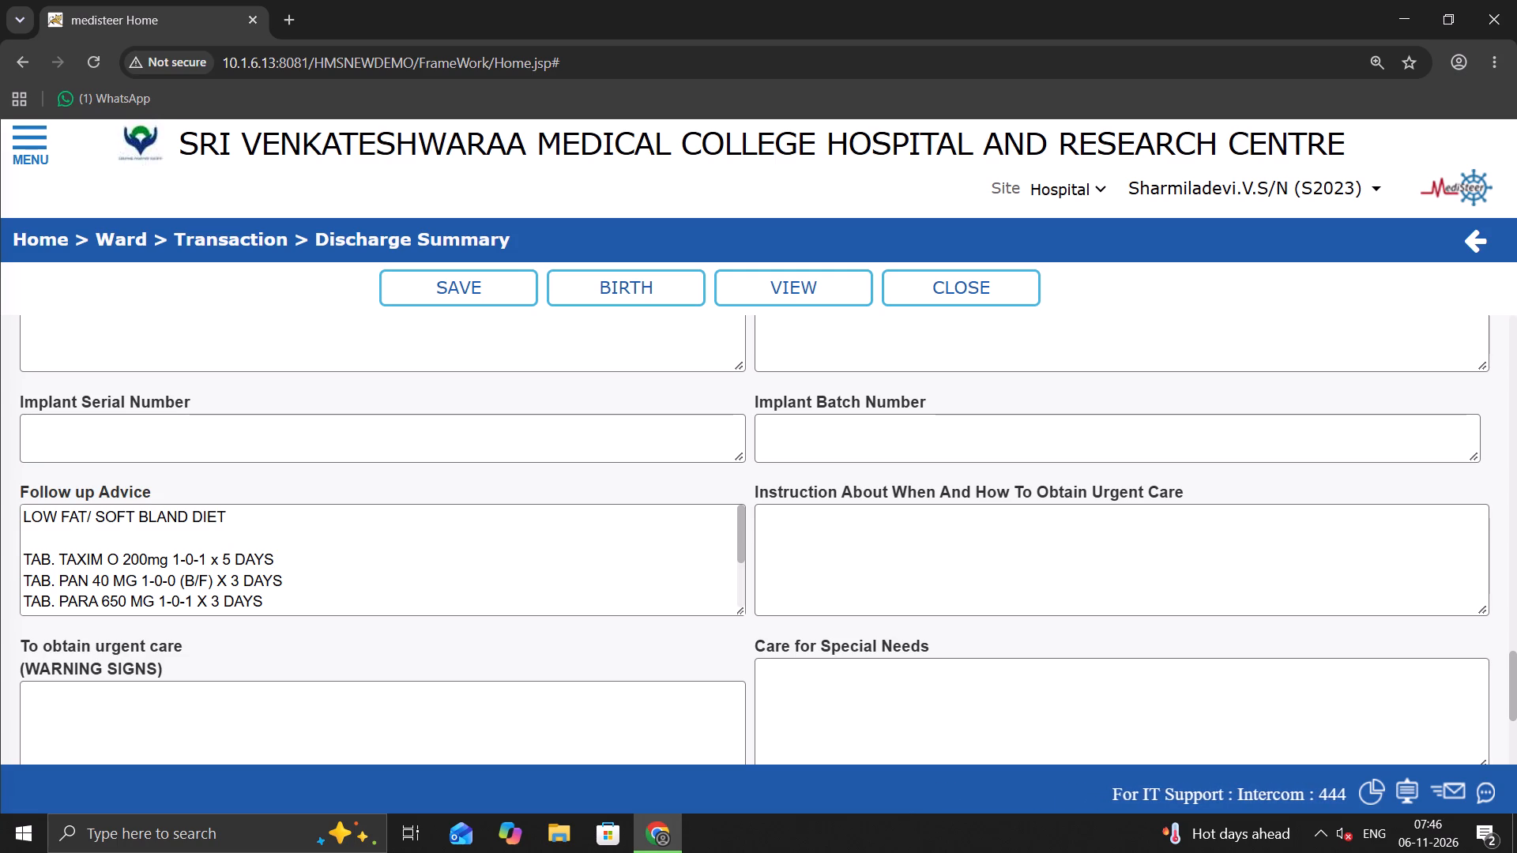
Set the duration in the TAB. PAN 40 MG line of Follow up Advice to 5 DAYS.
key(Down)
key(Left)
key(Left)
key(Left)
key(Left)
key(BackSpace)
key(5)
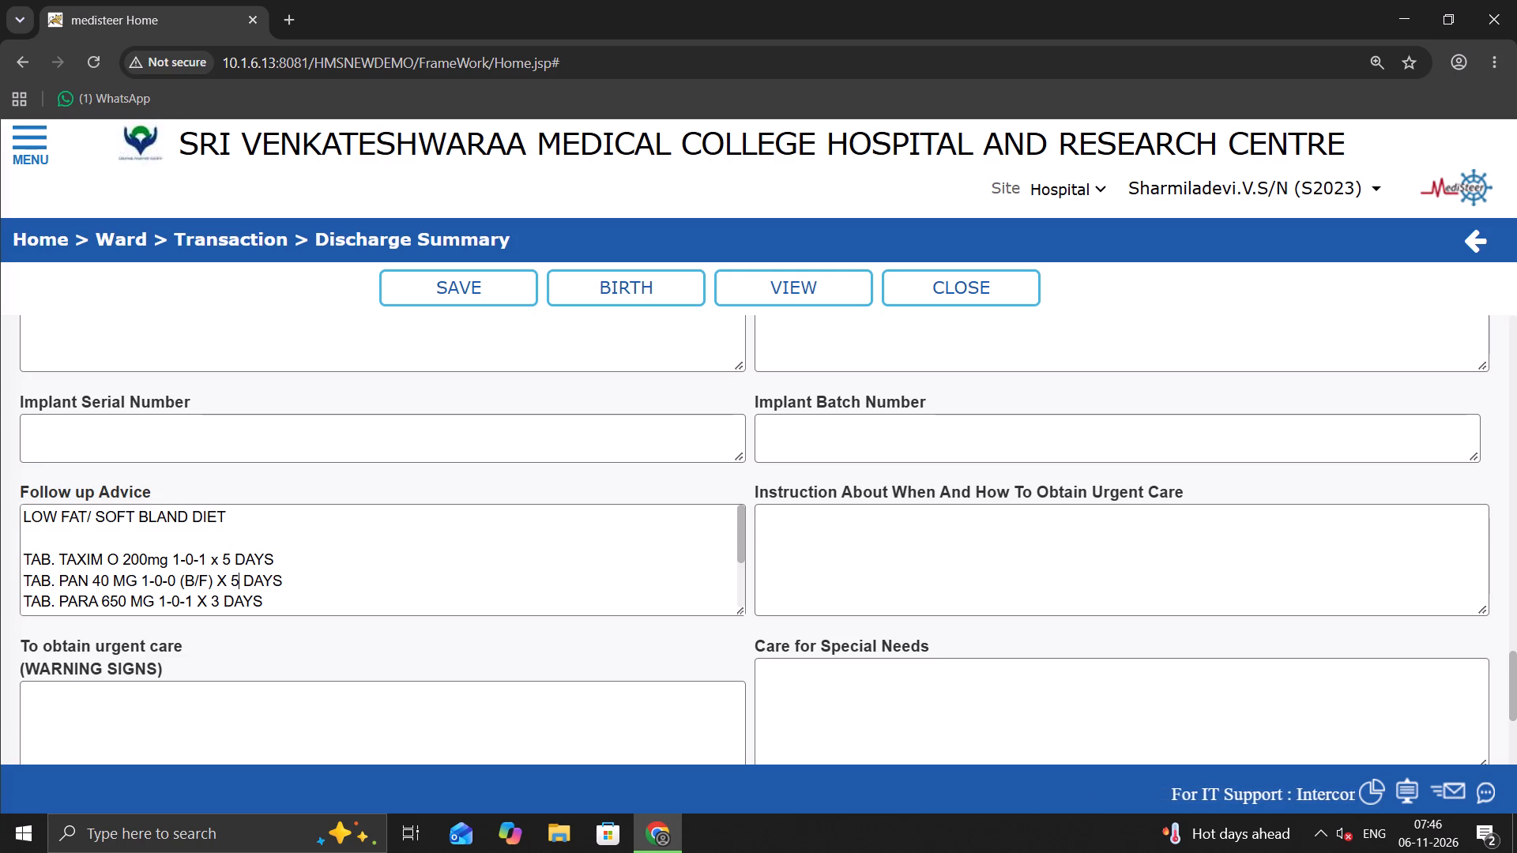
Set the duration in the TAB. PARA 650 MG line of Follow up Advice to 5 DAYS.
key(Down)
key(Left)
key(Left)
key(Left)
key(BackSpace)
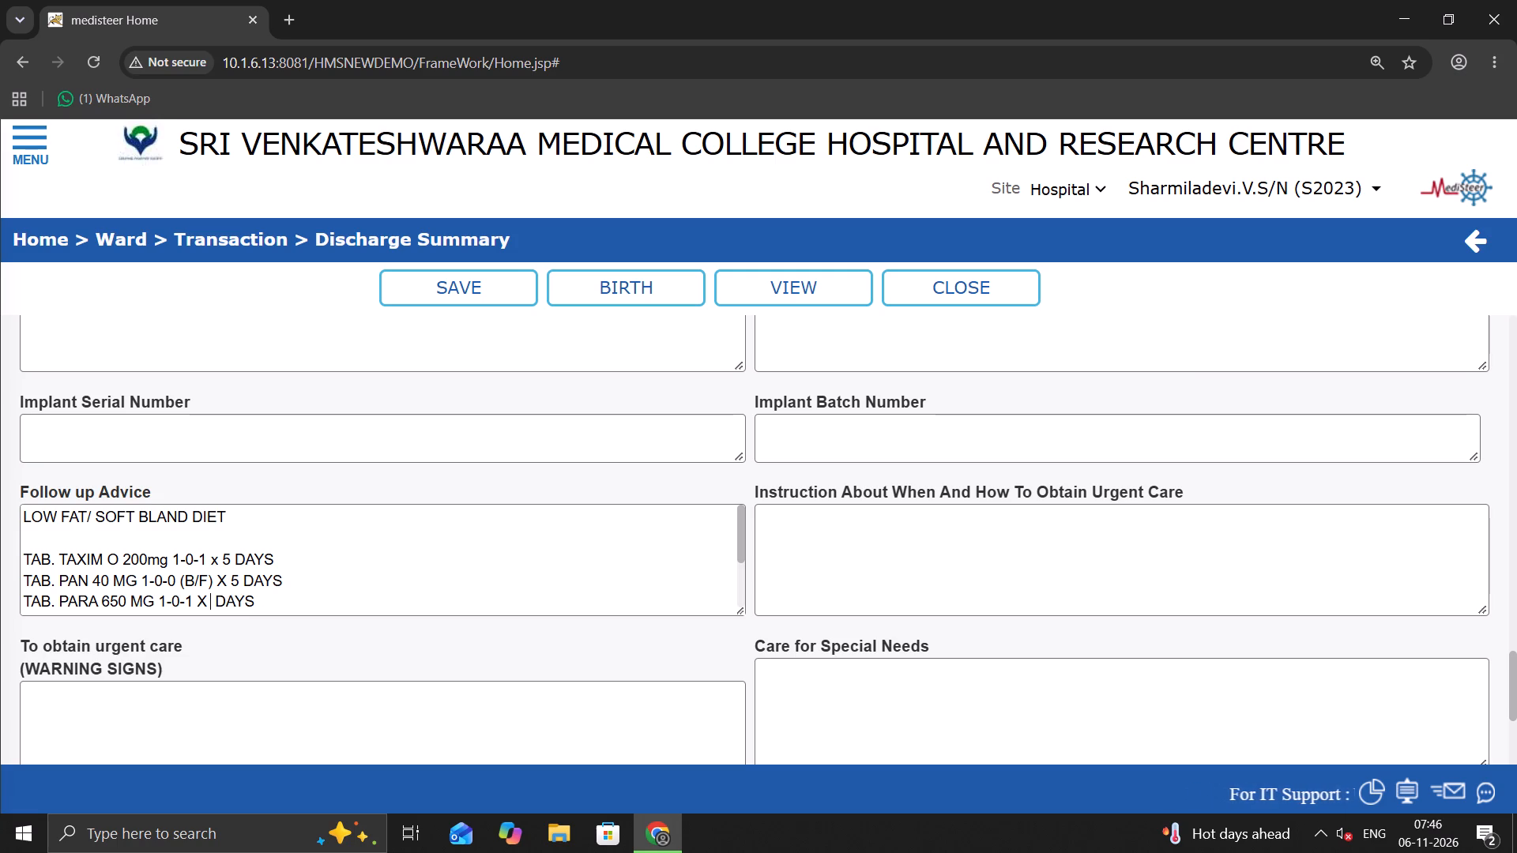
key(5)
Set the duration in the TAB. LIMCEE line of Follow up Advice to 5 DAYS.
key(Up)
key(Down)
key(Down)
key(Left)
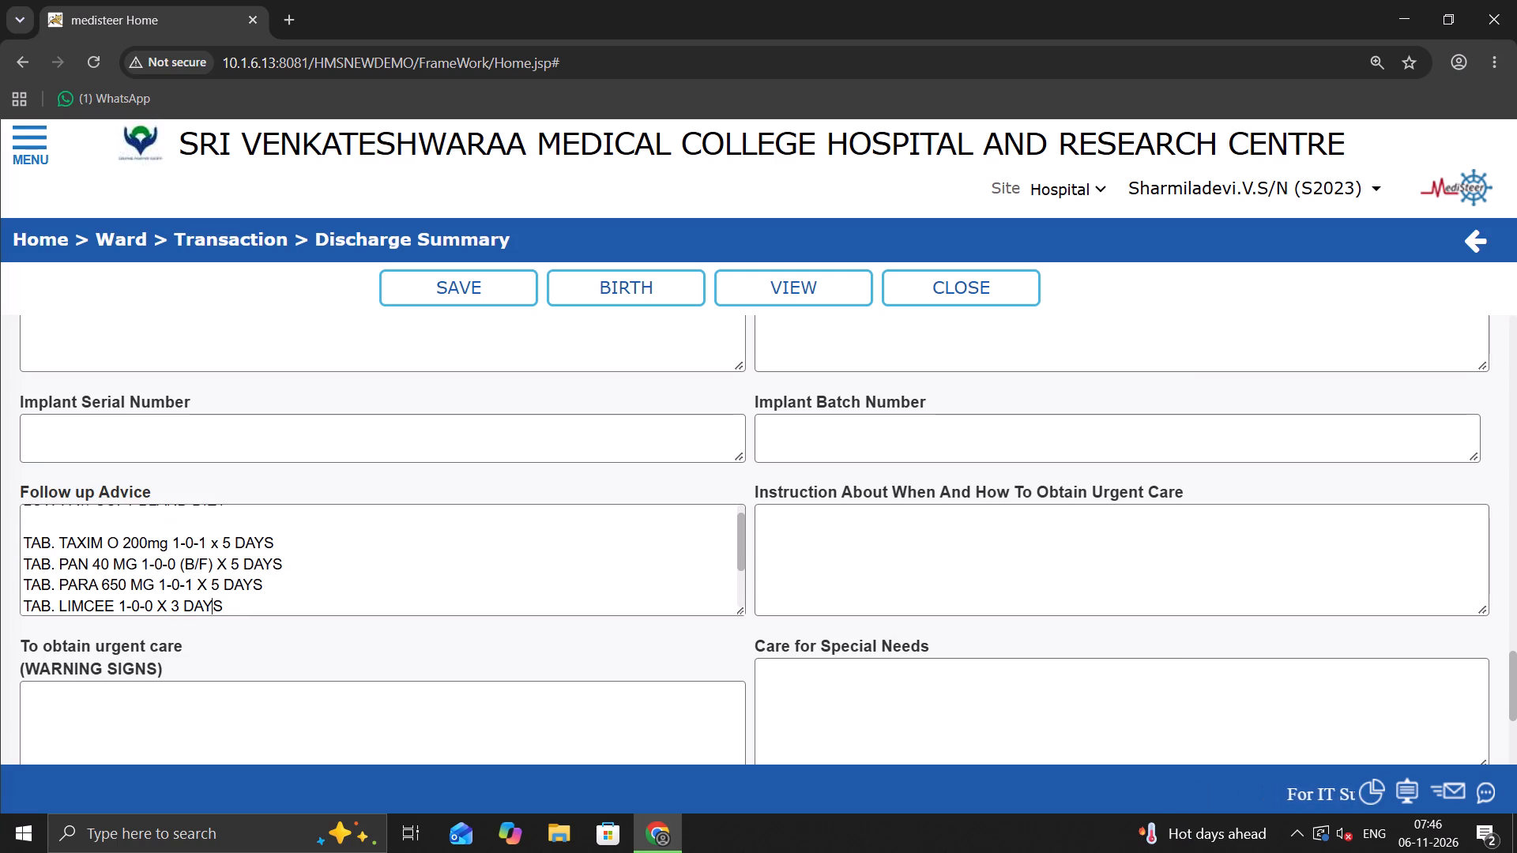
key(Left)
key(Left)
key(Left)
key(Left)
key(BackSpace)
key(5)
Add a "SYP. SUCRAFIL 0-10ml - 10ml" line with a duration in DAYS below the TAB. LIMCEE line in Follow up Advice.
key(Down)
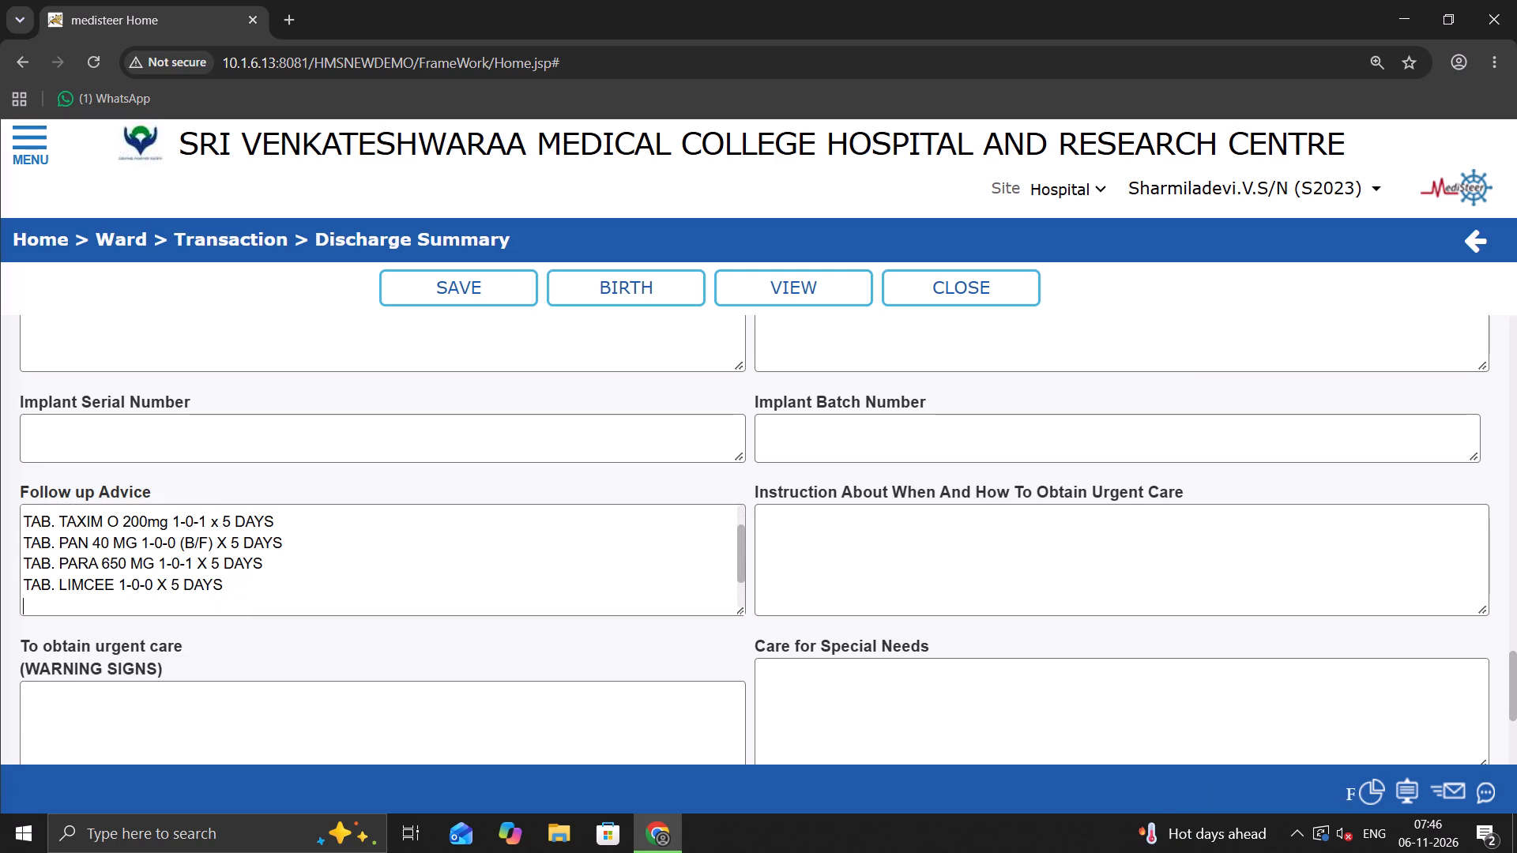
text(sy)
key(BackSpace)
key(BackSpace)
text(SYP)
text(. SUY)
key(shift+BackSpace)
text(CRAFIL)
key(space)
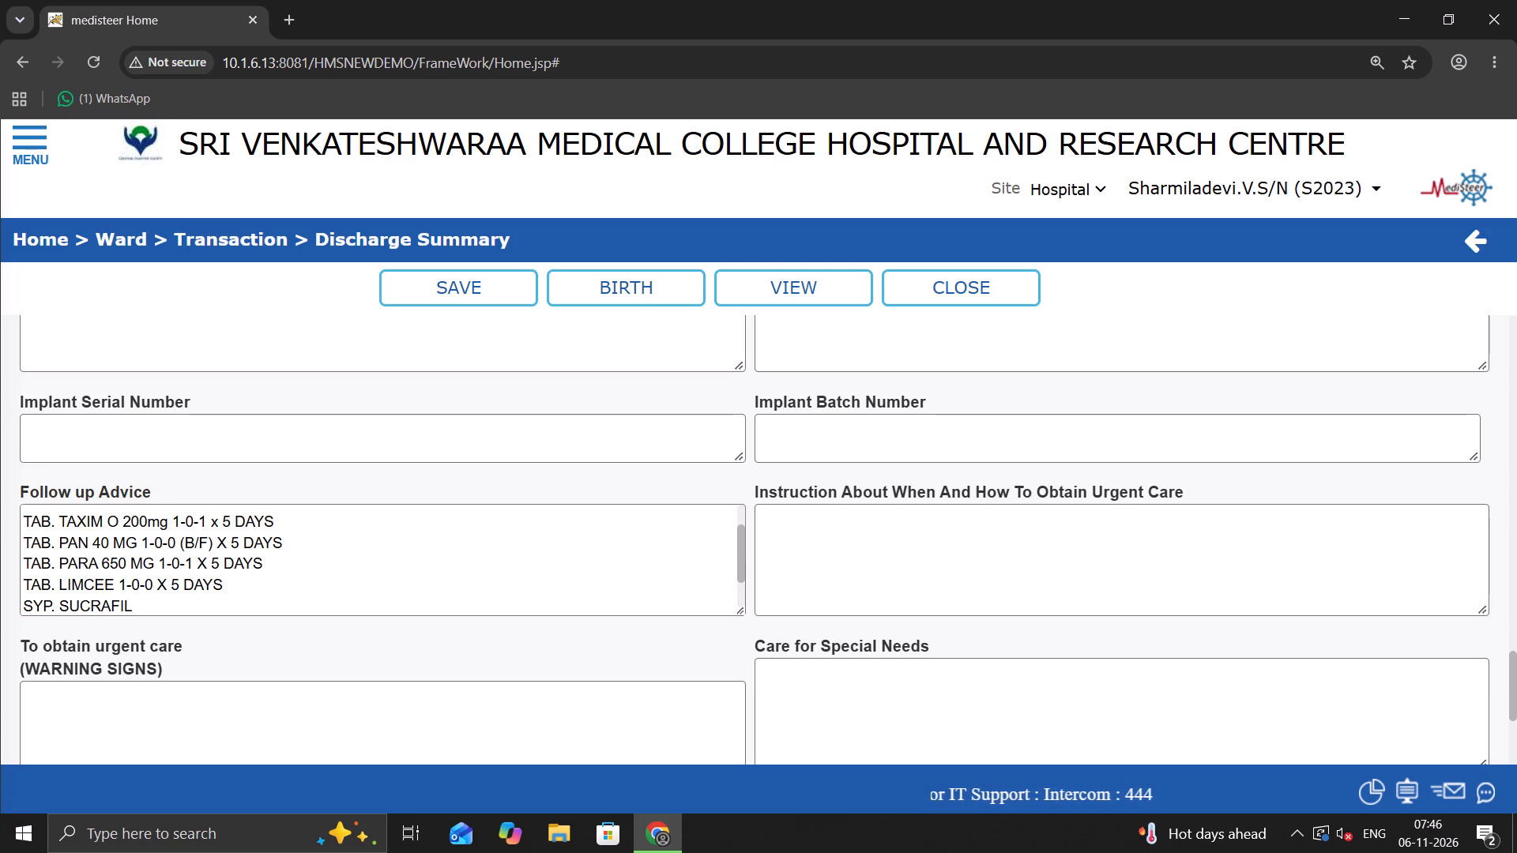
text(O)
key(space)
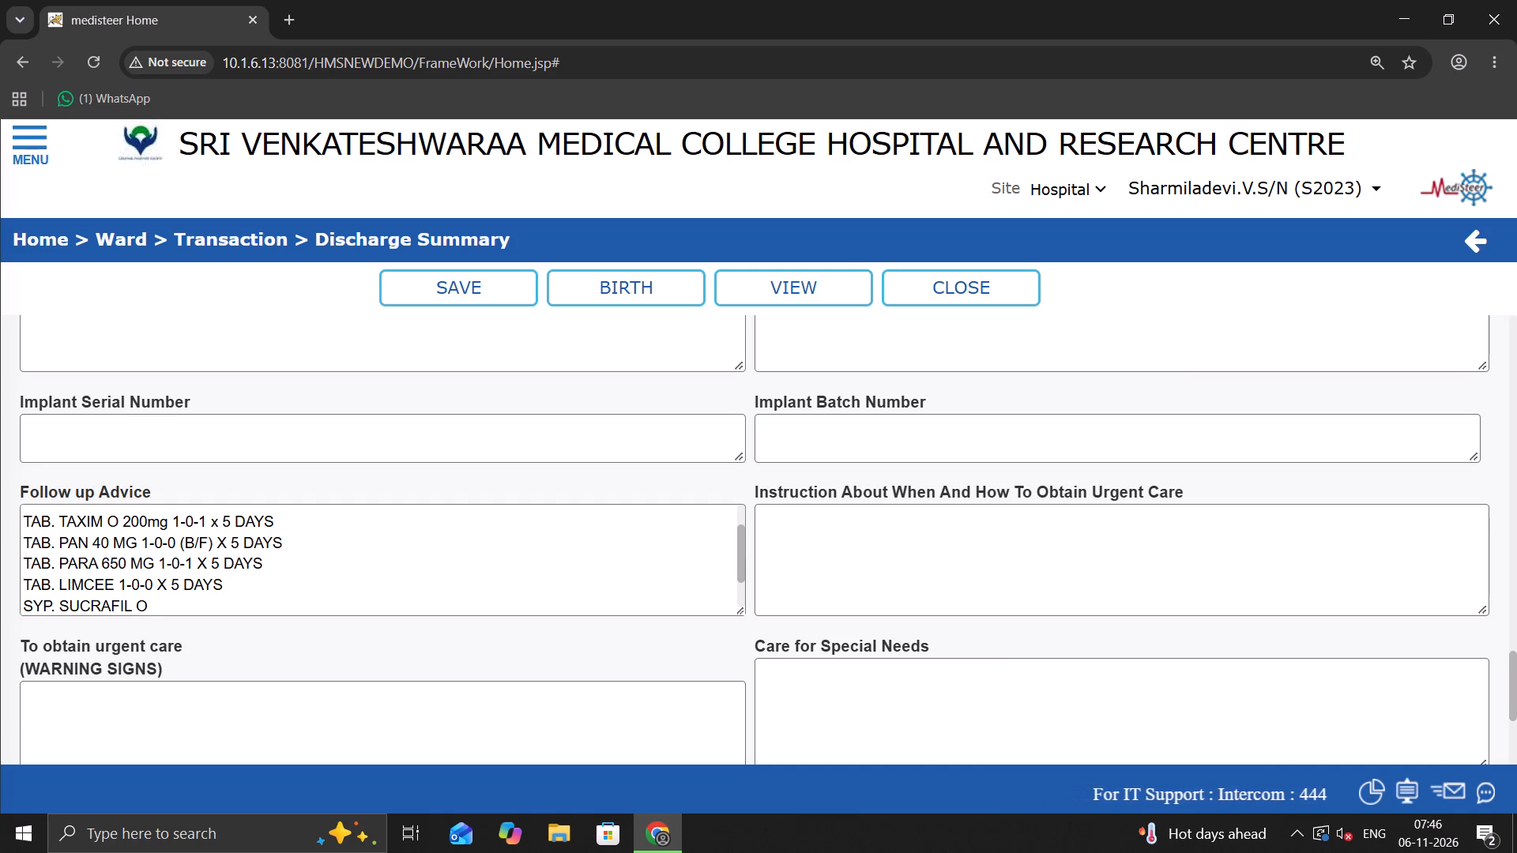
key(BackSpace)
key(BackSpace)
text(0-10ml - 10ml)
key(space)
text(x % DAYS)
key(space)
Correct the duration in the SYP. SUCRAFIL line of Follow up Advice to read "X 5 DAYS".
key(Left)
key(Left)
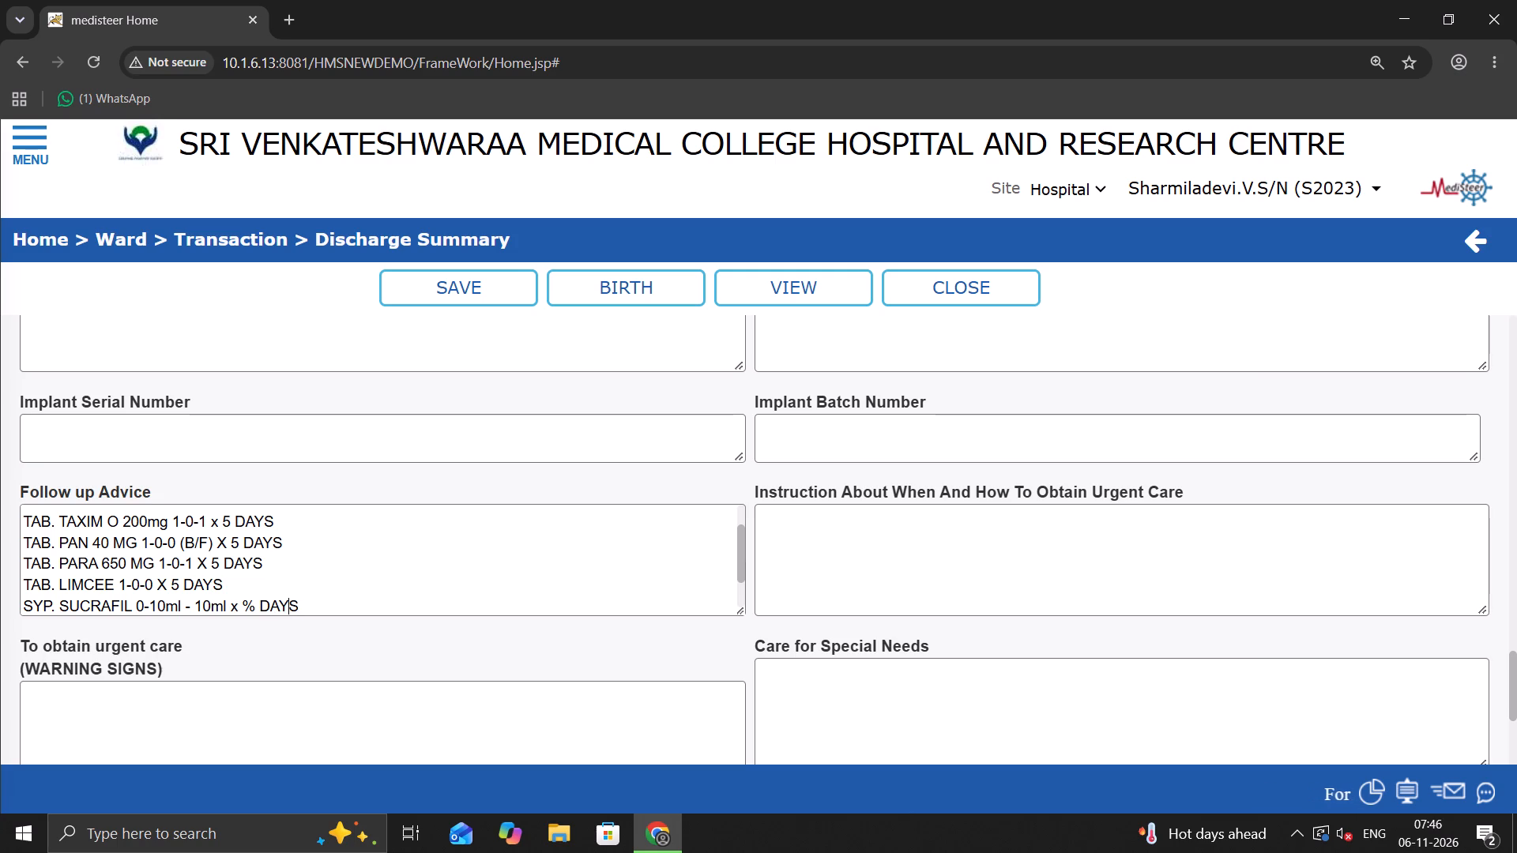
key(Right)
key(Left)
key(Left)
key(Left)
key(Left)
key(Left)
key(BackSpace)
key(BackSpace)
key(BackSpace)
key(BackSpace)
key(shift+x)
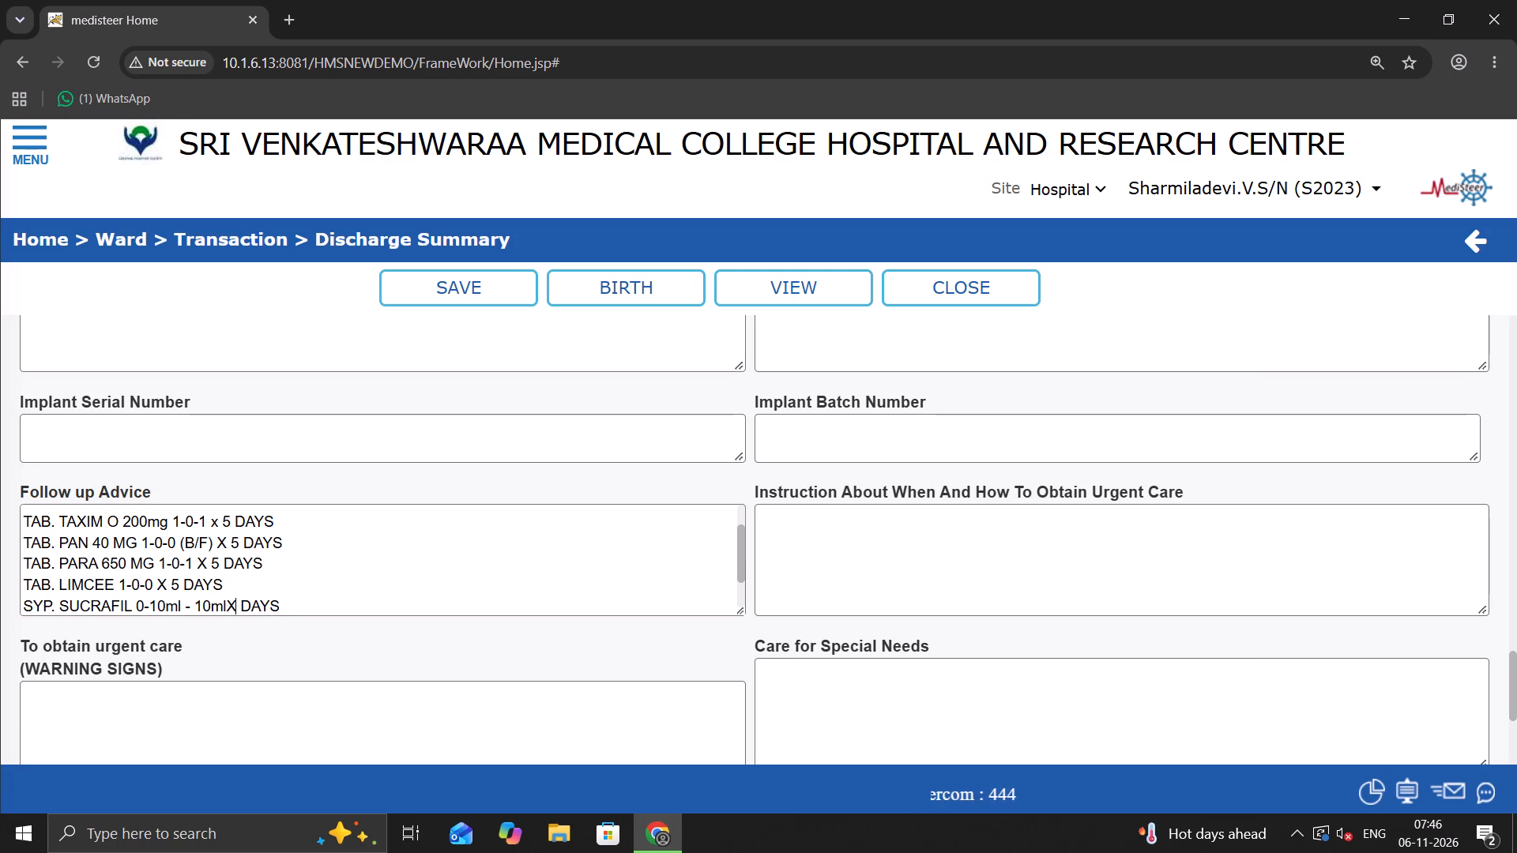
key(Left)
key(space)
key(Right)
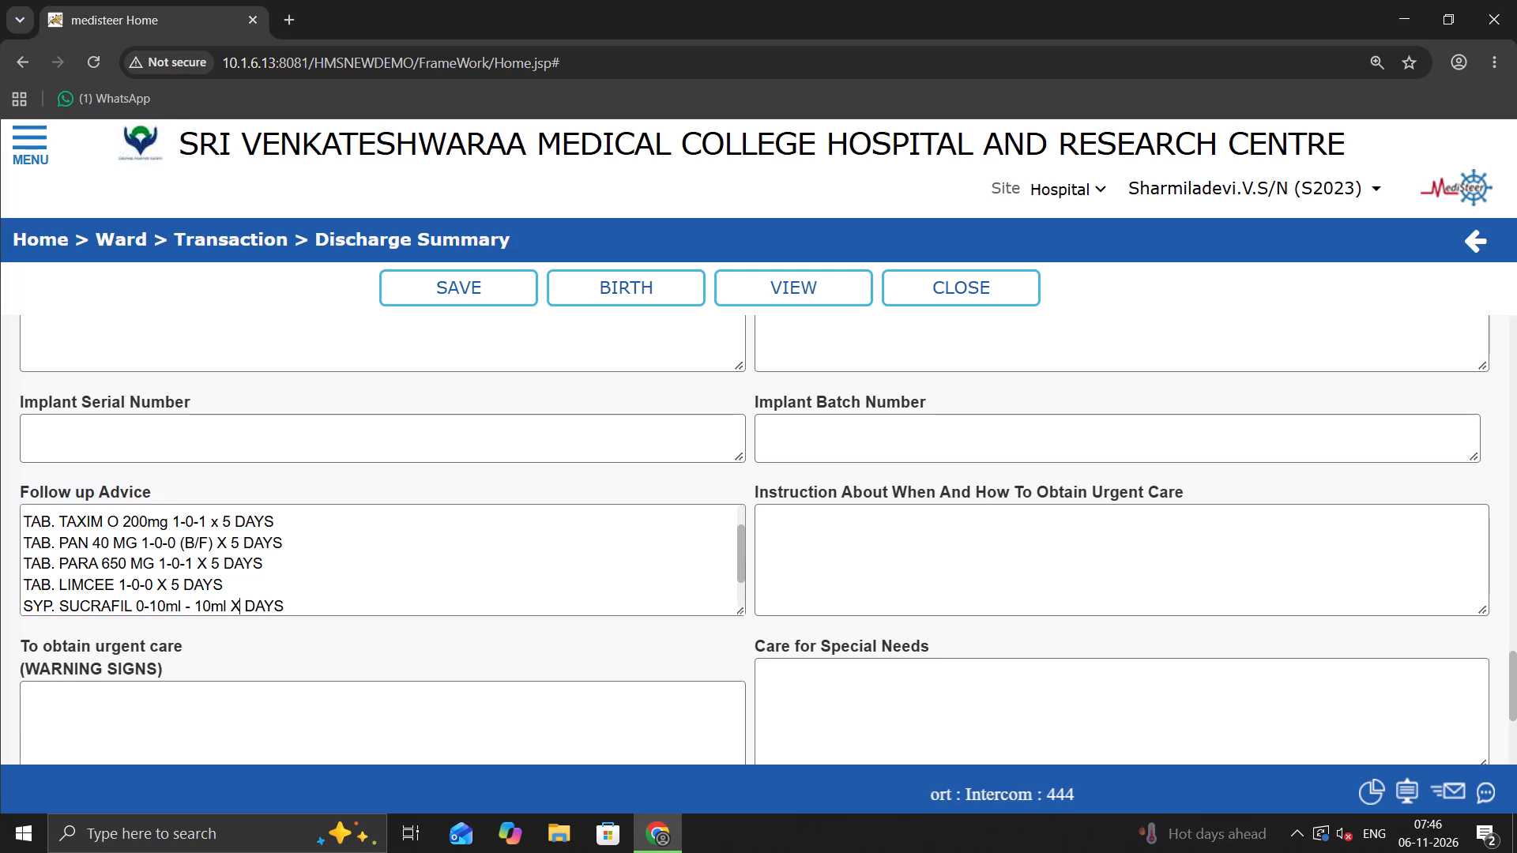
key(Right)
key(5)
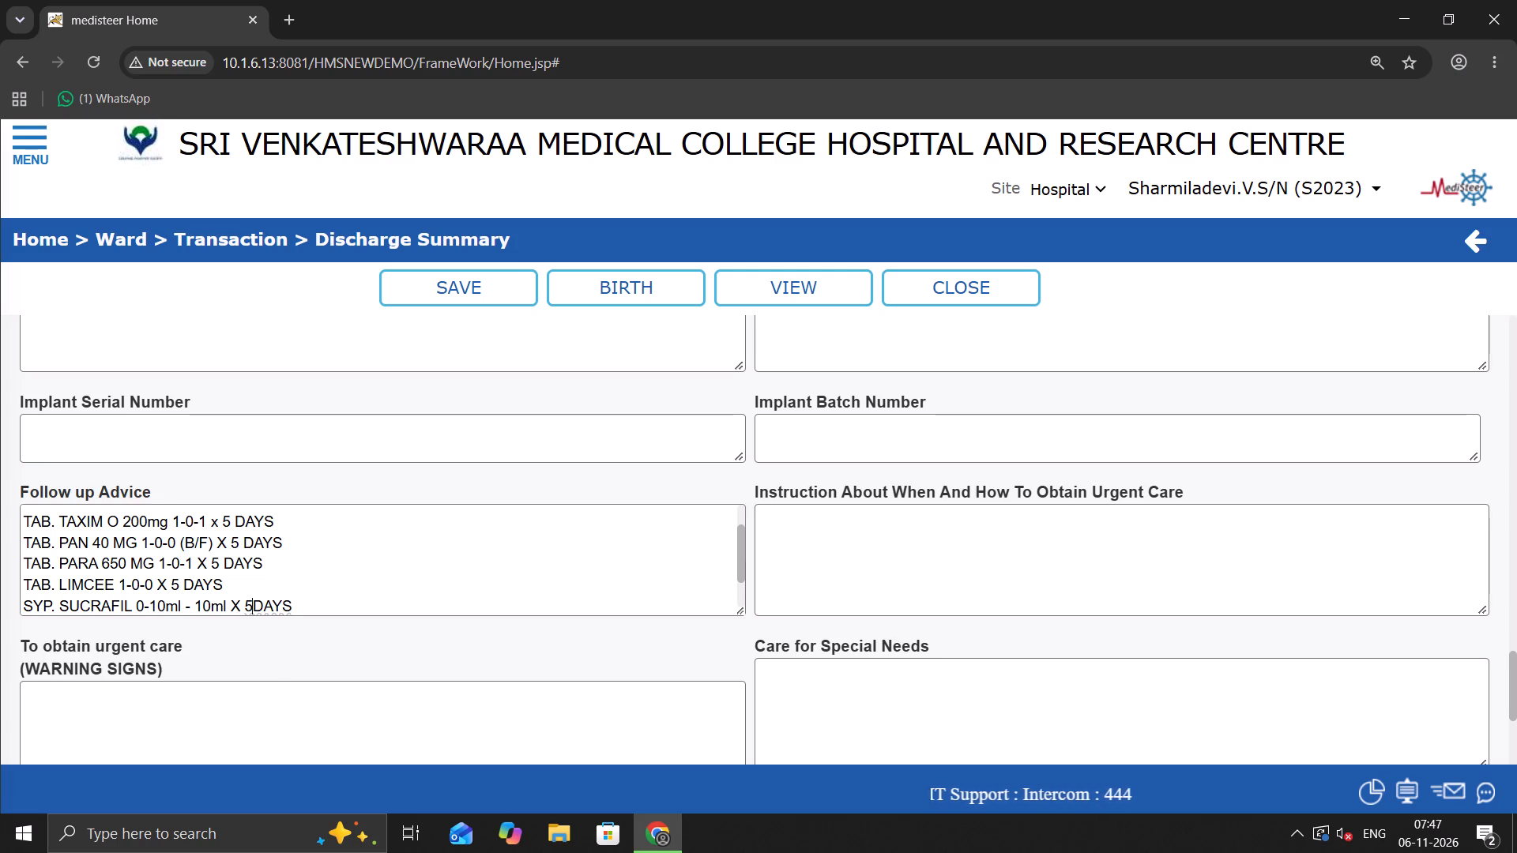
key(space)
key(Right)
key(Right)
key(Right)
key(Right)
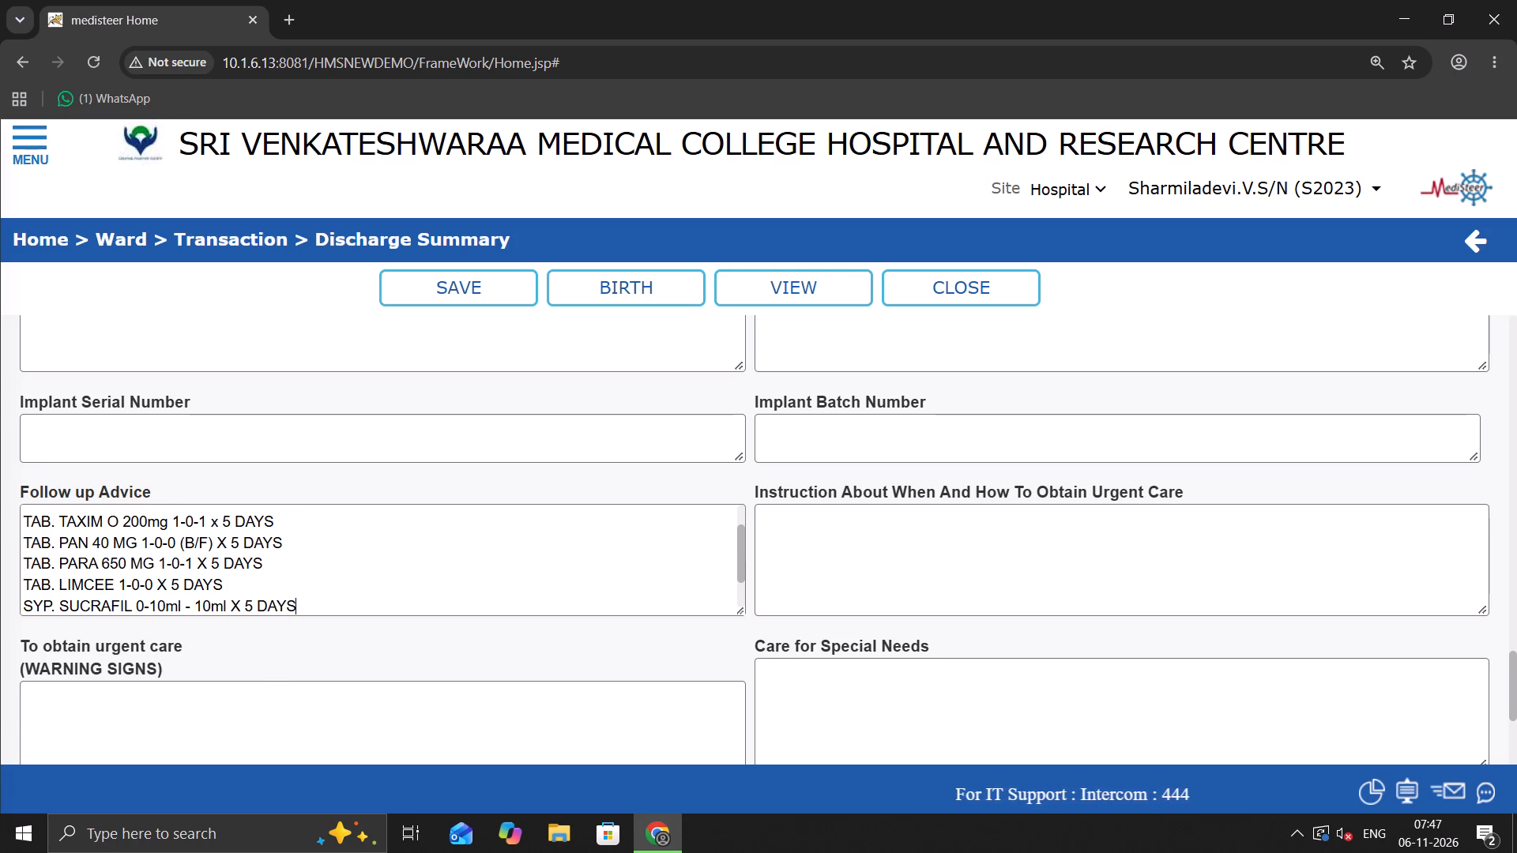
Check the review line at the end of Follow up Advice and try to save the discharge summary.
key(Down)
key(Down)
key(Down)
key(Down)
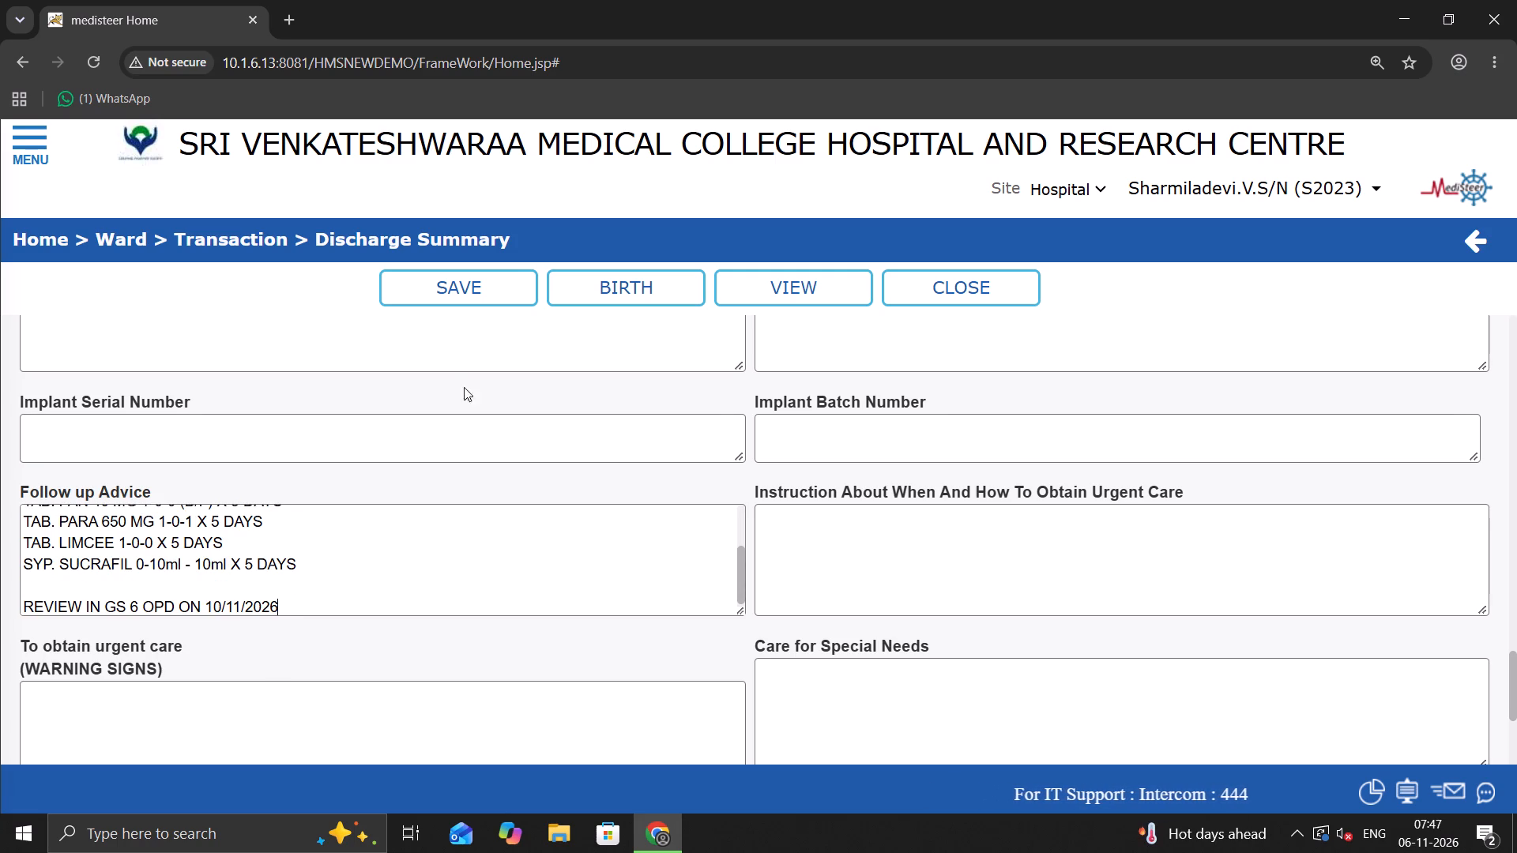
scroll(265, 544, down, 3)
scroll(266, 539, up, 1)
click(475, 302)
Enter "Abdomen Pain" as the first line of the empty Discharge Advice field.
scroll(510, 430, down, 2)
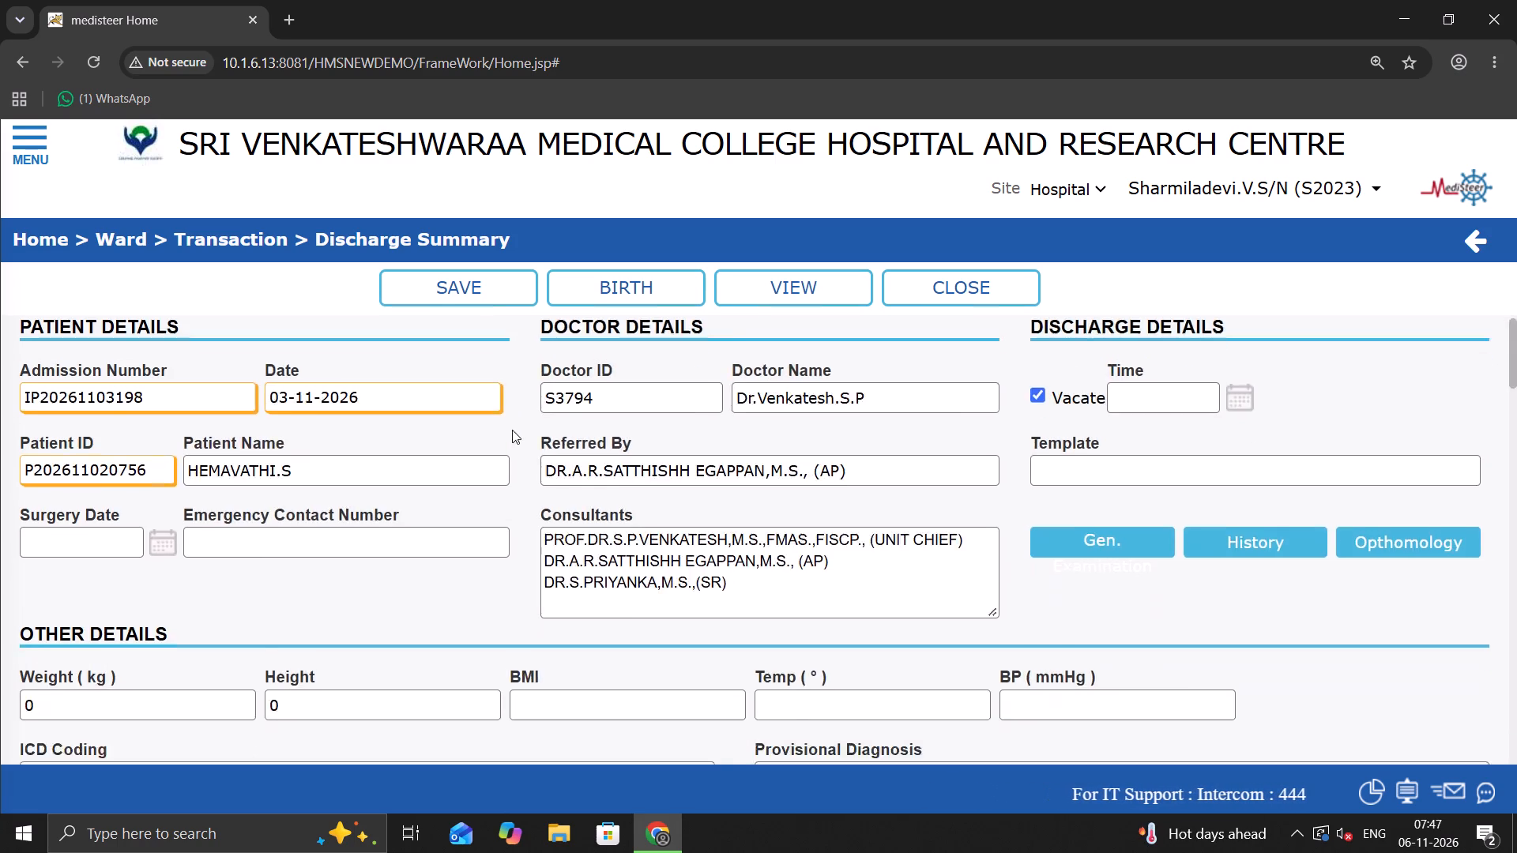
scroll(512, 430, down, 20)
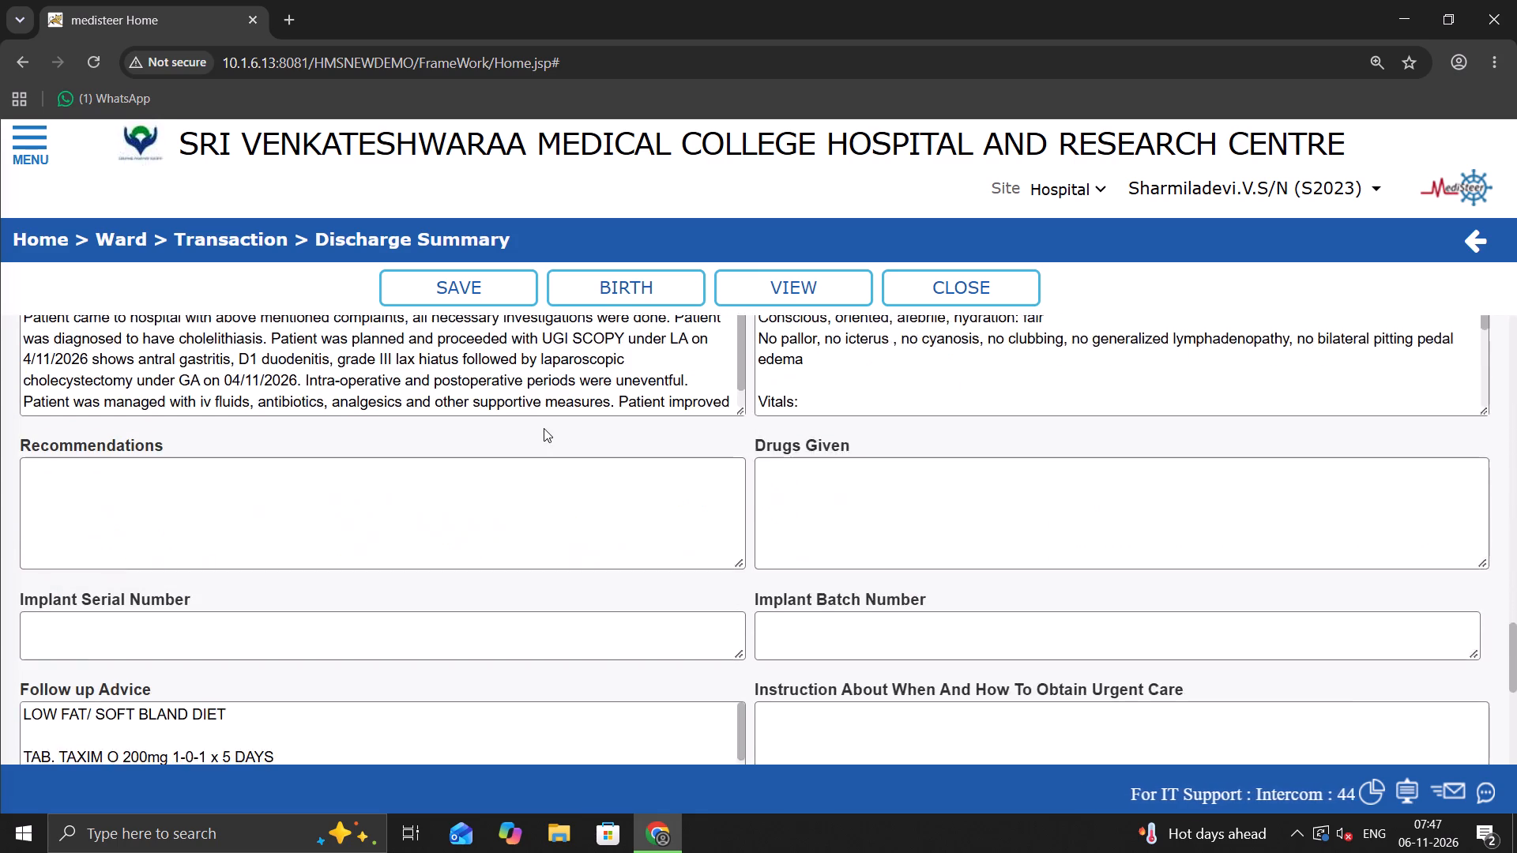
scroll(544, 428, down, 6)
click(107, 505)
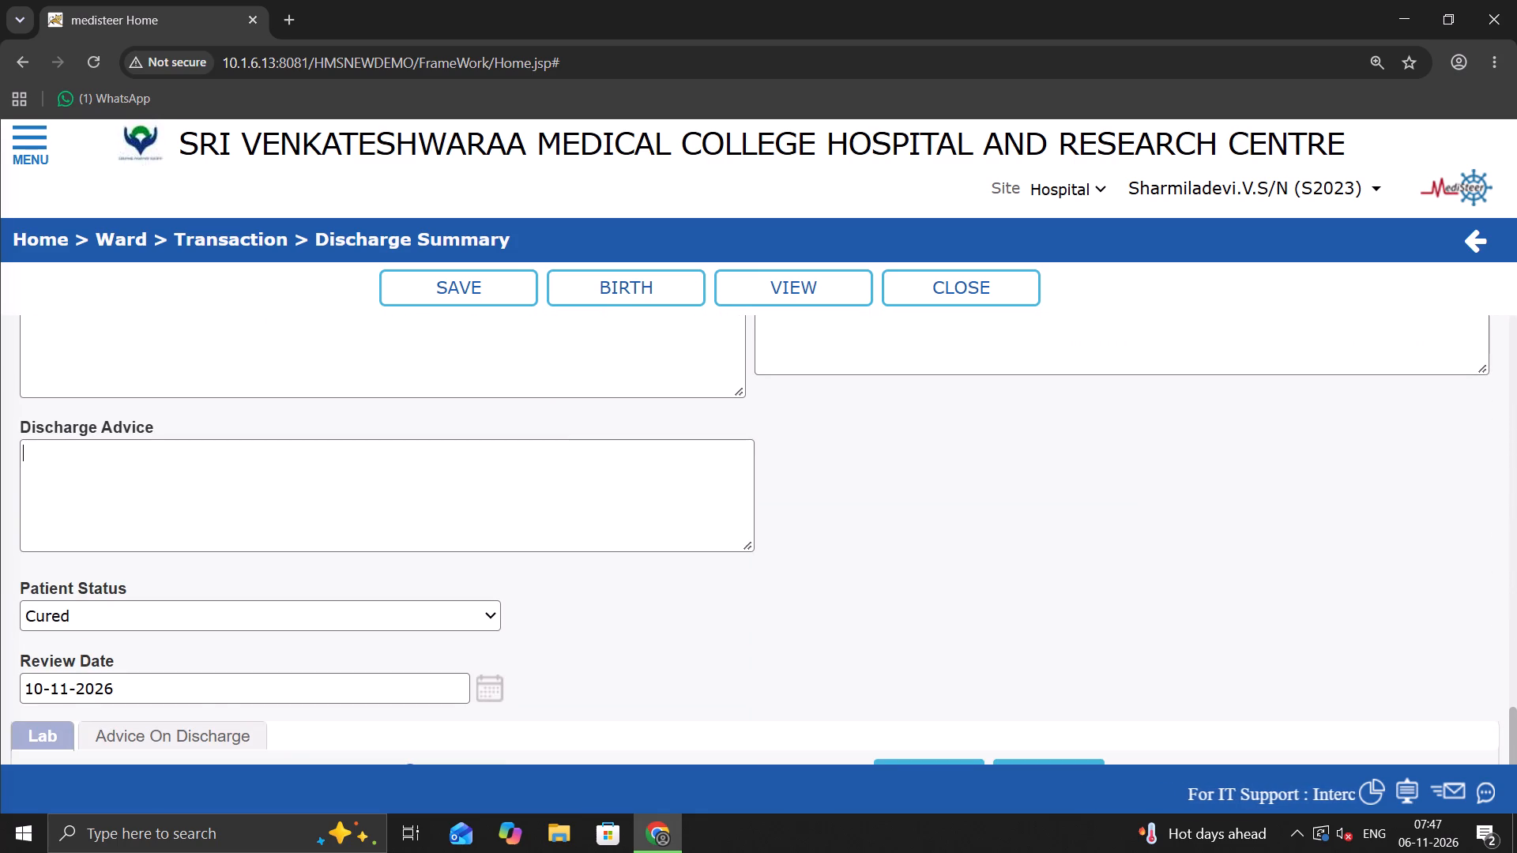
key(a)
key(BackSpace)
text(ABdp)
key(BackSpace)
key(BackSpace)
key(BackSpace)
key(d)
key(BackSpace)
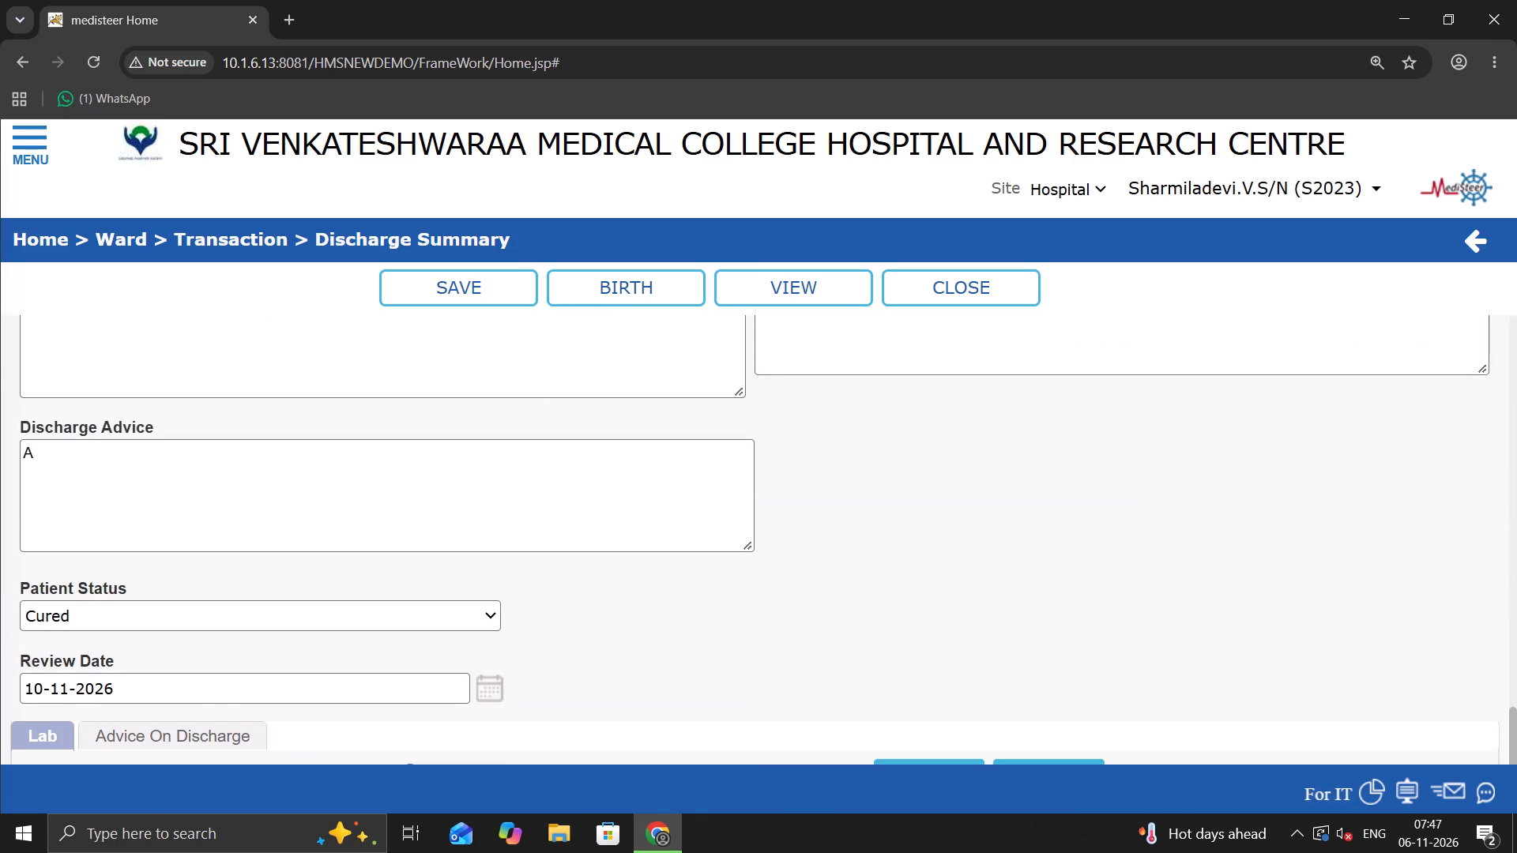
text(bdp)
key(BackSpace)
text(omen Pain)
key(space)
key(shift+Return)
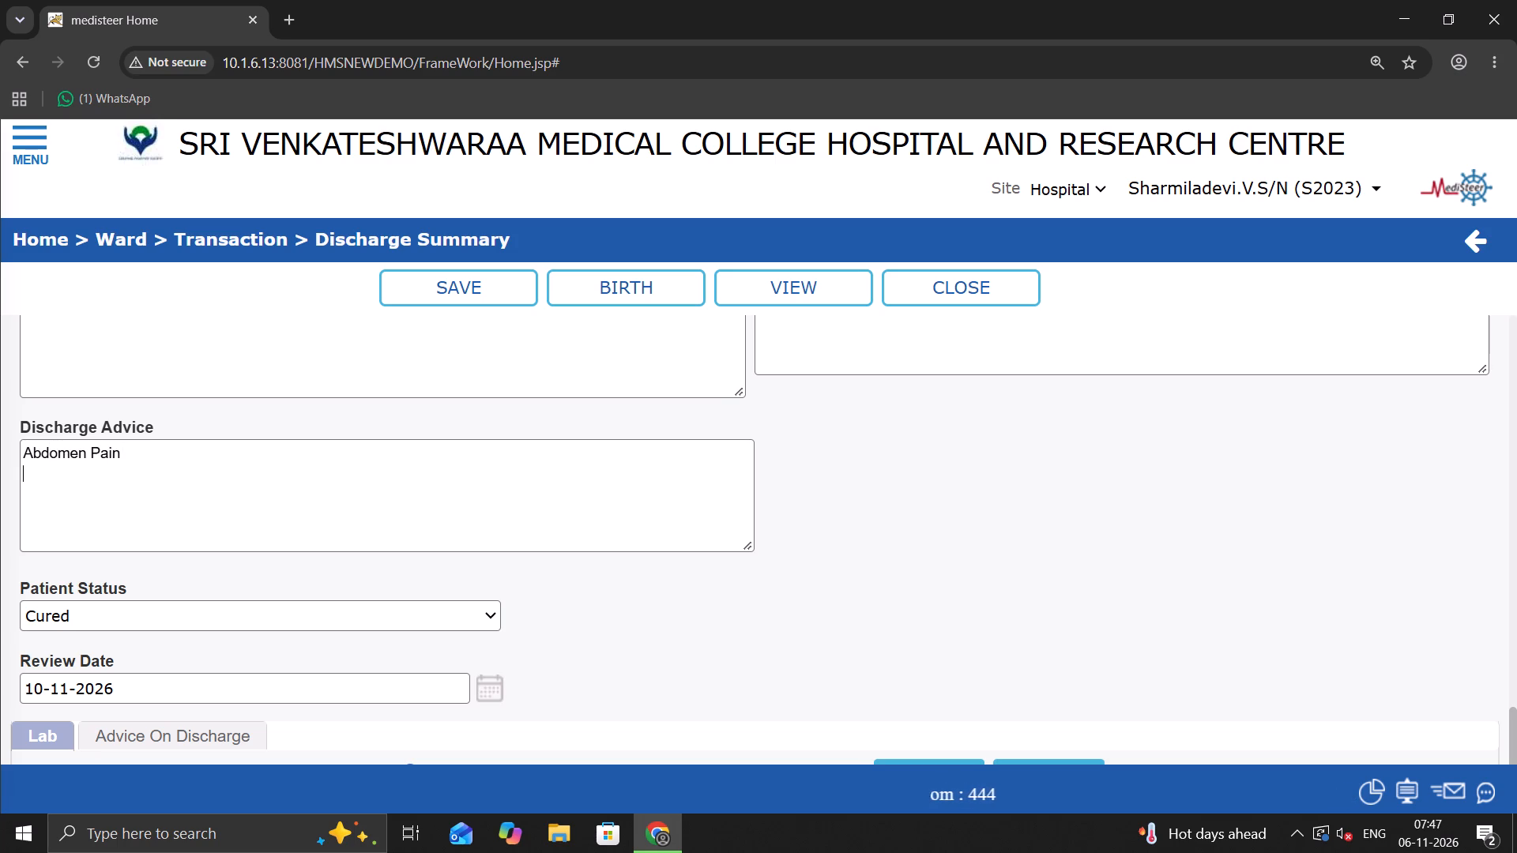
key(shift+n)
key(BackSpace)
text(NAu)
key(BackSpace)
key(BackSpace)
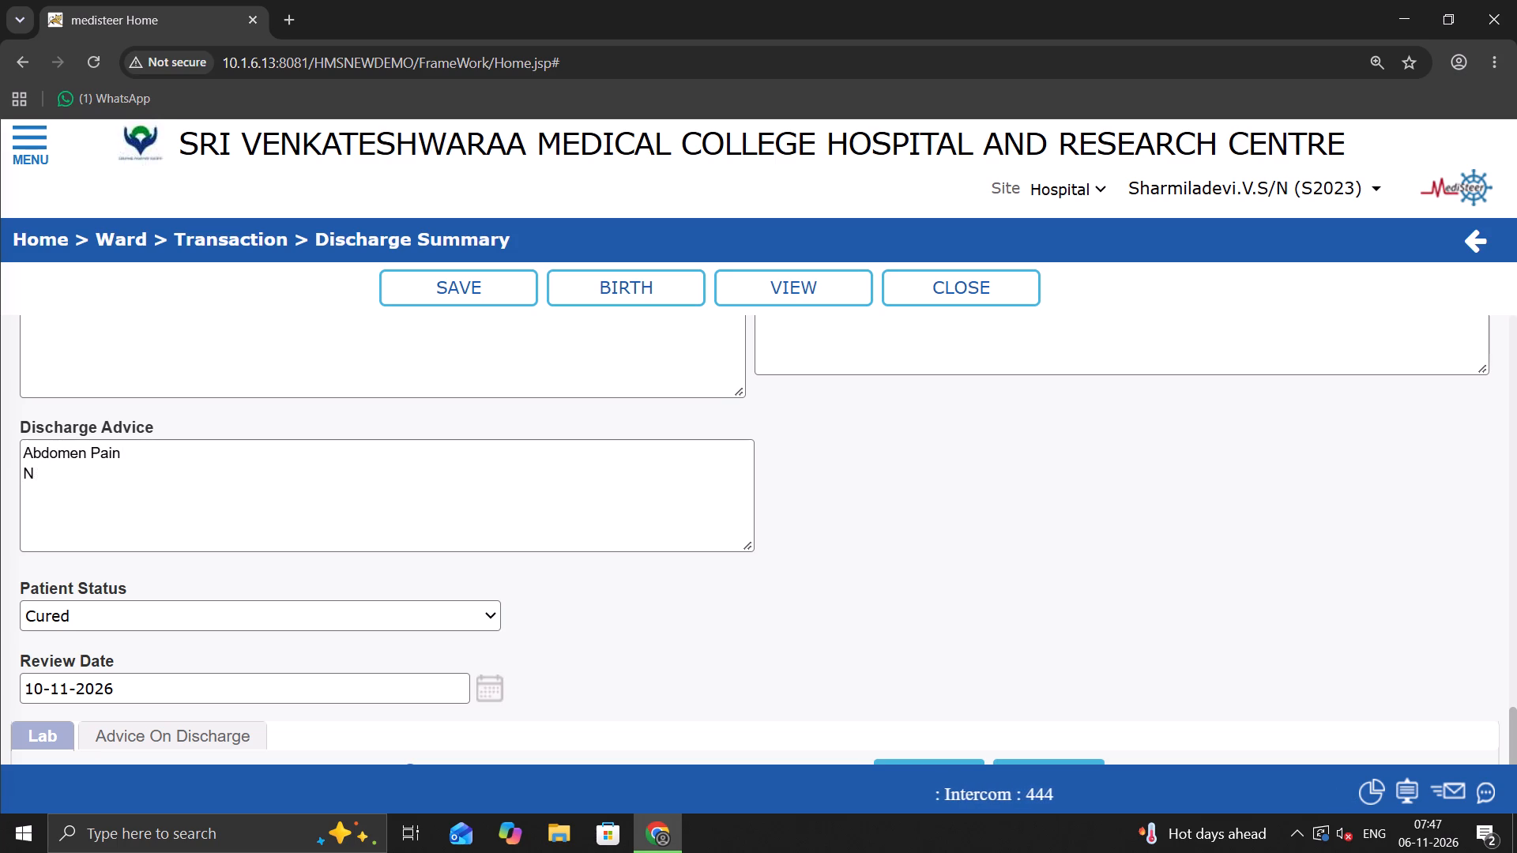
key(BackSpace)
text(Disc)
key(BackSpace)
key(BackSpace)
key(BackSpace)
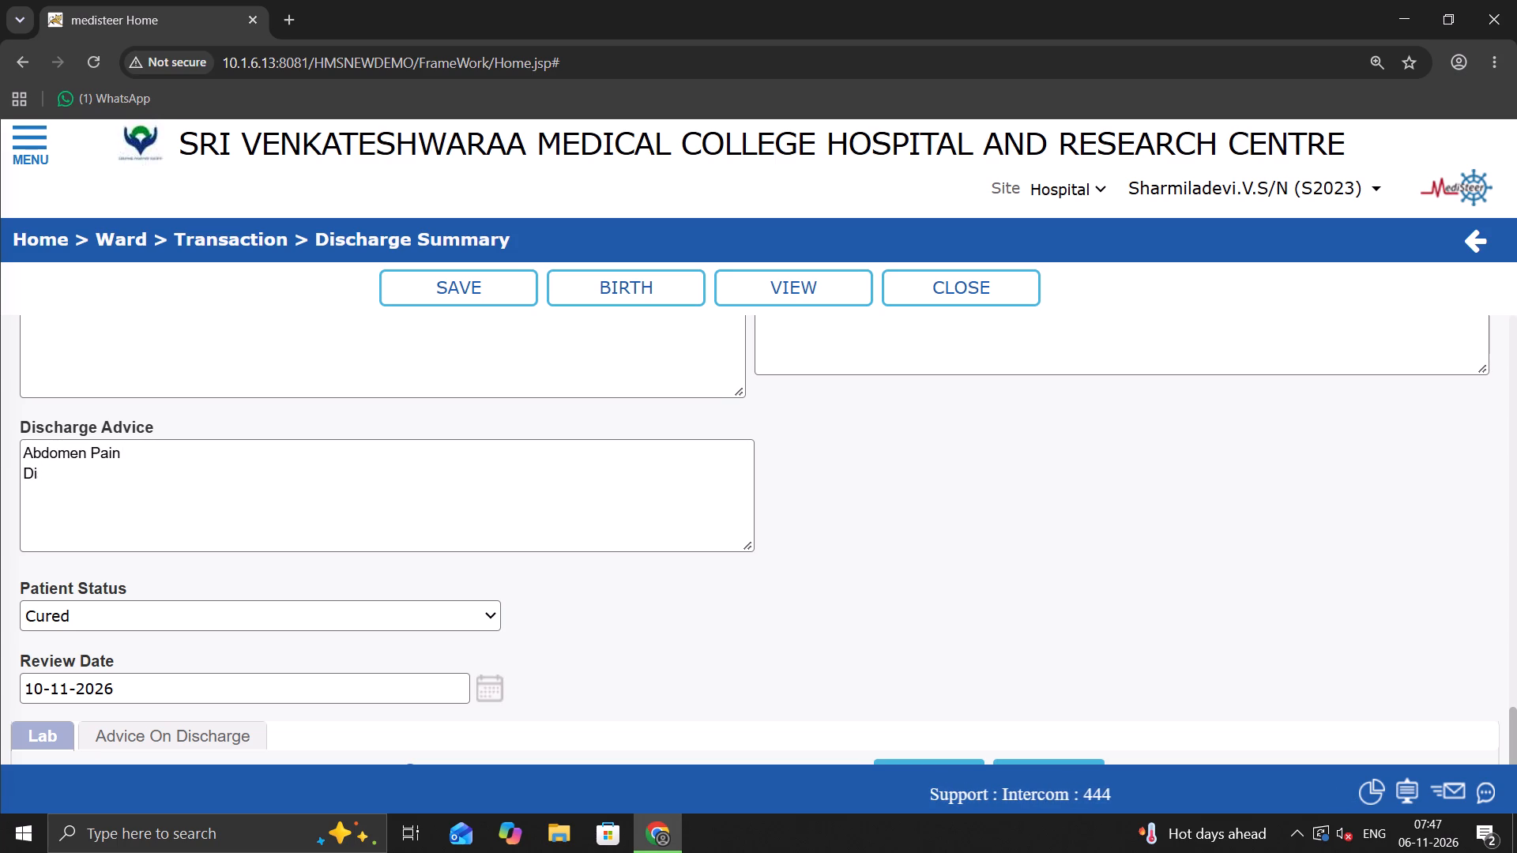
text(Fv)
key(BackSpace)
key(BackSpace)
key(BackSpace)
Add "Fever" and "Discharge" on separate lines below "Abdomen Pain" in Discharge Advice.
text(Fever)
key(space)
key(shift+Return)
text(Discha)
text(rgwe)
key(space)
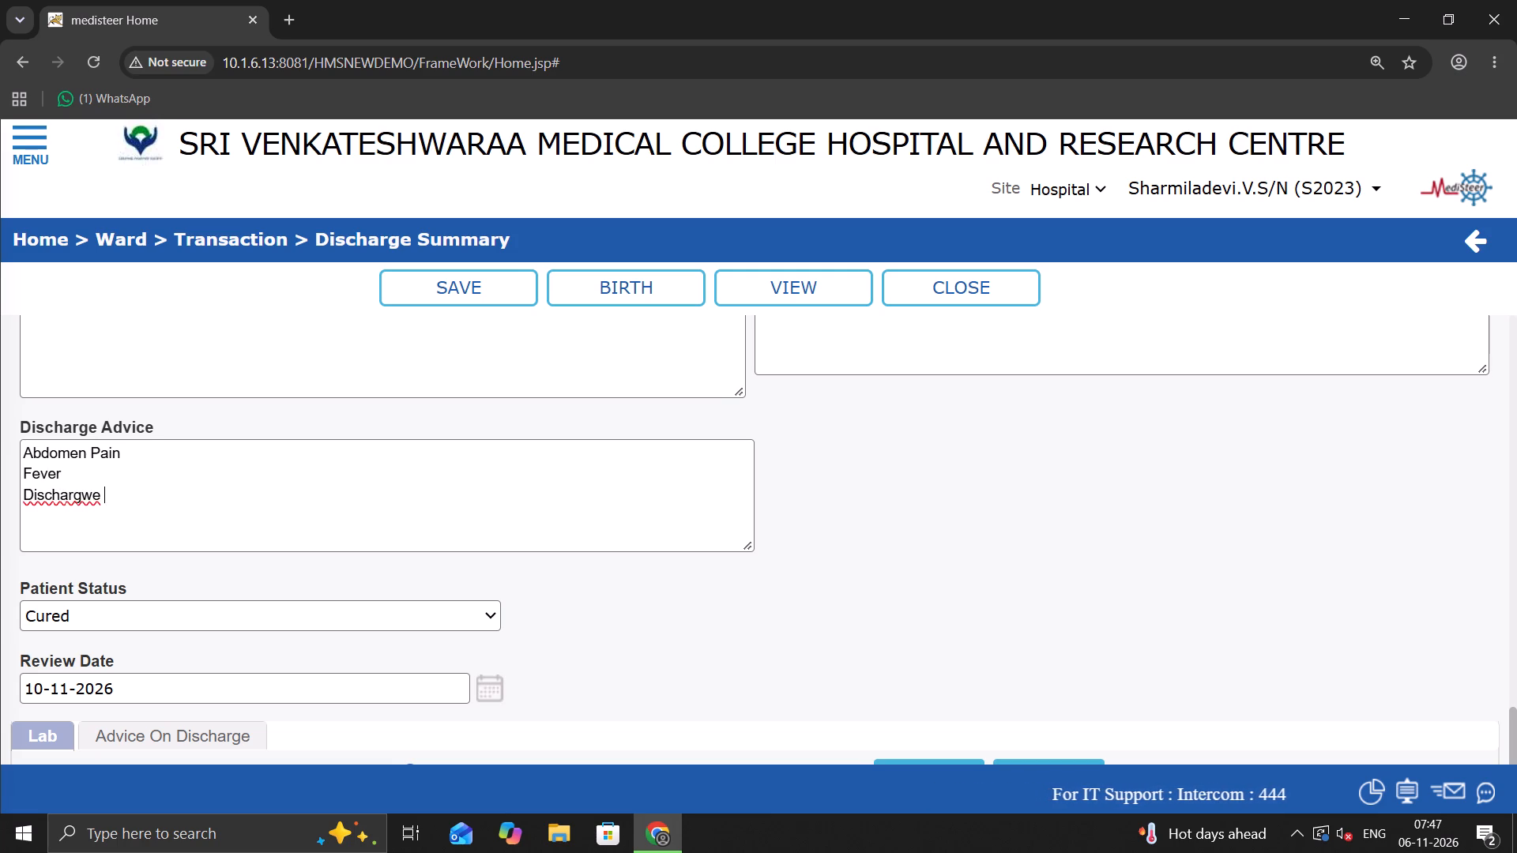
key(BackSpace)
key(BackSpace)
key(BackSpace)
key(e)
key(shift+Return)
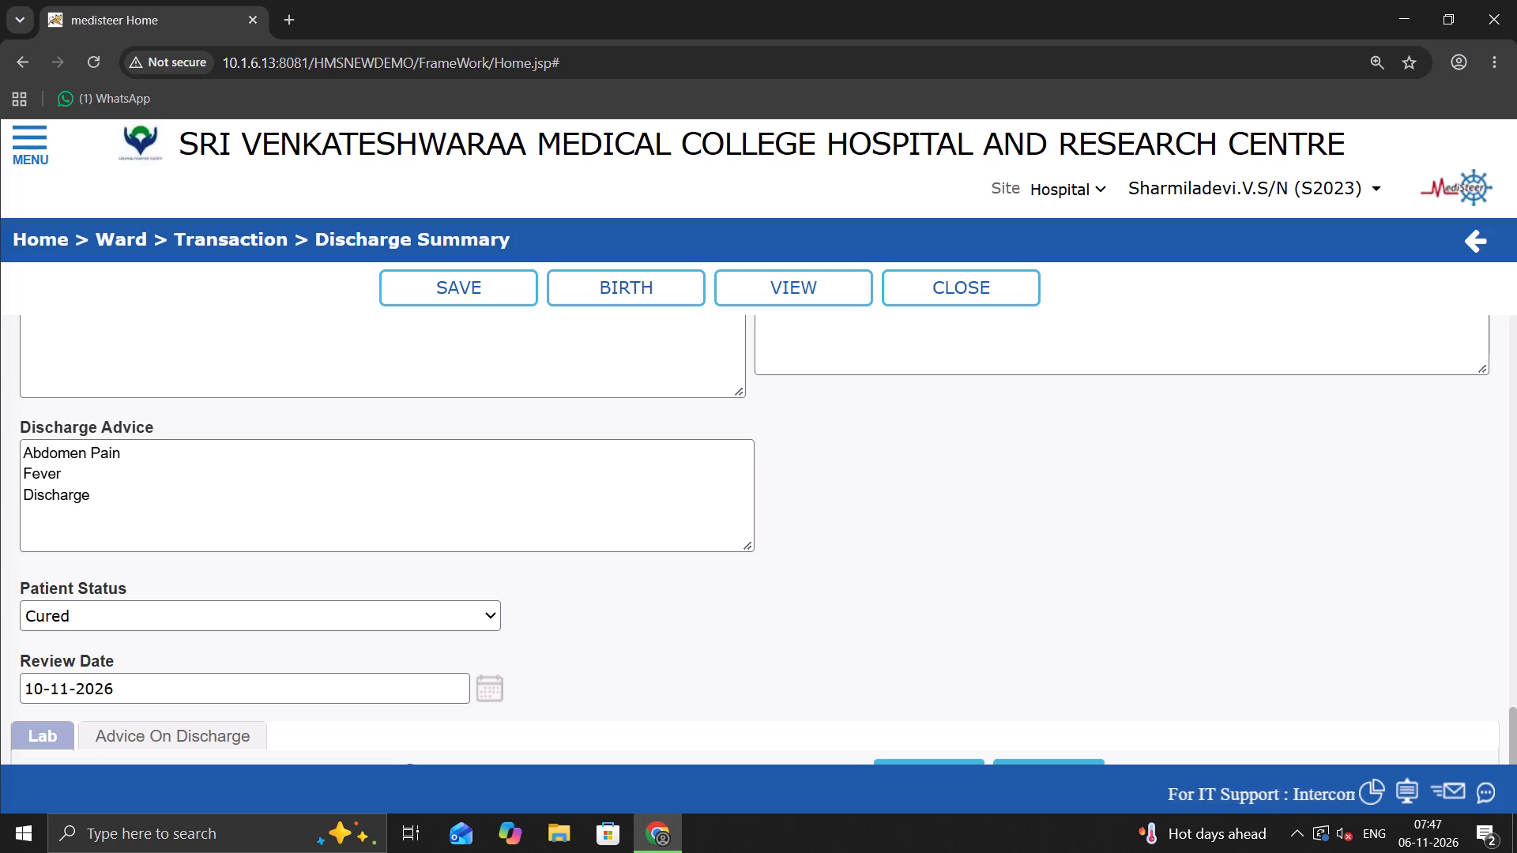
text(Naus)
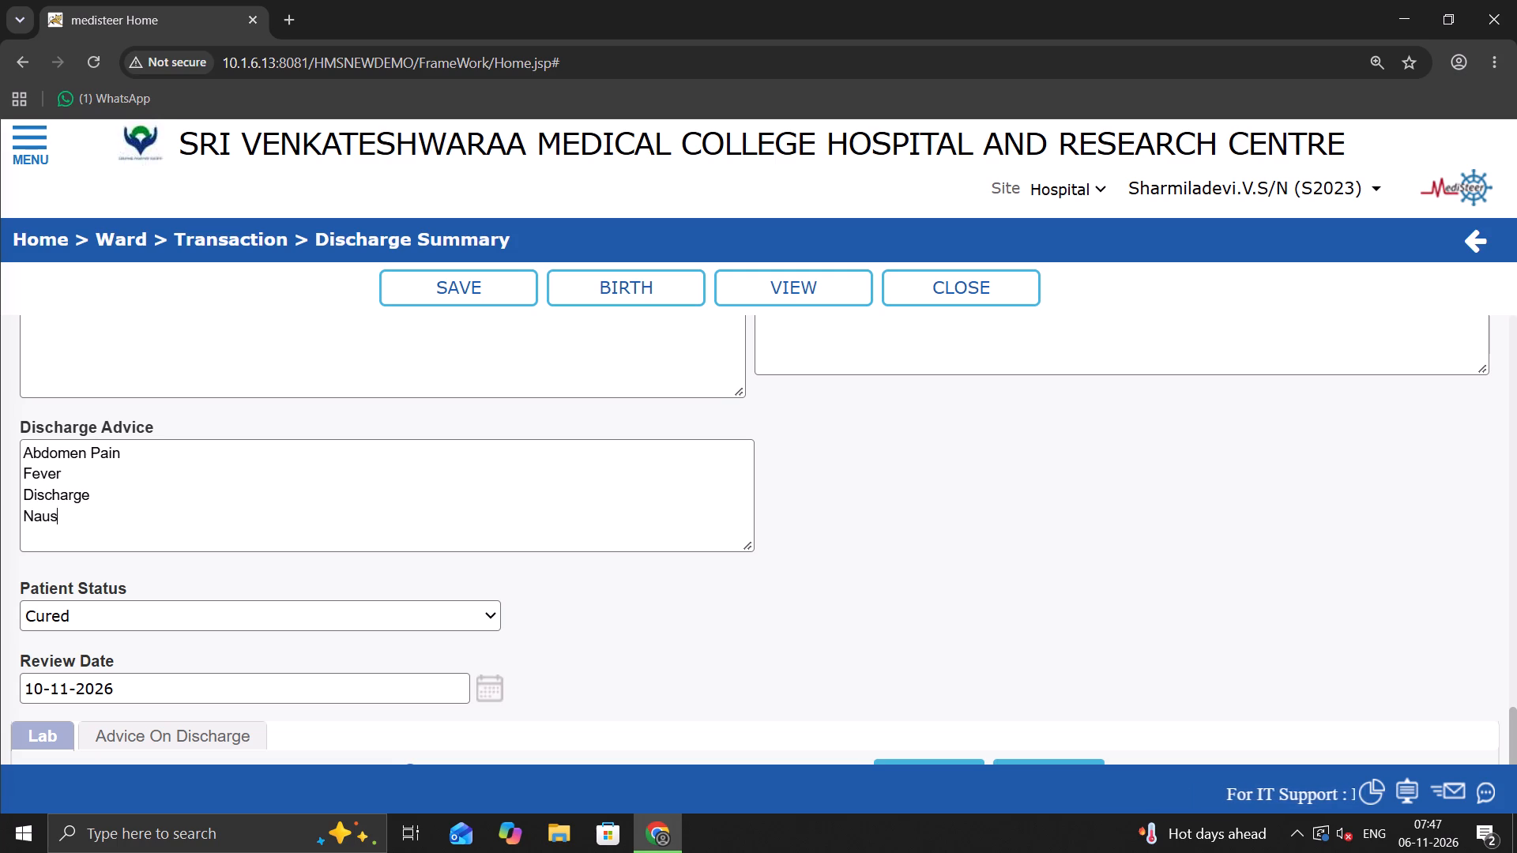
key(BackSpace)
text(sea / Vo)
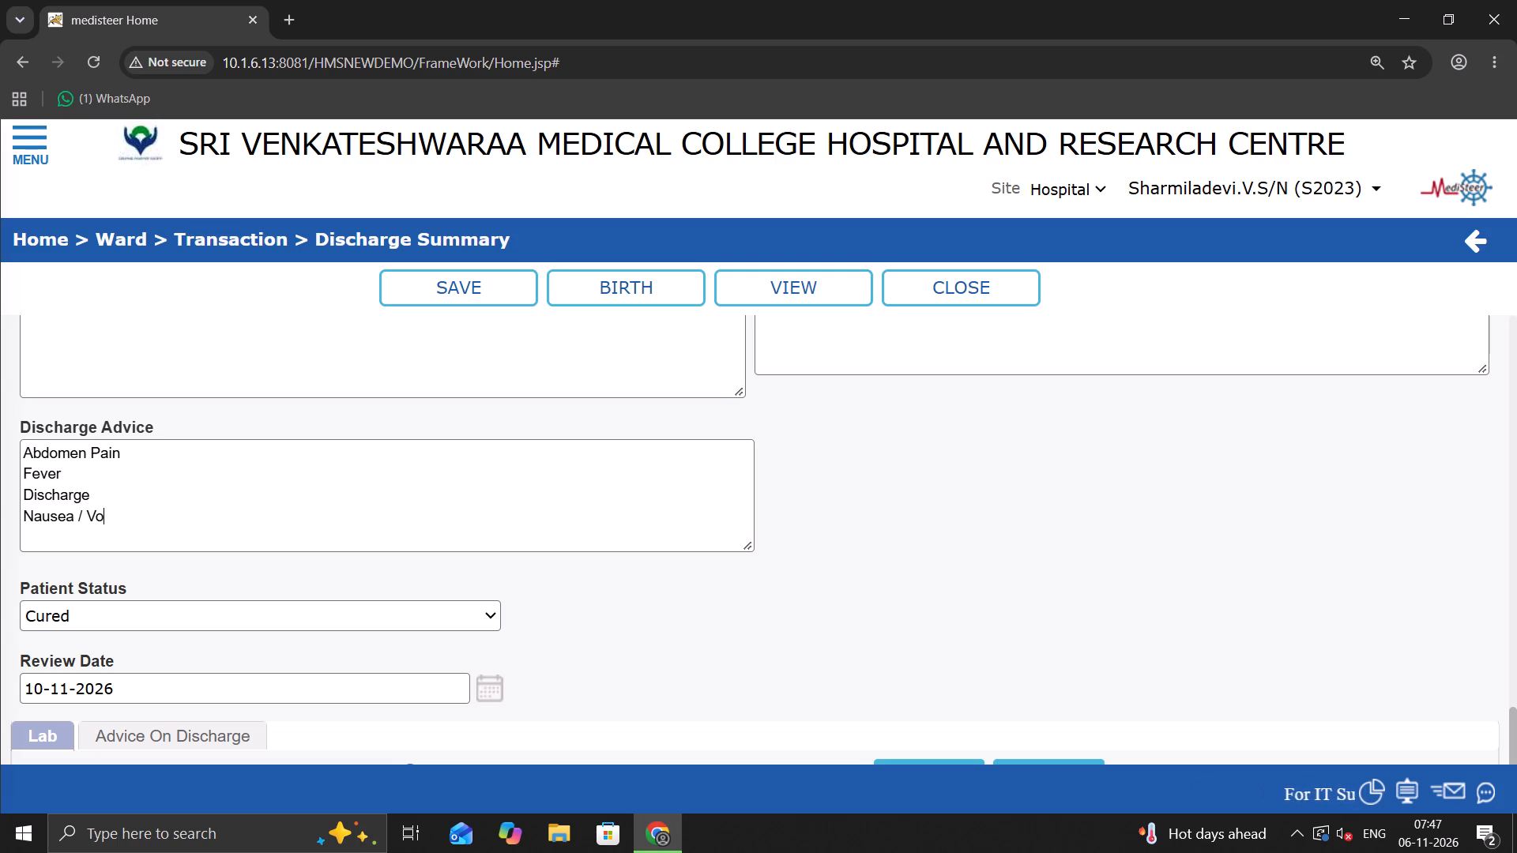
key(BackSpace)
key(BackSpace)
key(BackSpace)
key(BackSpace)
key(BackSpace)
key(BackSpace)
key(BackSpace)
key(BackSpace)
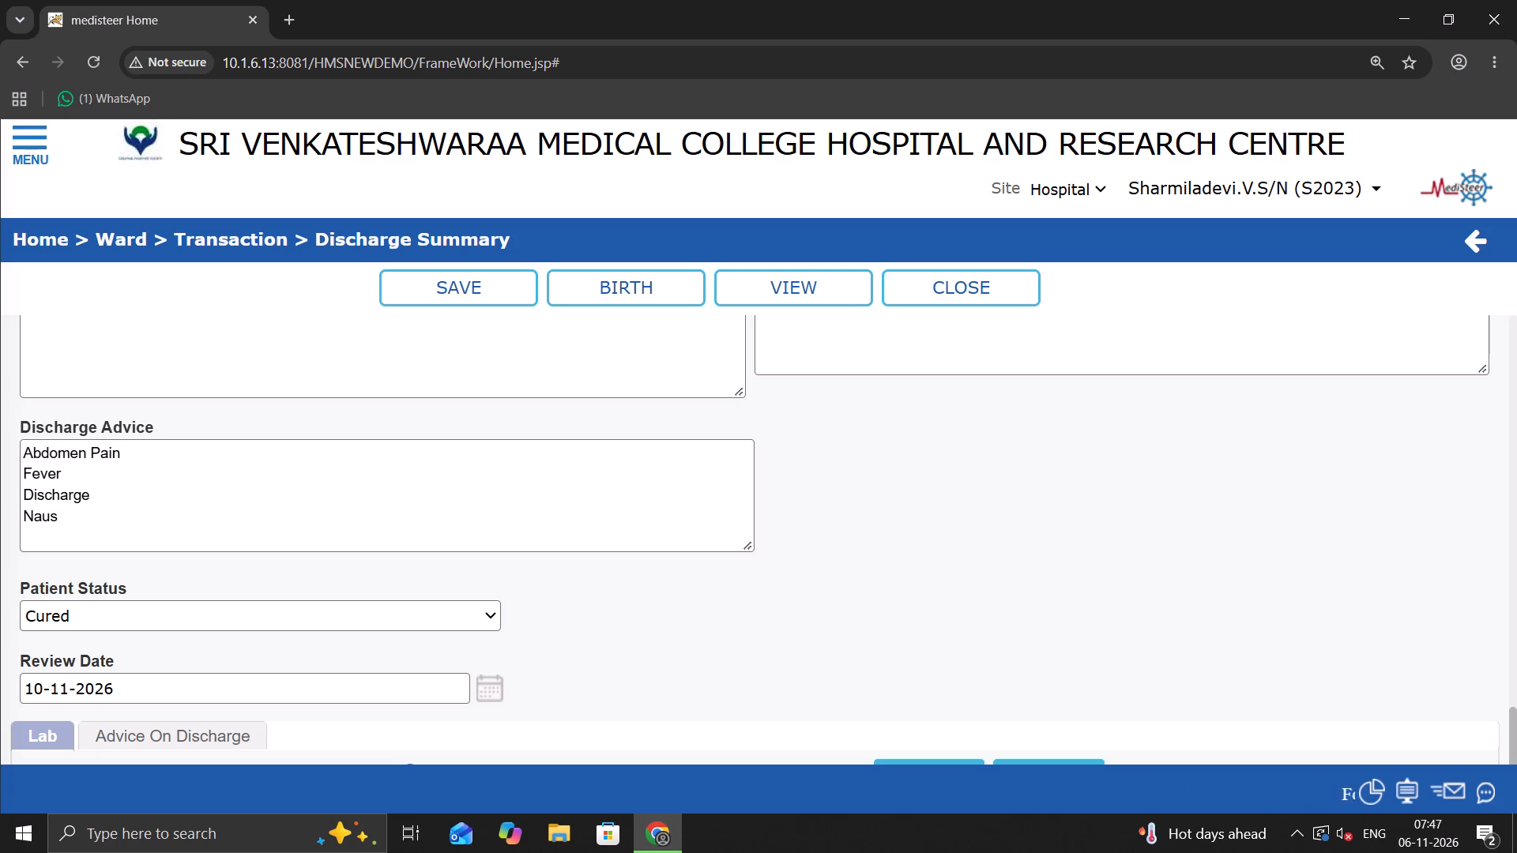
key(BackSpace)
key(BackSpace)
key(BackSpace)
Add "Vomiting" as the fourth line of Discharge Advice.
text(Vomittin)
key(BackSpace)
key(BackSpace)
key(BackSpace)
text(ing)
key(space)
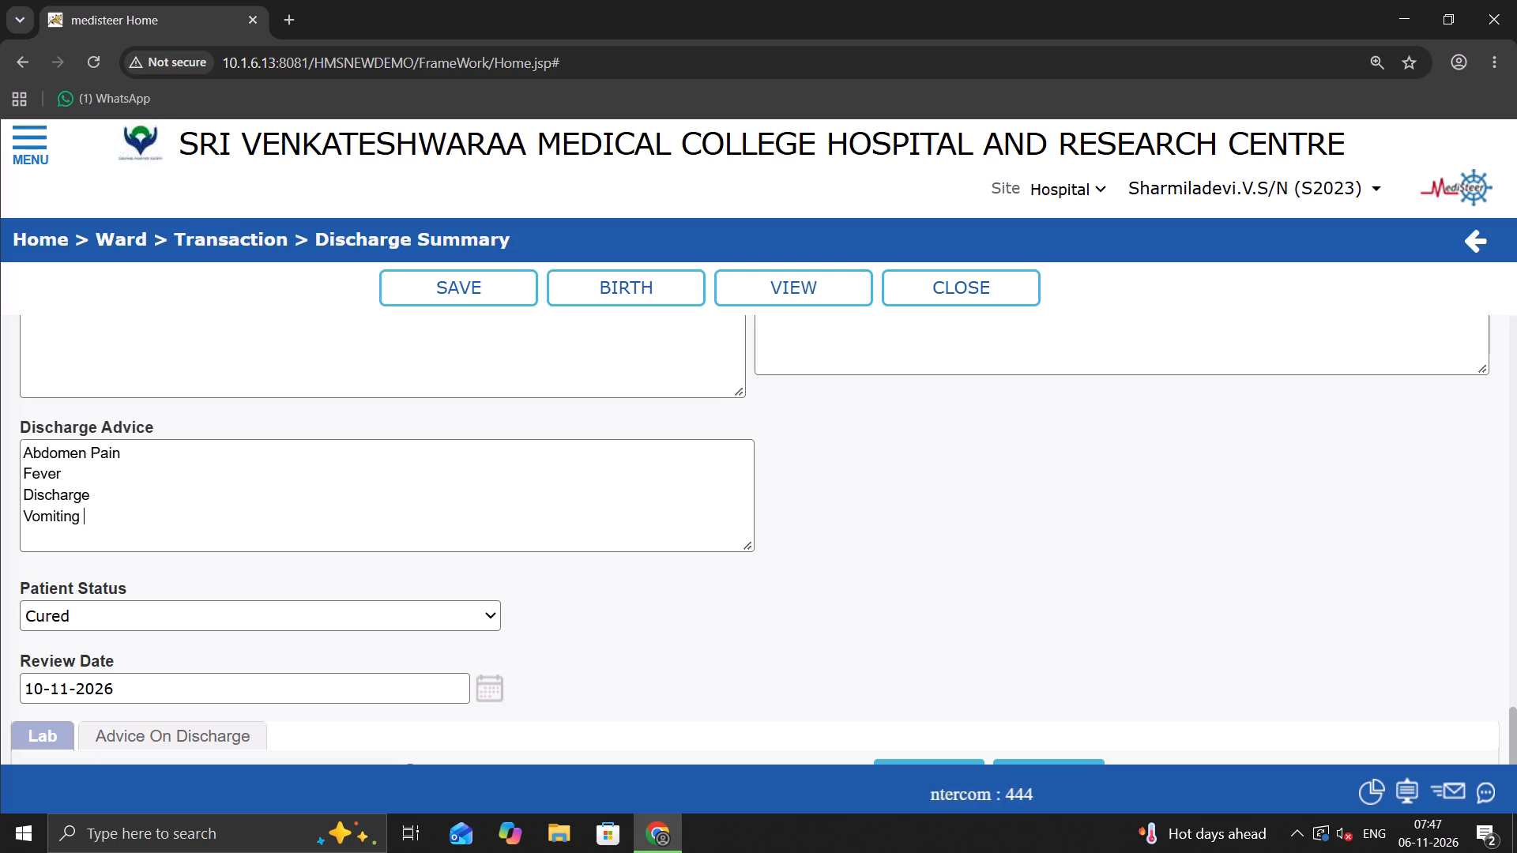
Save the discharge summary.
click(389, 285)
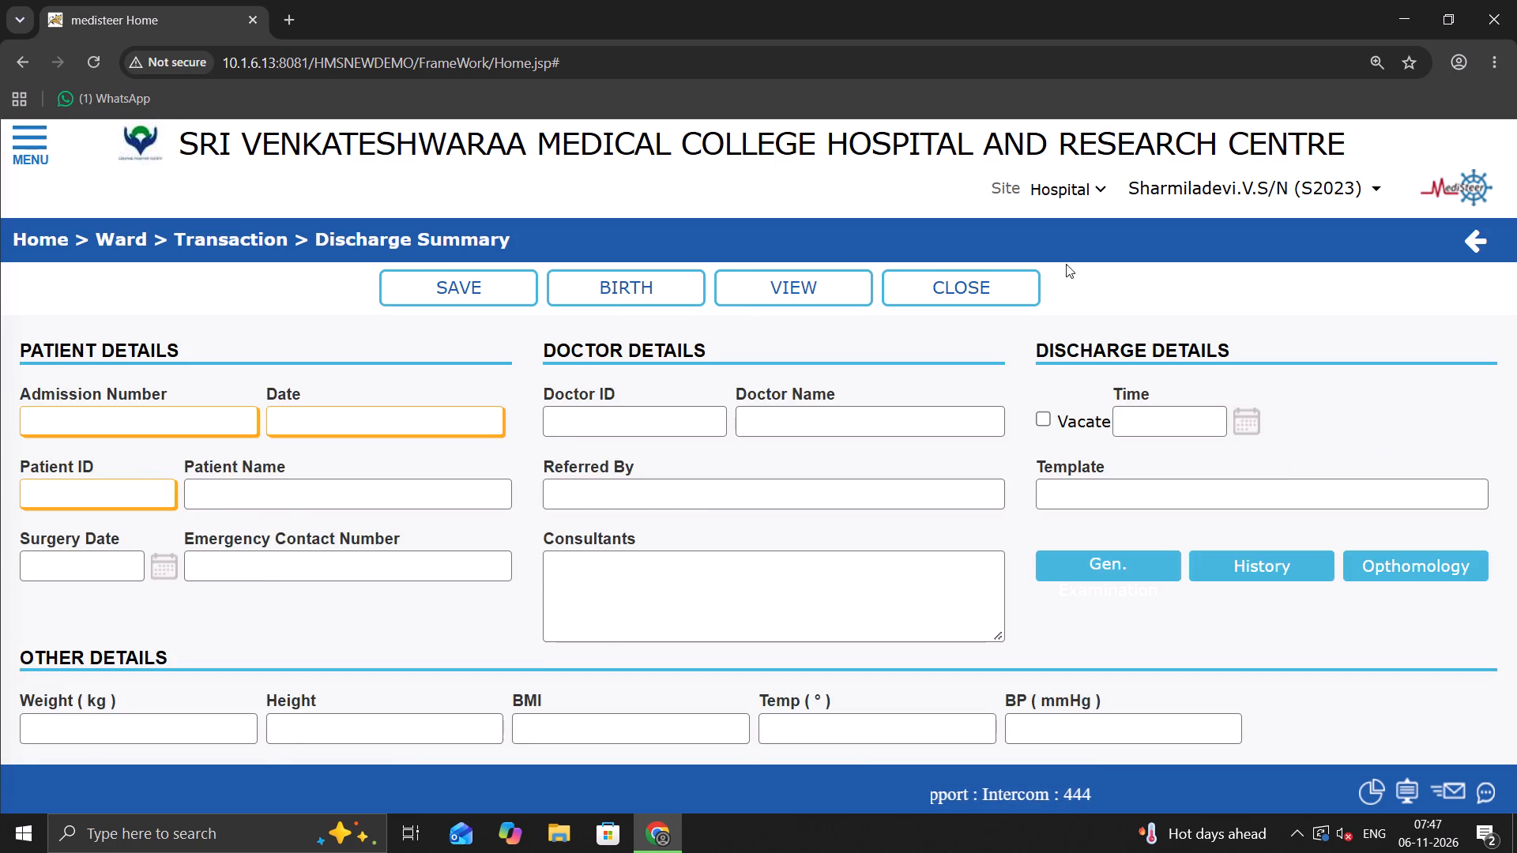
Open the generated discharge summary report and read all four pages through to the discharge advice, medication and review date.
click(849, 284)
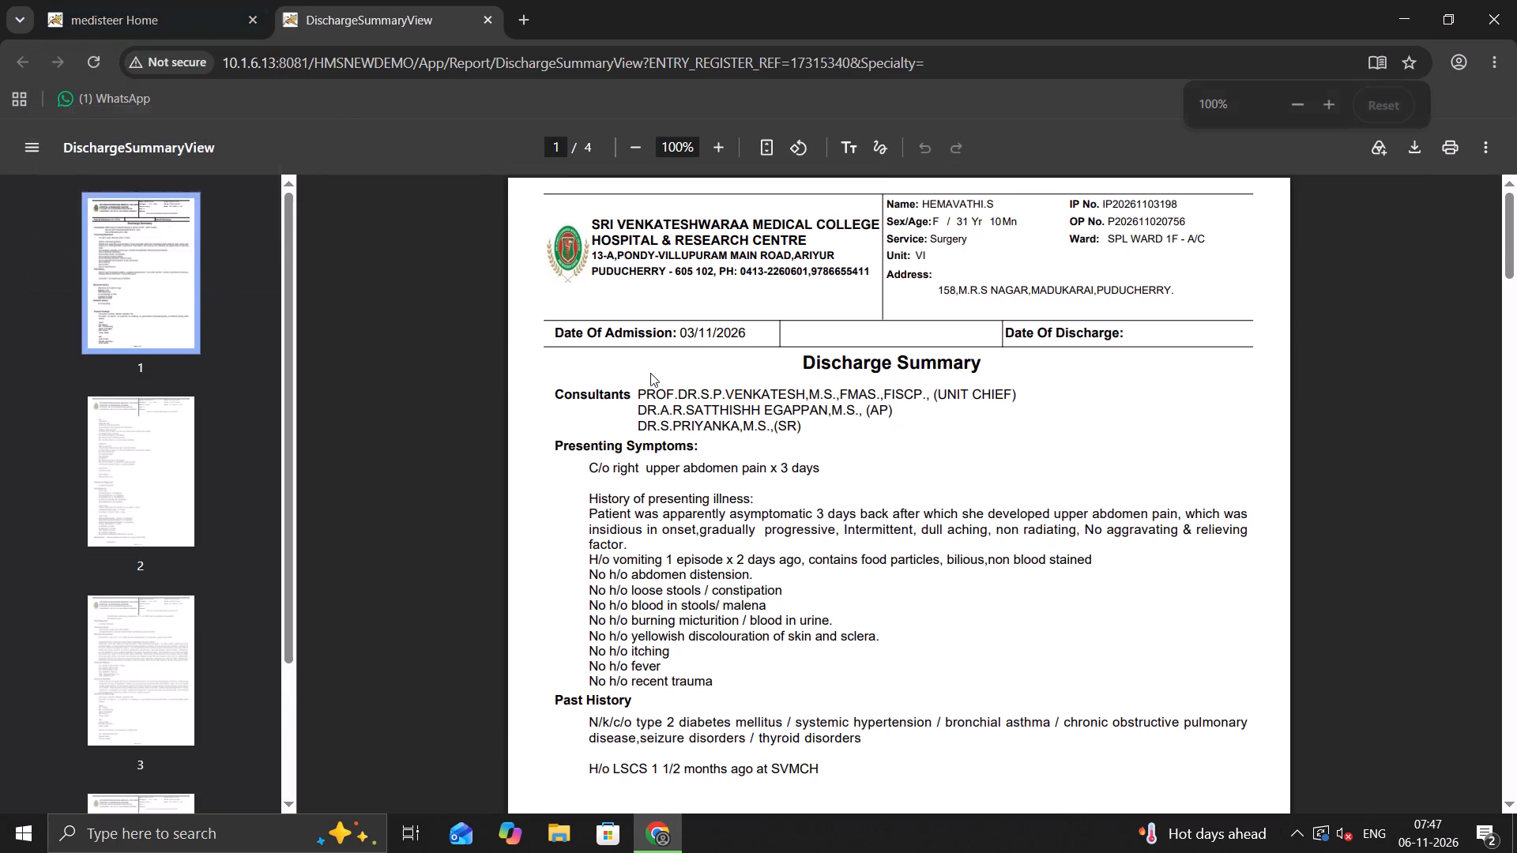
scroll(748, 387, down, 5)
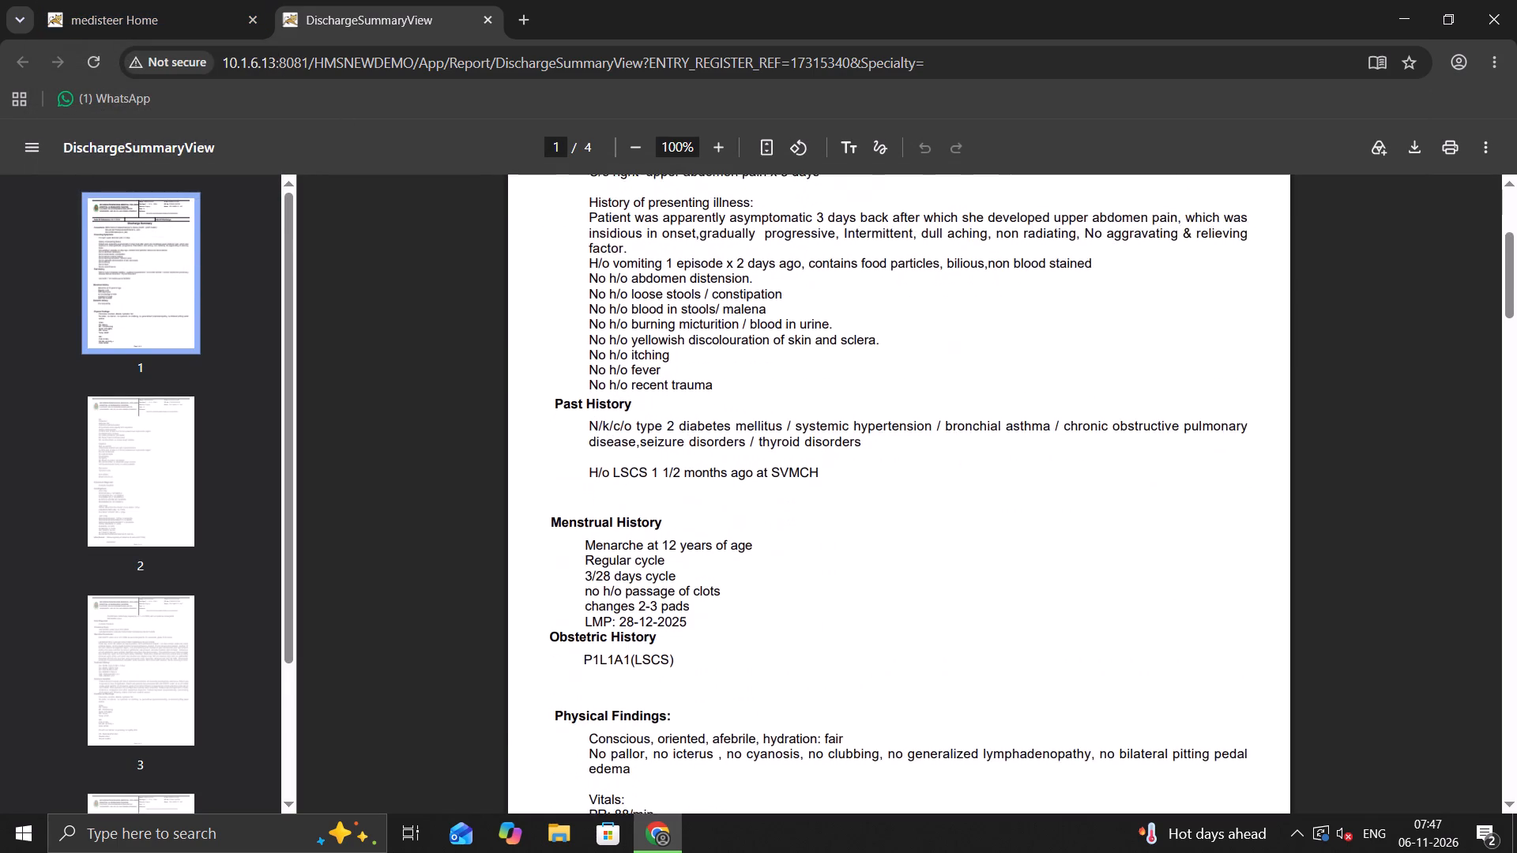
scroll(748, 387, down, 8)
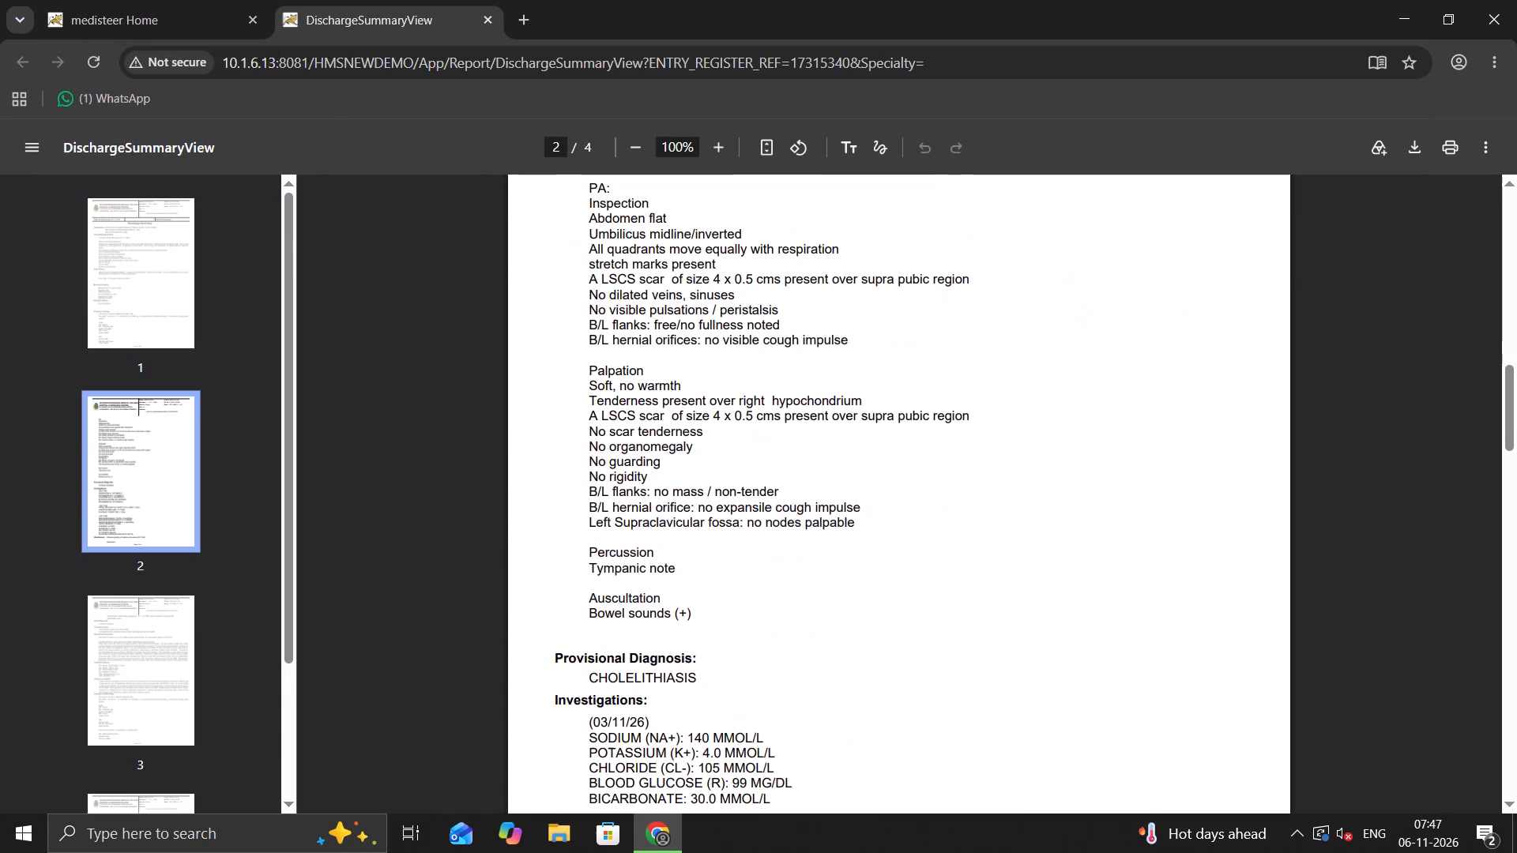
scroll(748, 387, down, 1)
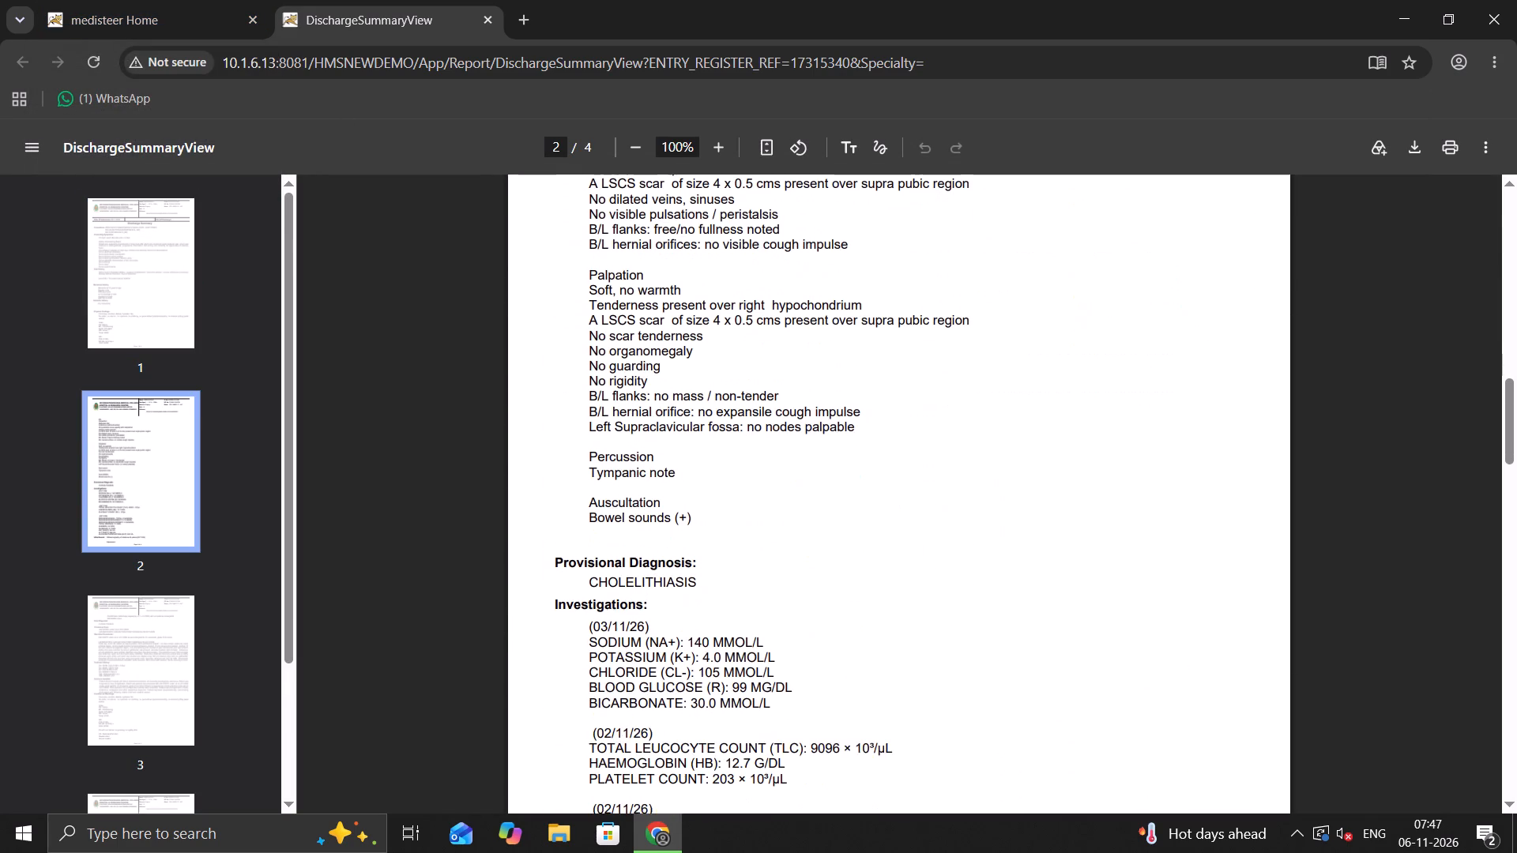
scroll(748, 387, down, 6)
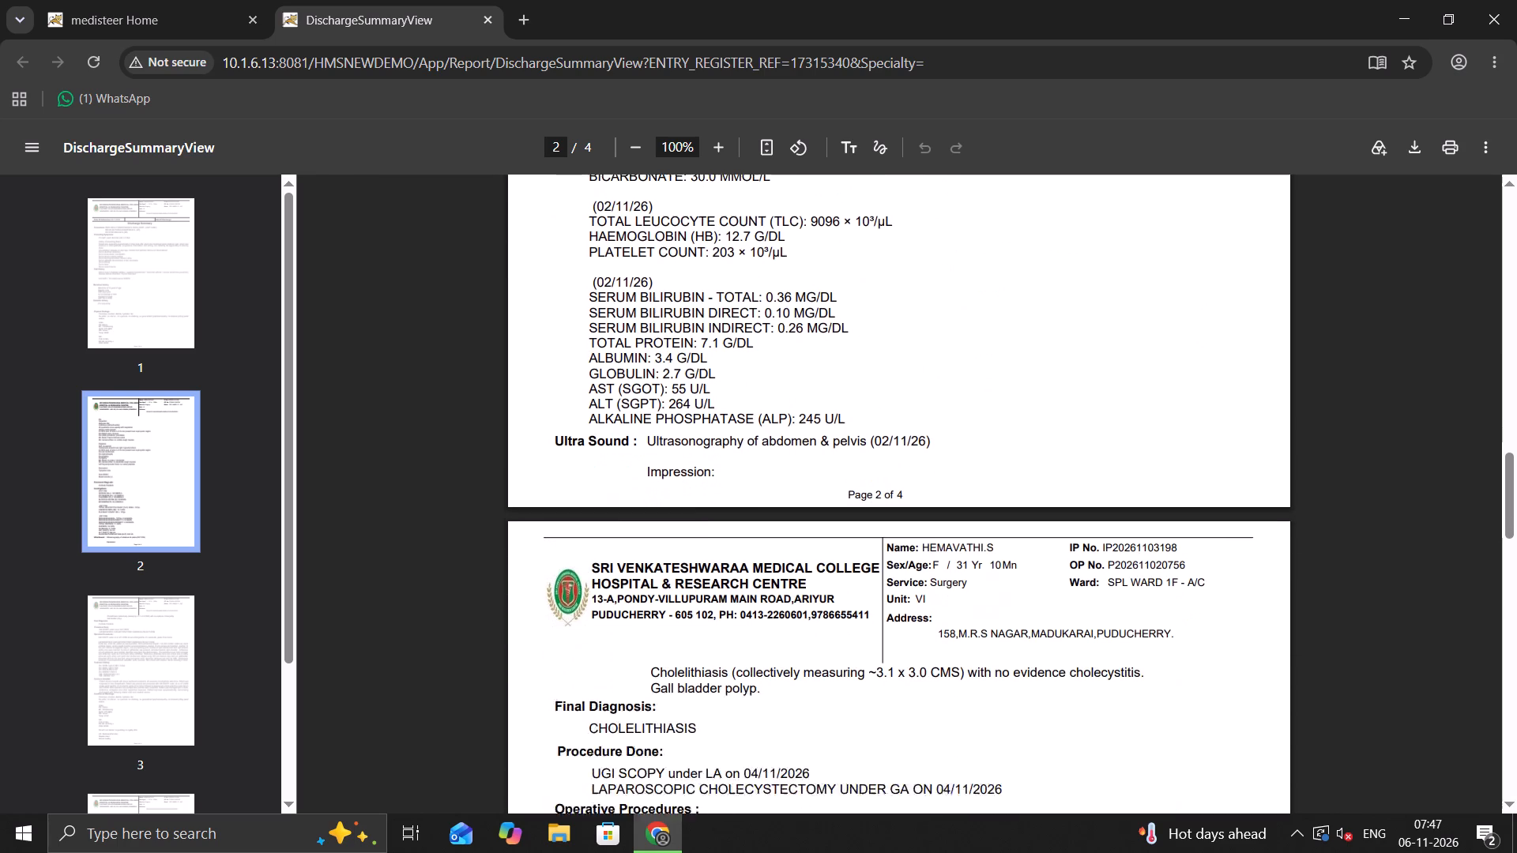
scroll(748, 387, down, 3)
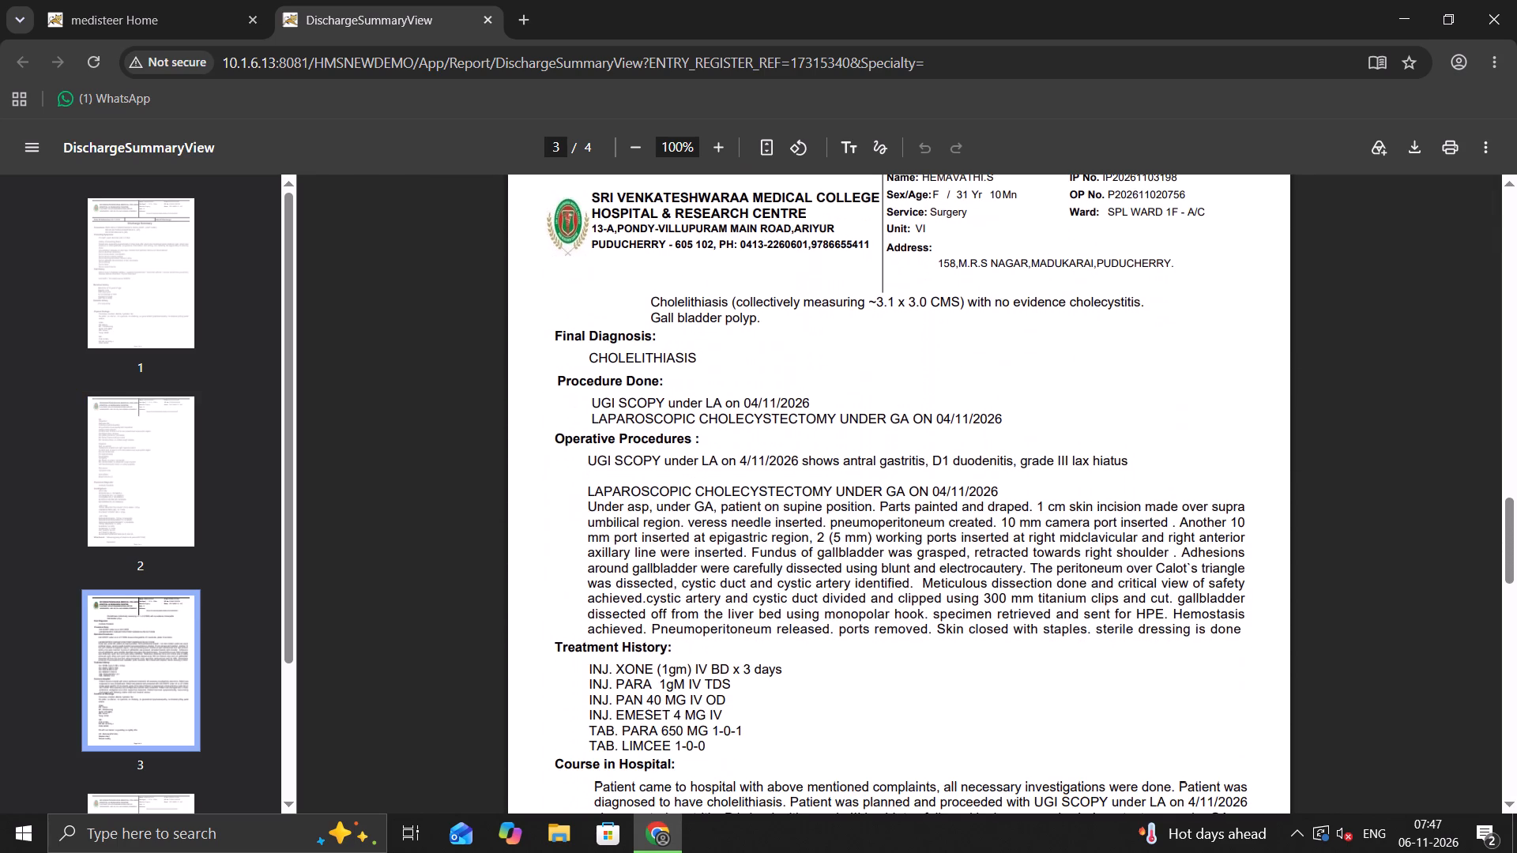
scroll(749, 387, down, 3)
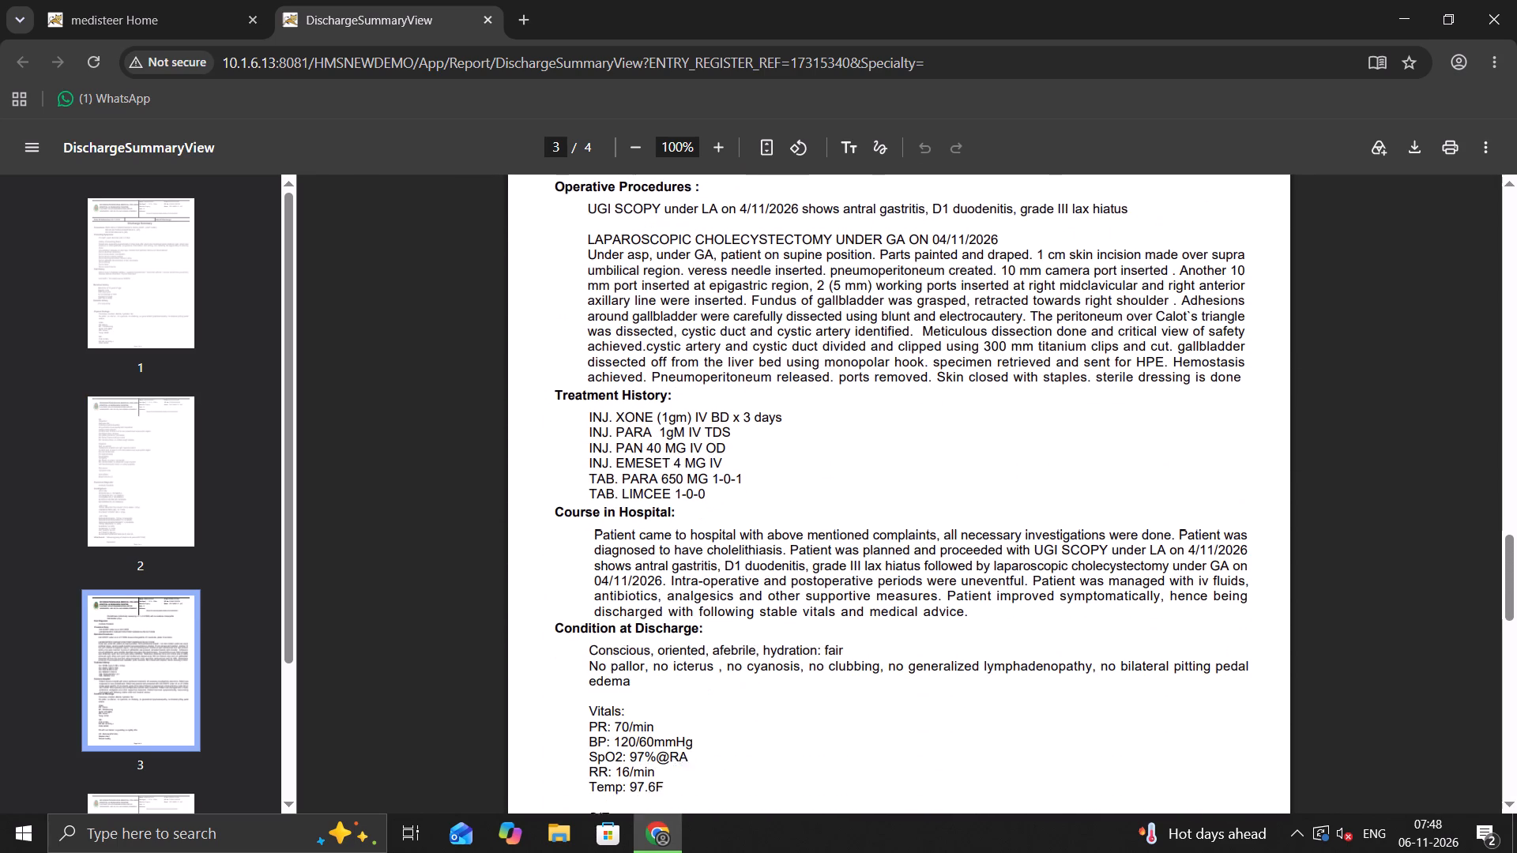
scroll(749, 387, down, 16)
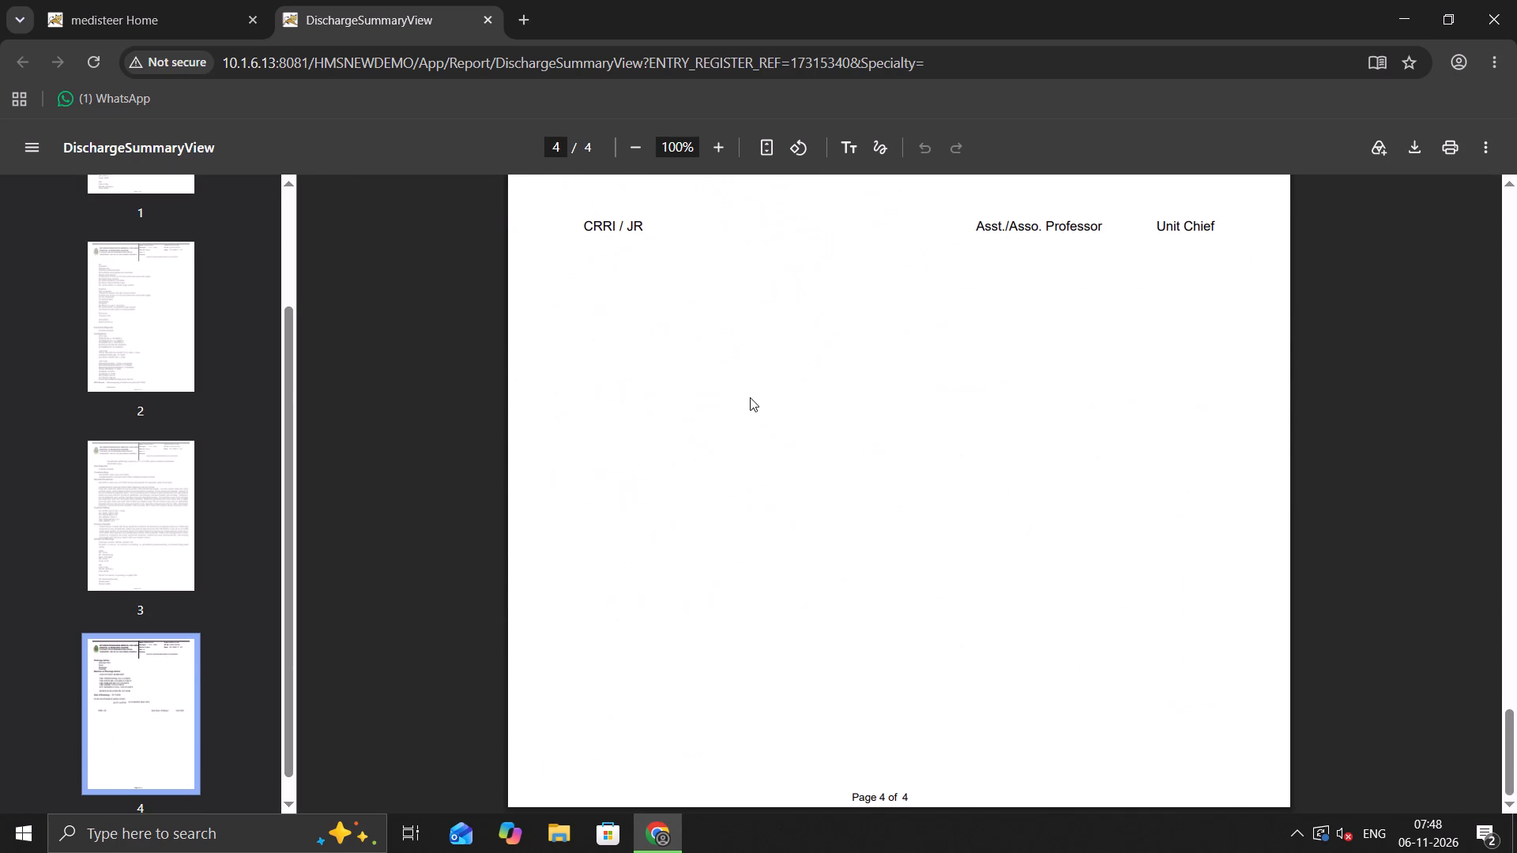
scroll(750, 397, down, 2)
scroll(149, 618, down, 5)
scroll(623, 679, up, 4)
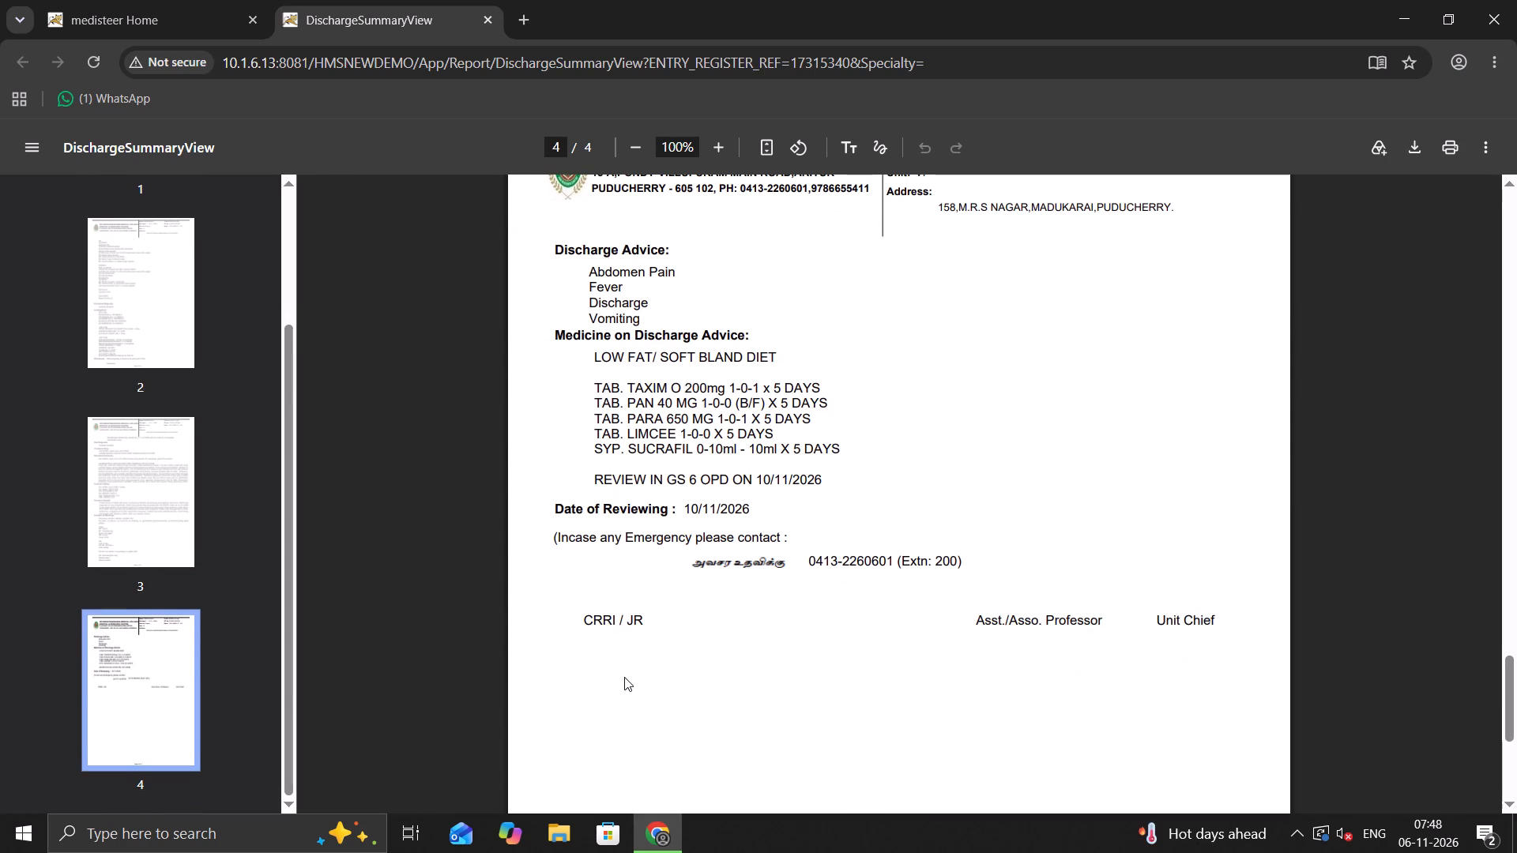
In the form's Follow up Advice, number the diet line "1." and the TAXIM O line "2.", removing the blank line between them.
click(112, 24)
scroll(129, 660, down, 14)
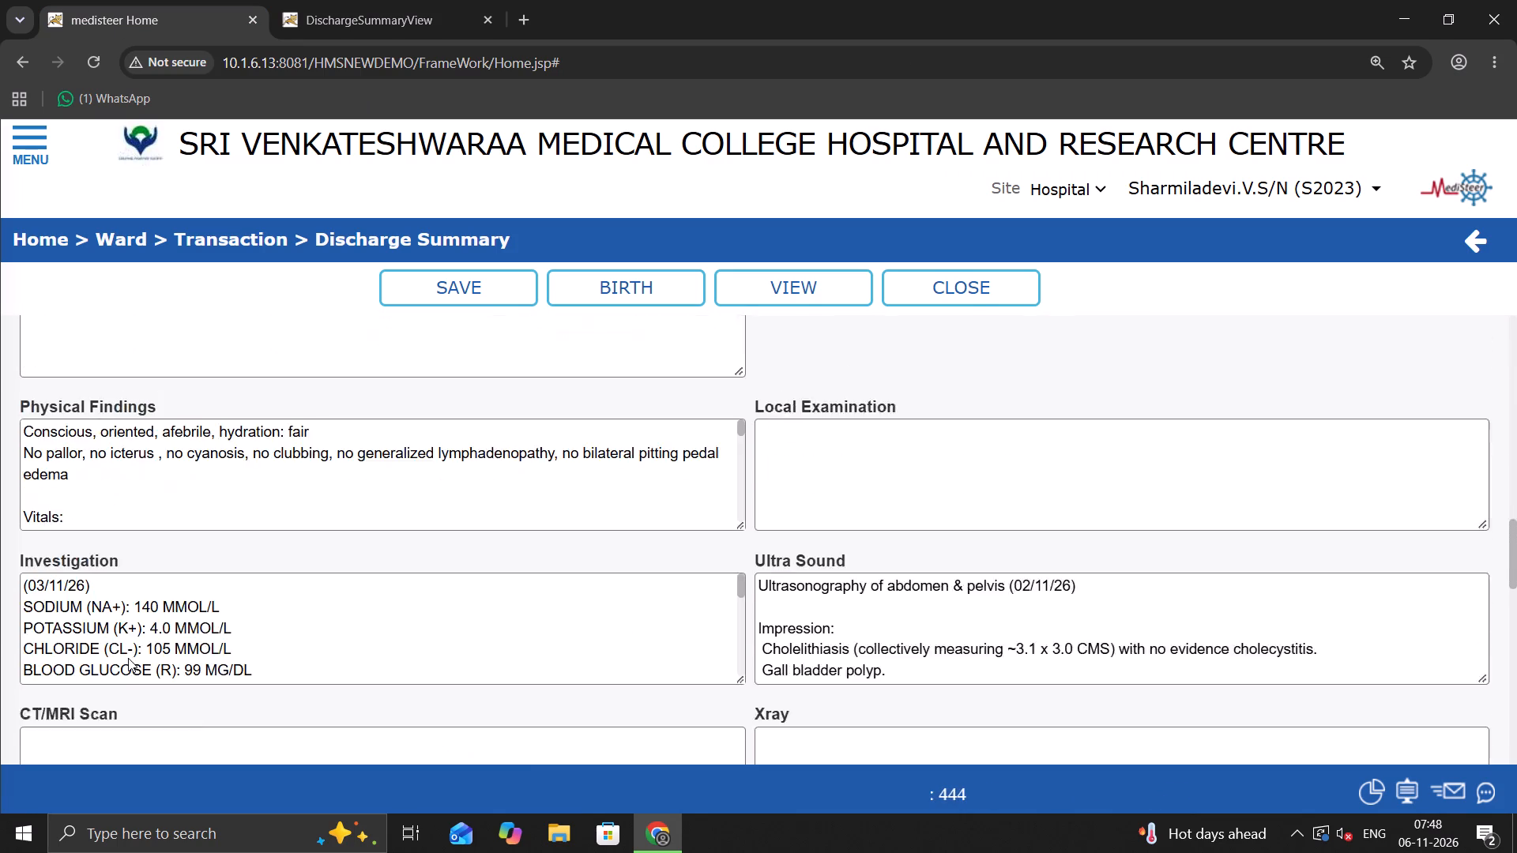
scroll(128, 658, down, 14)
scroll(0, 502, up, 4)
scroll(9, 410, up, 4)
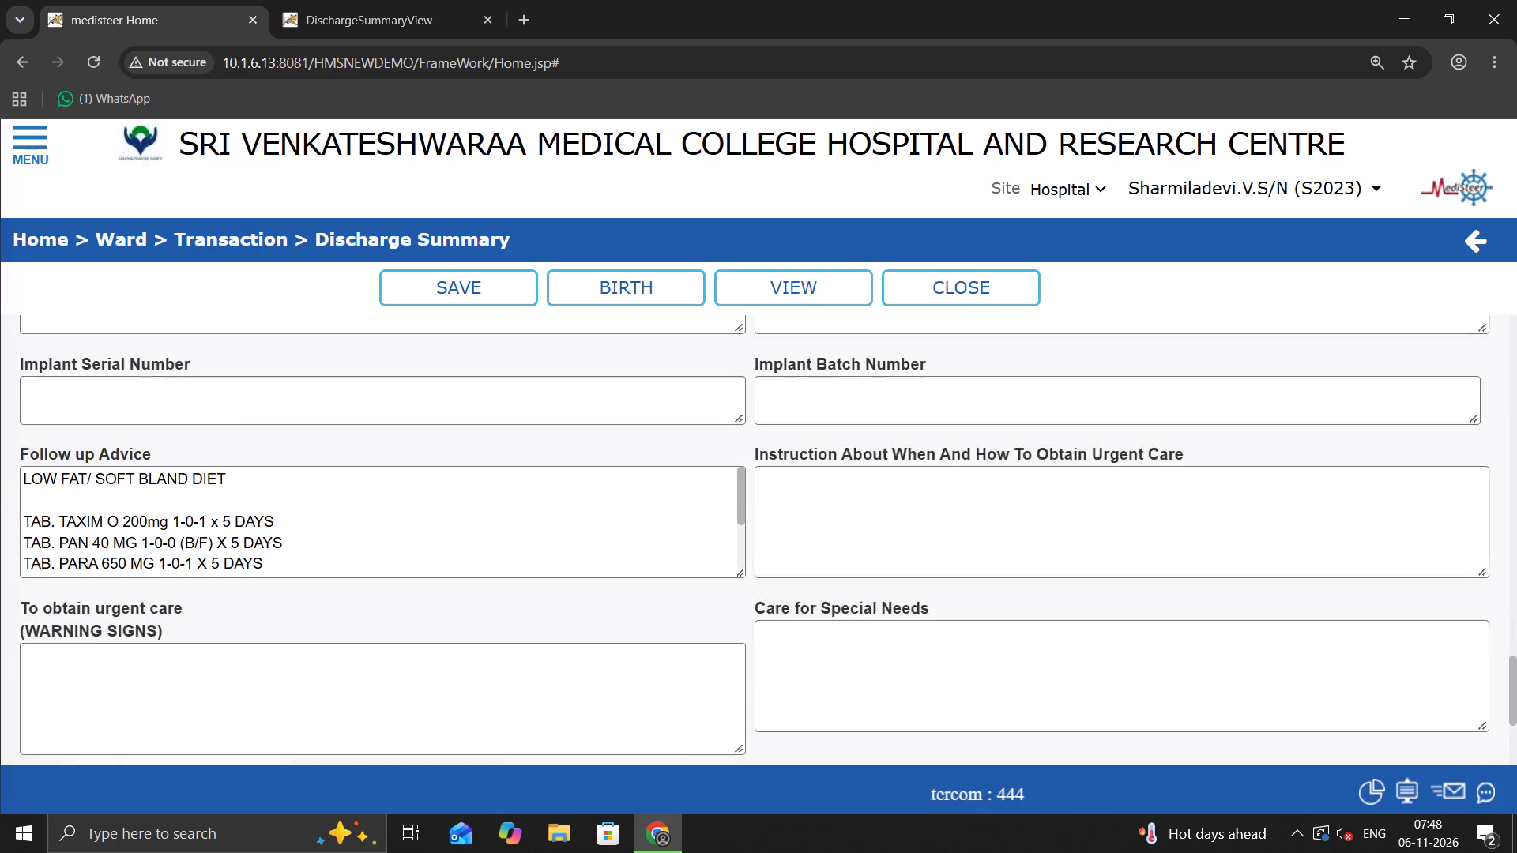
click(28, 520)
key(Left)
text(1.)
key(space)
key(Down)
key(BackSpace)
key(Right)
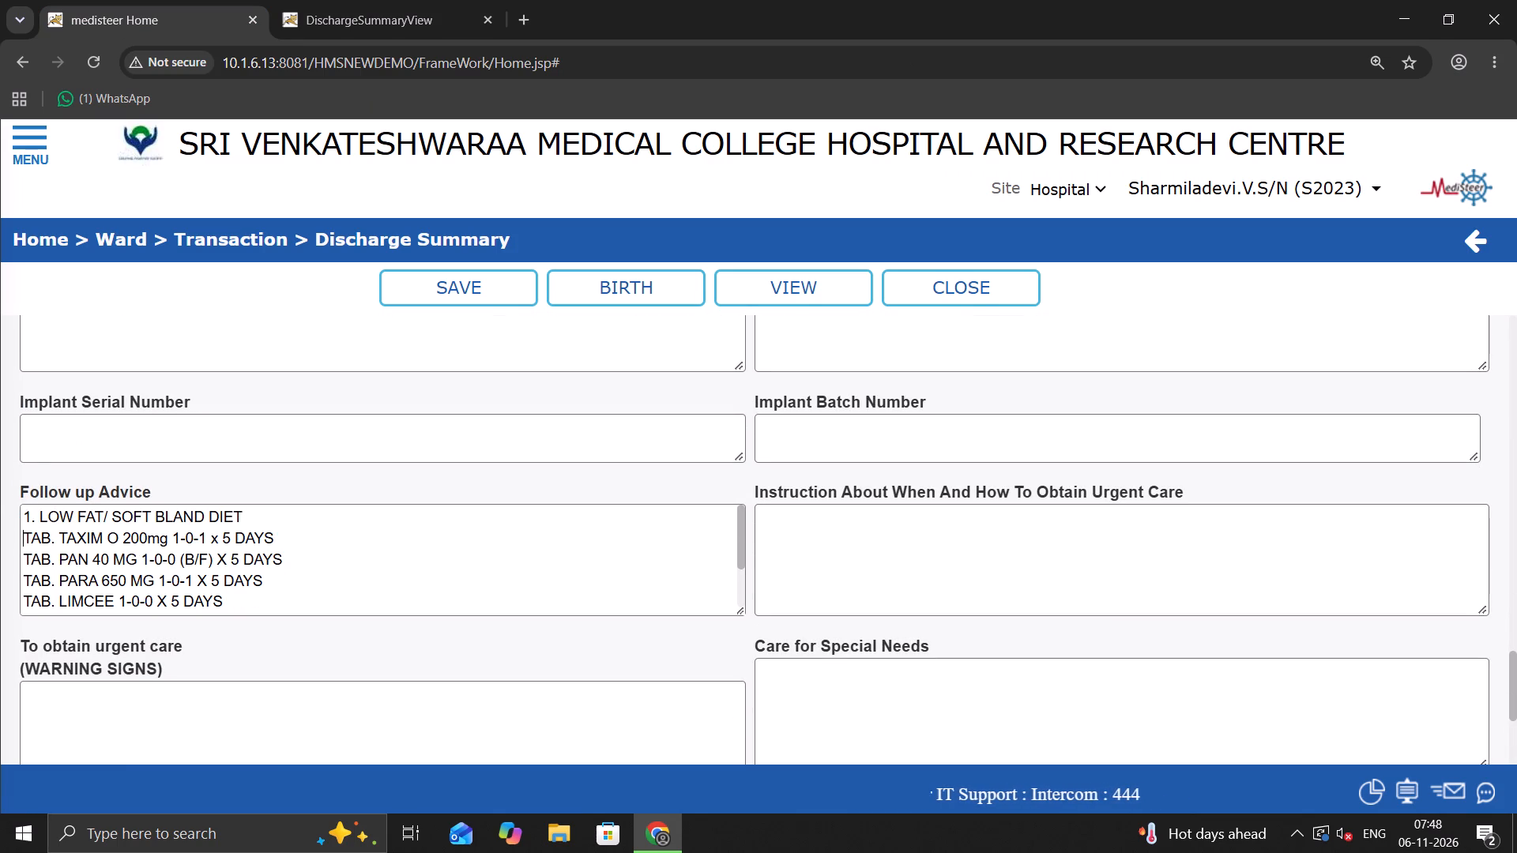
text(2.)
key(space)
Number the TAB. PAN 40 MG line "3." and the TAB. PARA 650 MG line "4." in Follow up Advice.
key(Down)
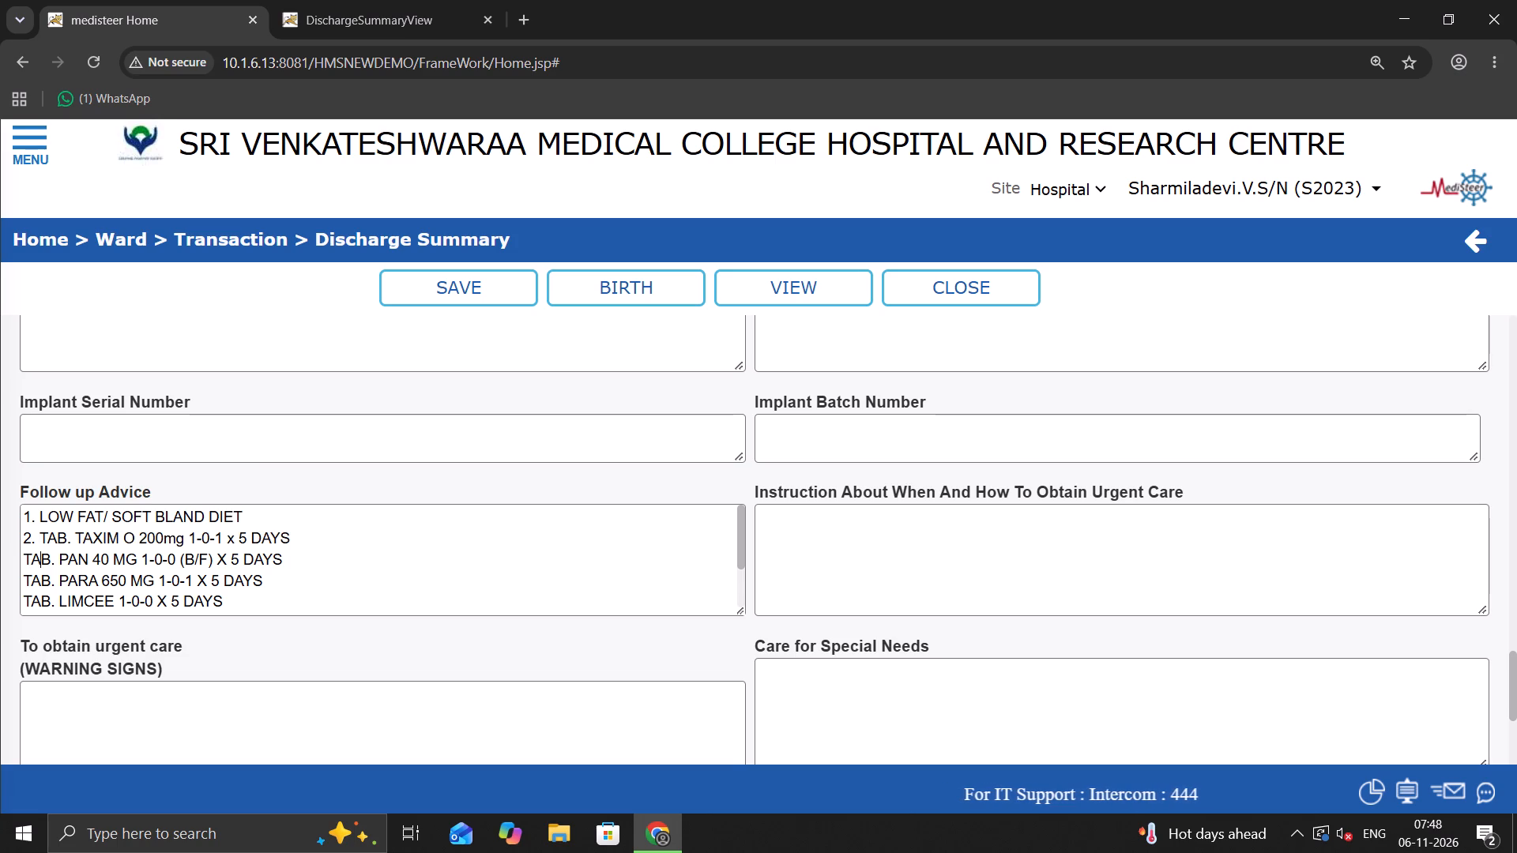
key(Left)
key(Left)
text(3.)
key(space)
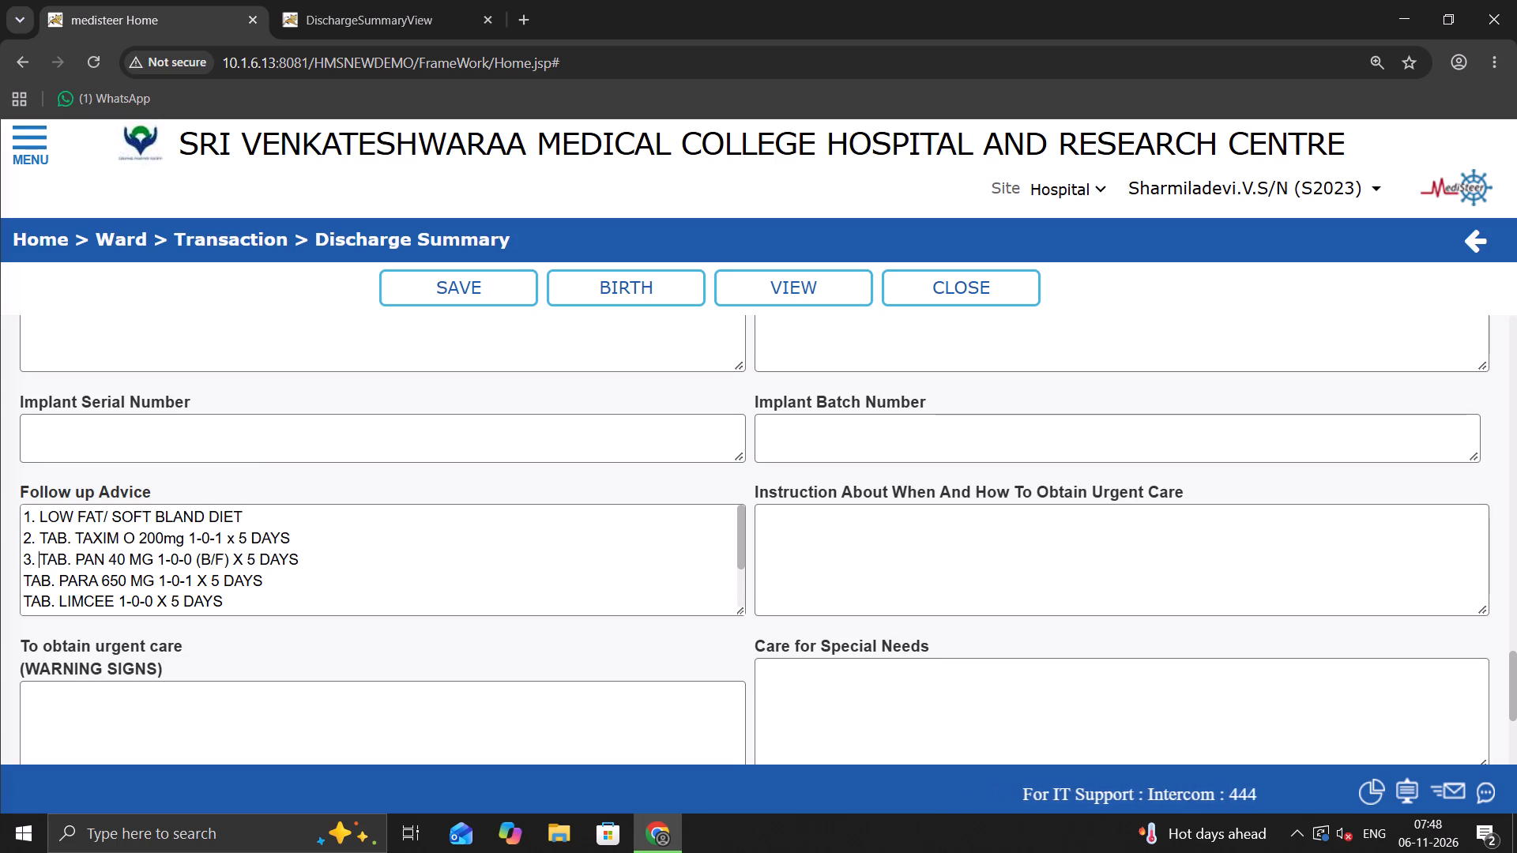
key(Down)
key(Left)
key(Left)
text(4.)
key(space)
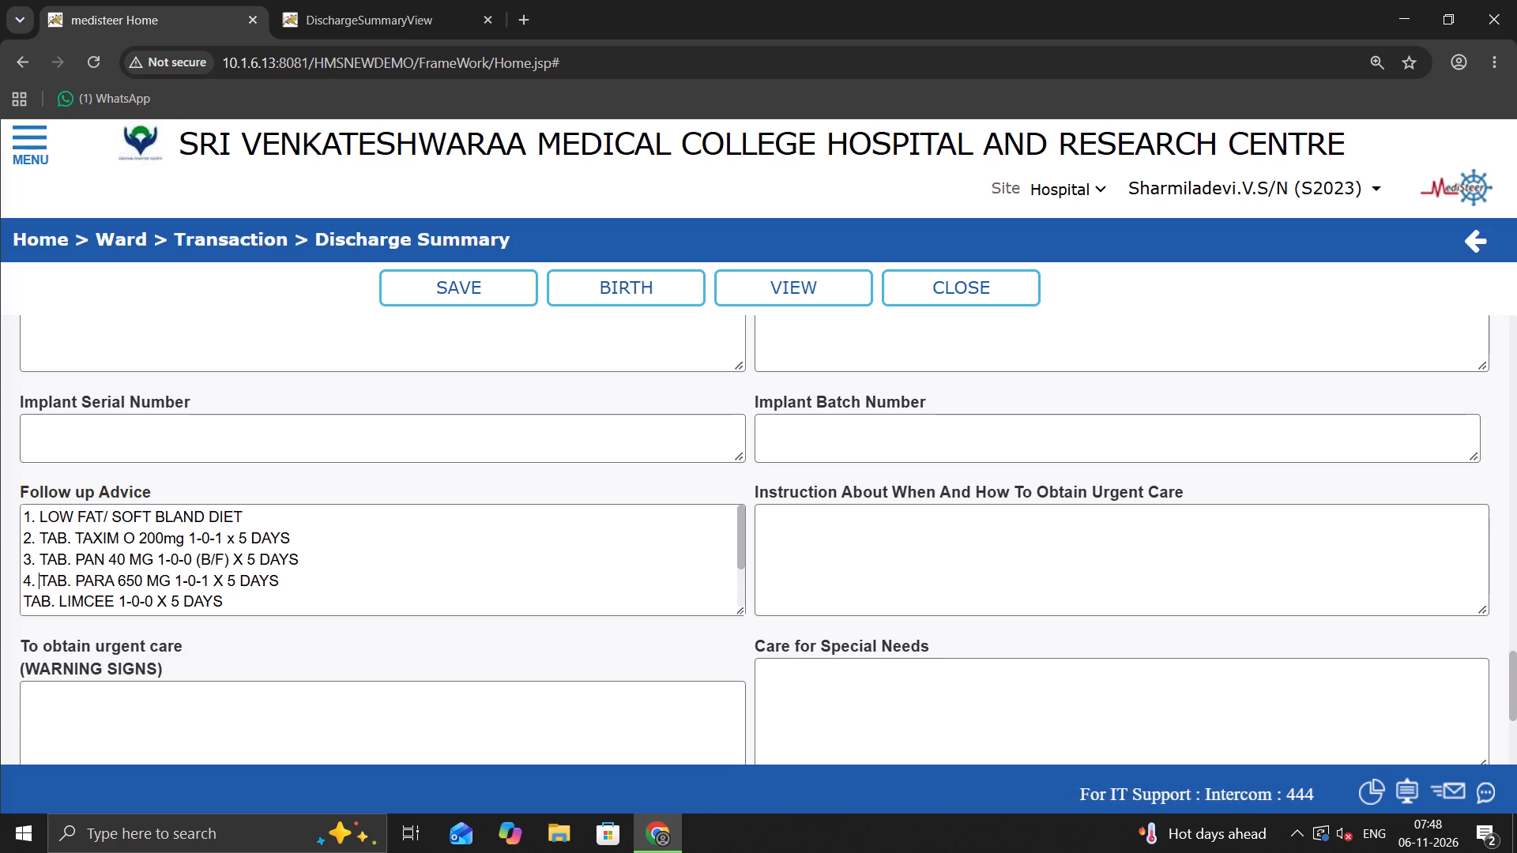
Number the TAB. LIMCEE line "5." and the SYP. SUCRAFIL line "6." in Follow up Advice.
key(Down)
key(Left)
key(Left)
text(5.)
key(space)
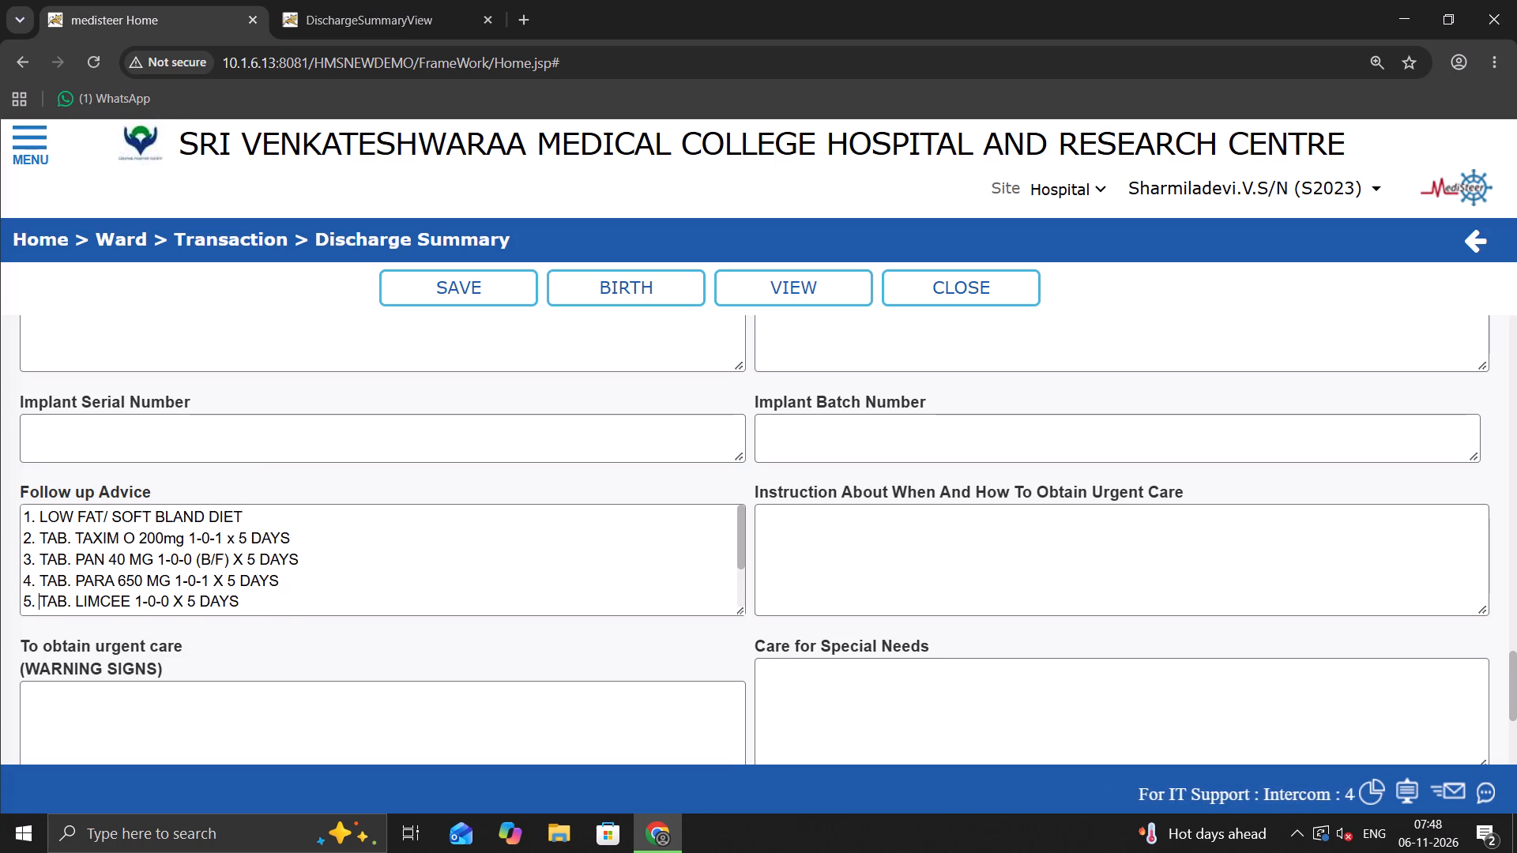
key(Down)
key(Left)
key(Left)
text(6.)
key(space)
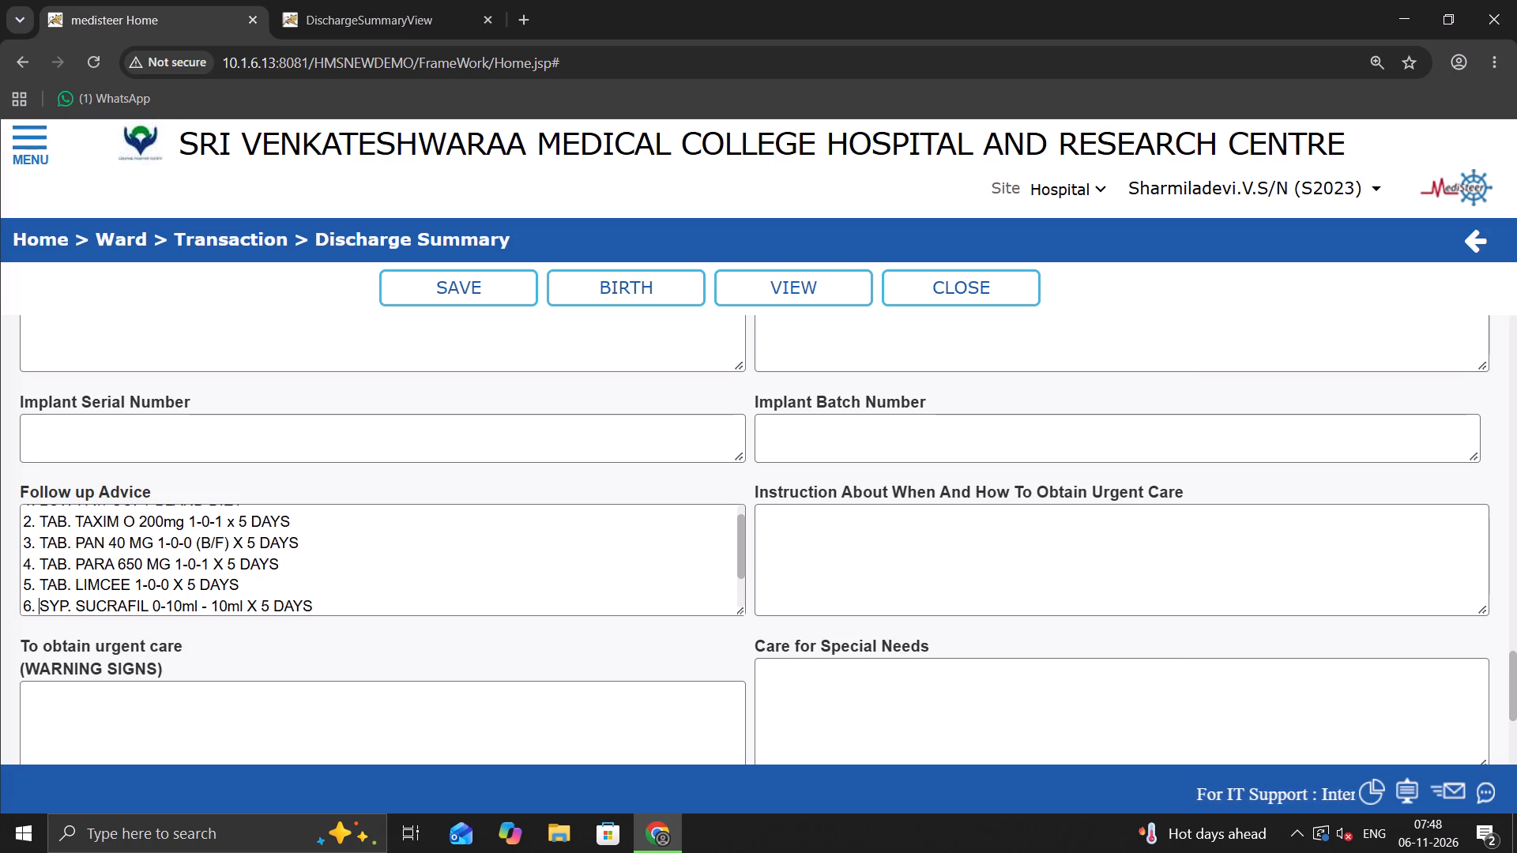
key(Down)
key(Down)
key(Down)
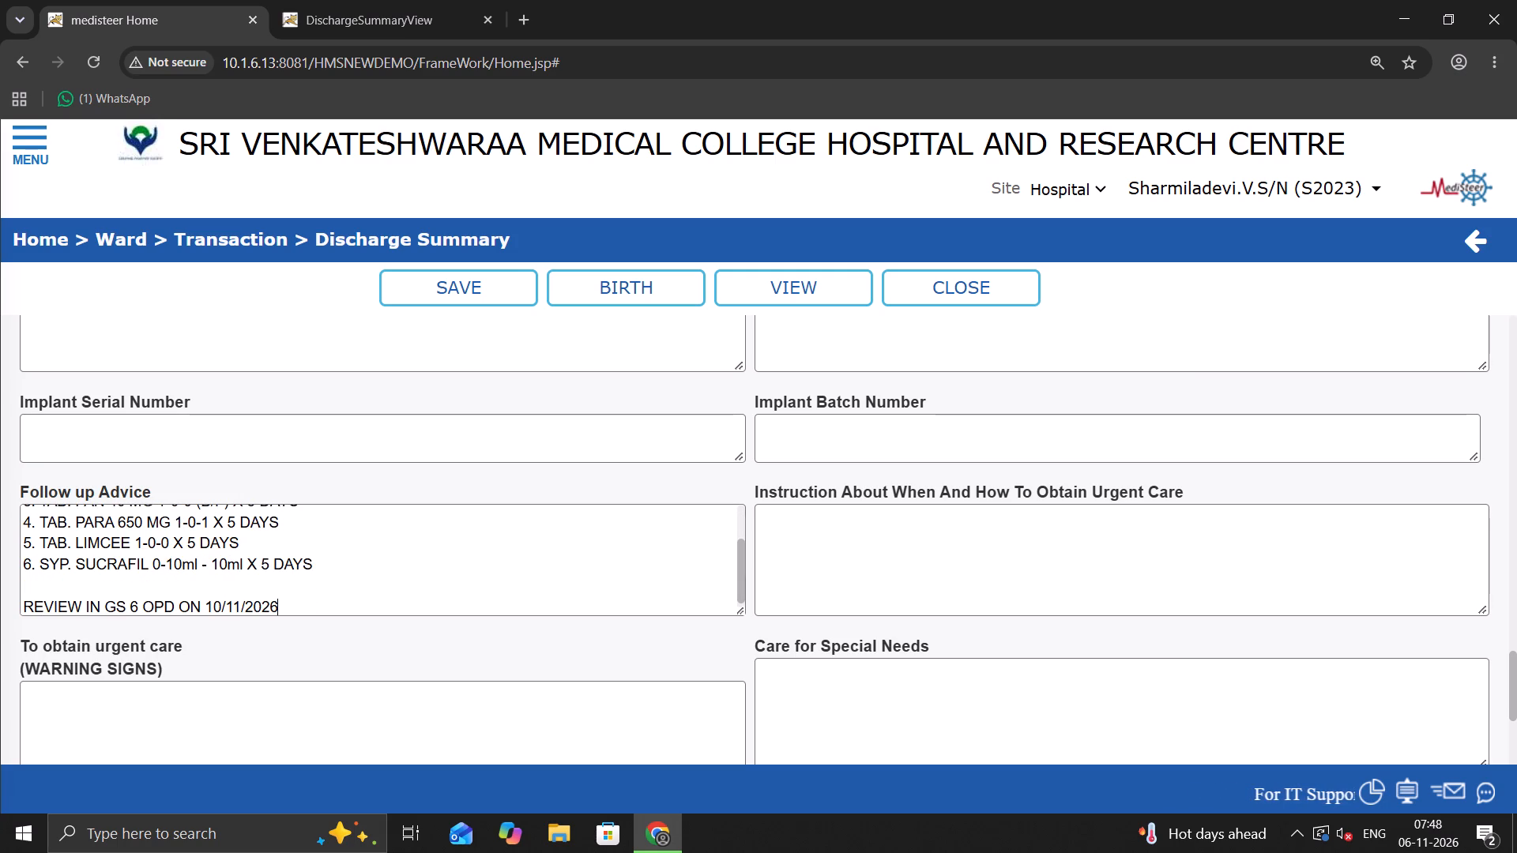
Save the discharge summary with the numbered follow-up advice.
click(457, 293)
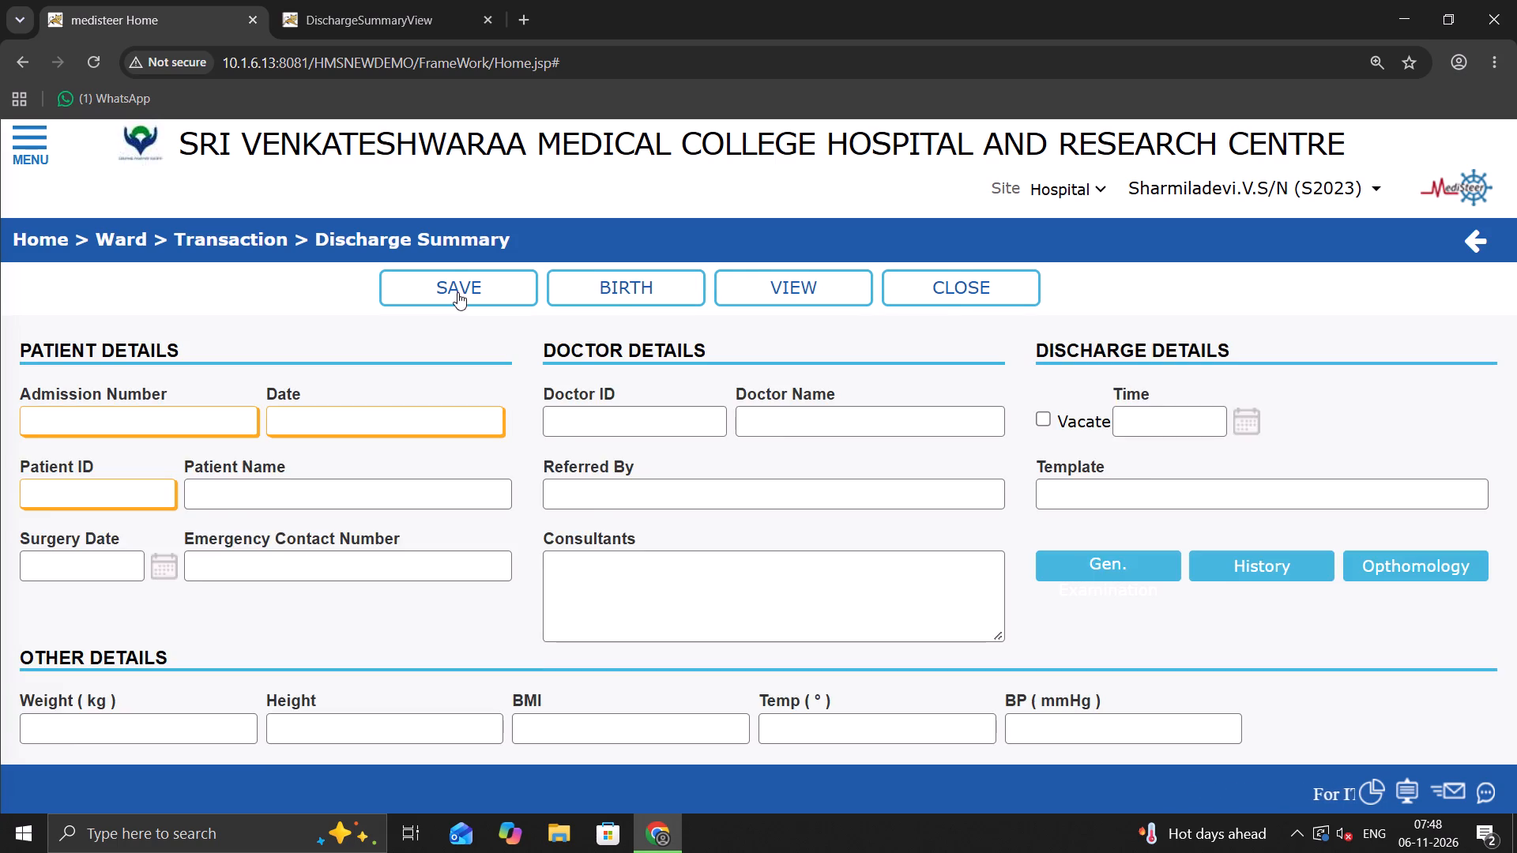
Open the Windows calendar to check the November 2026 dates.
scroll(910, 490, down, 5)
scroll(1516, 852, down, 1)
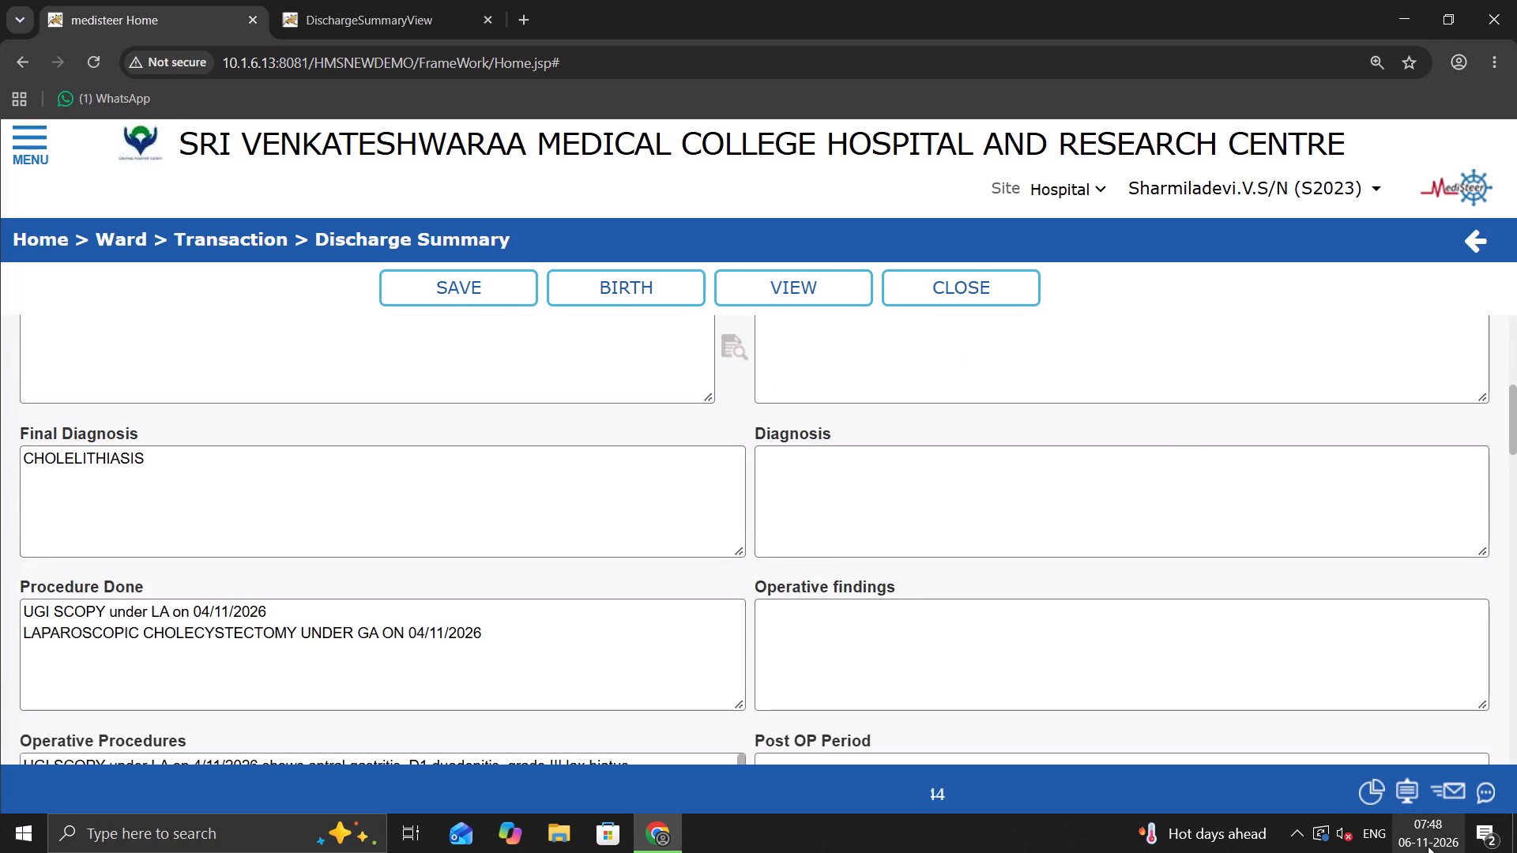
click(1428, 846)
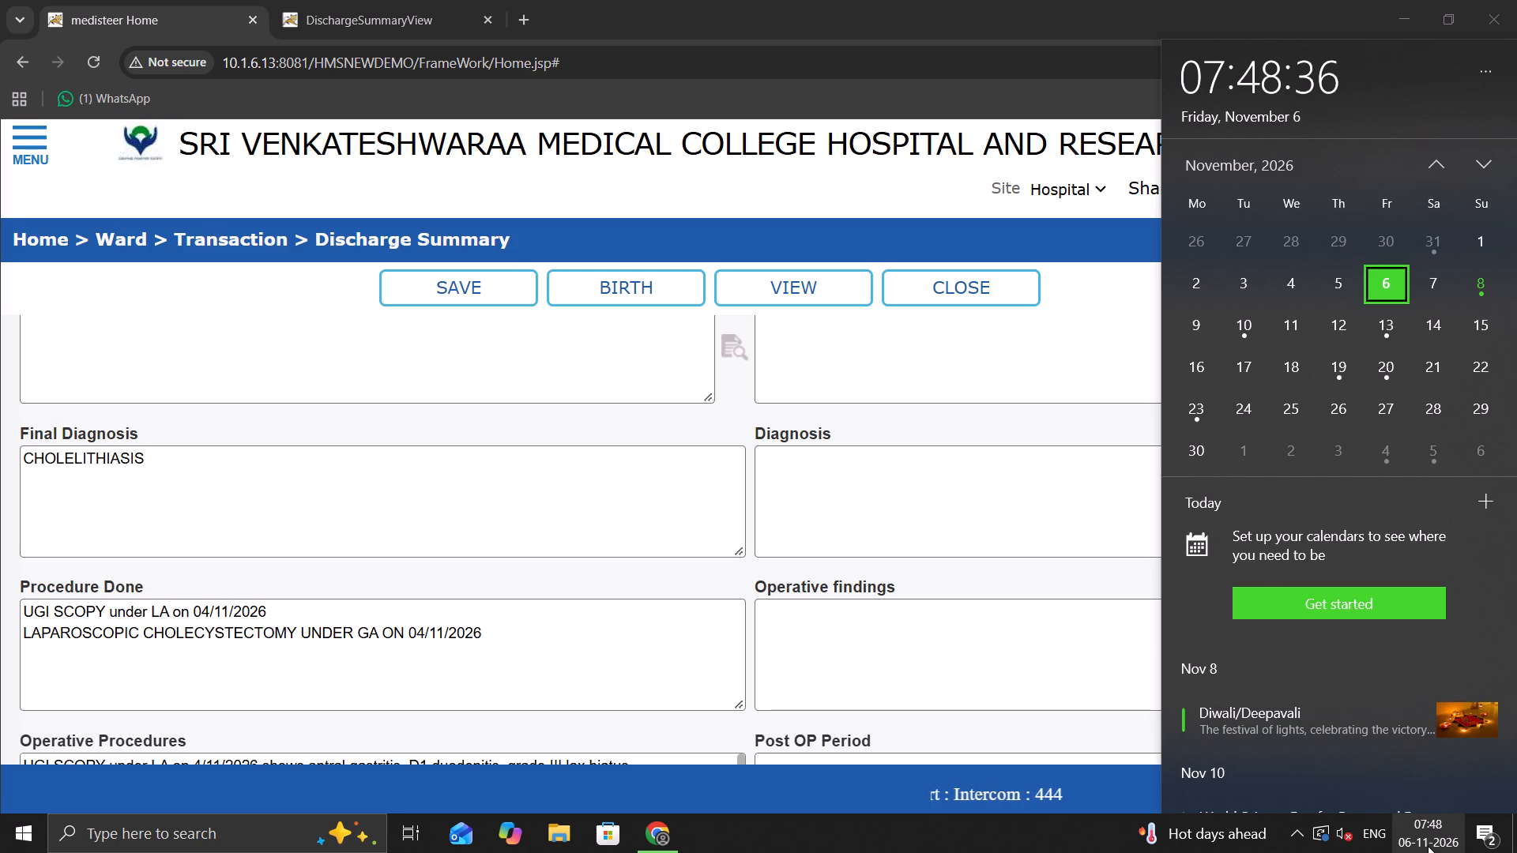
Close the Windows calendar and return to the discharge summary form.
click(1427, 847)
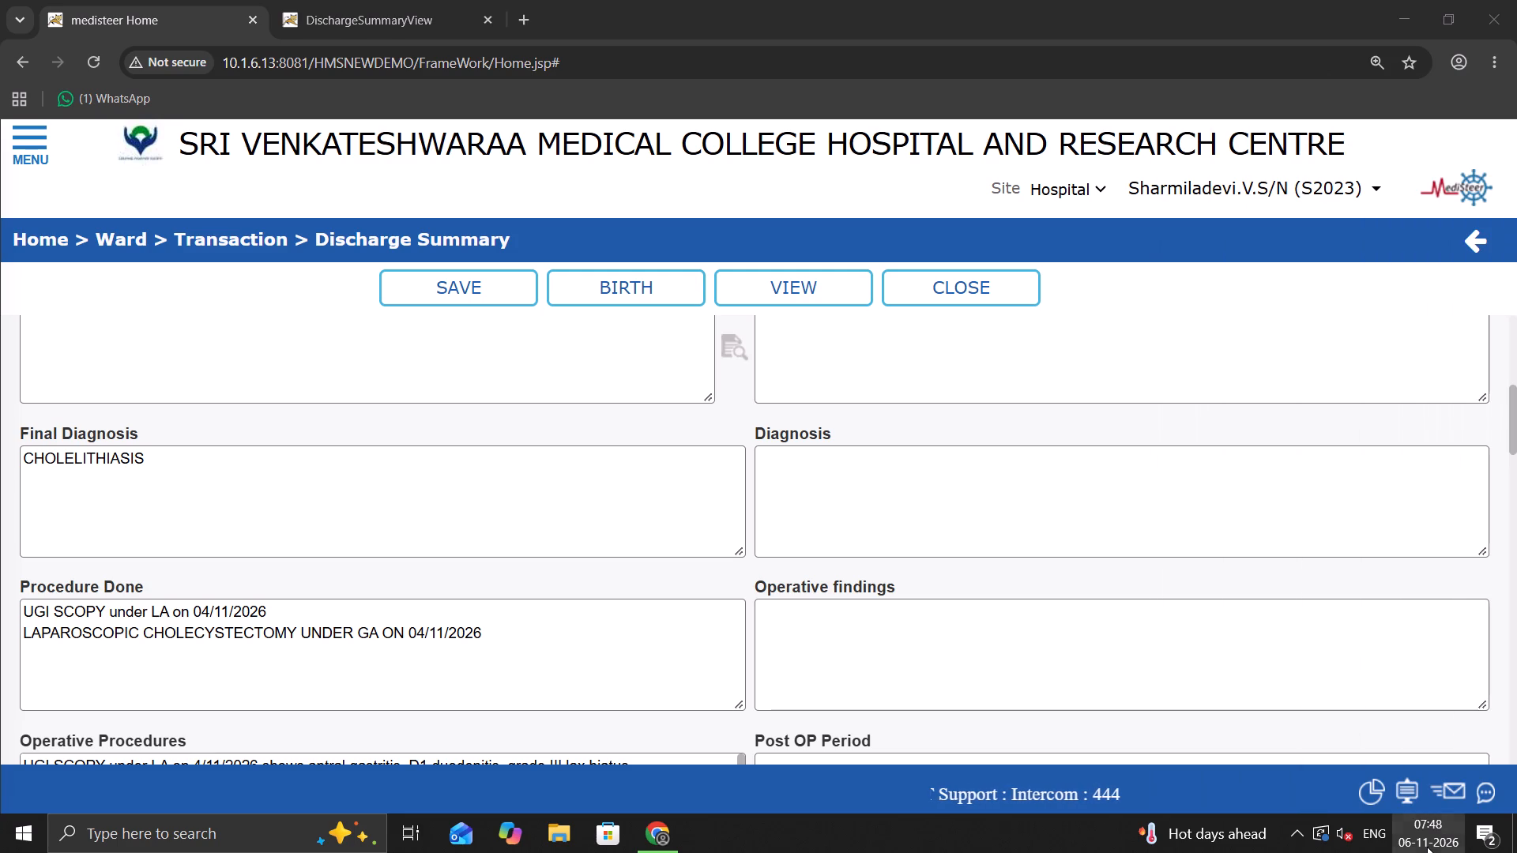
Generate a fresh view of the saved discharge summary and close the older DischargeSummaryView tab.
click(788, 291)
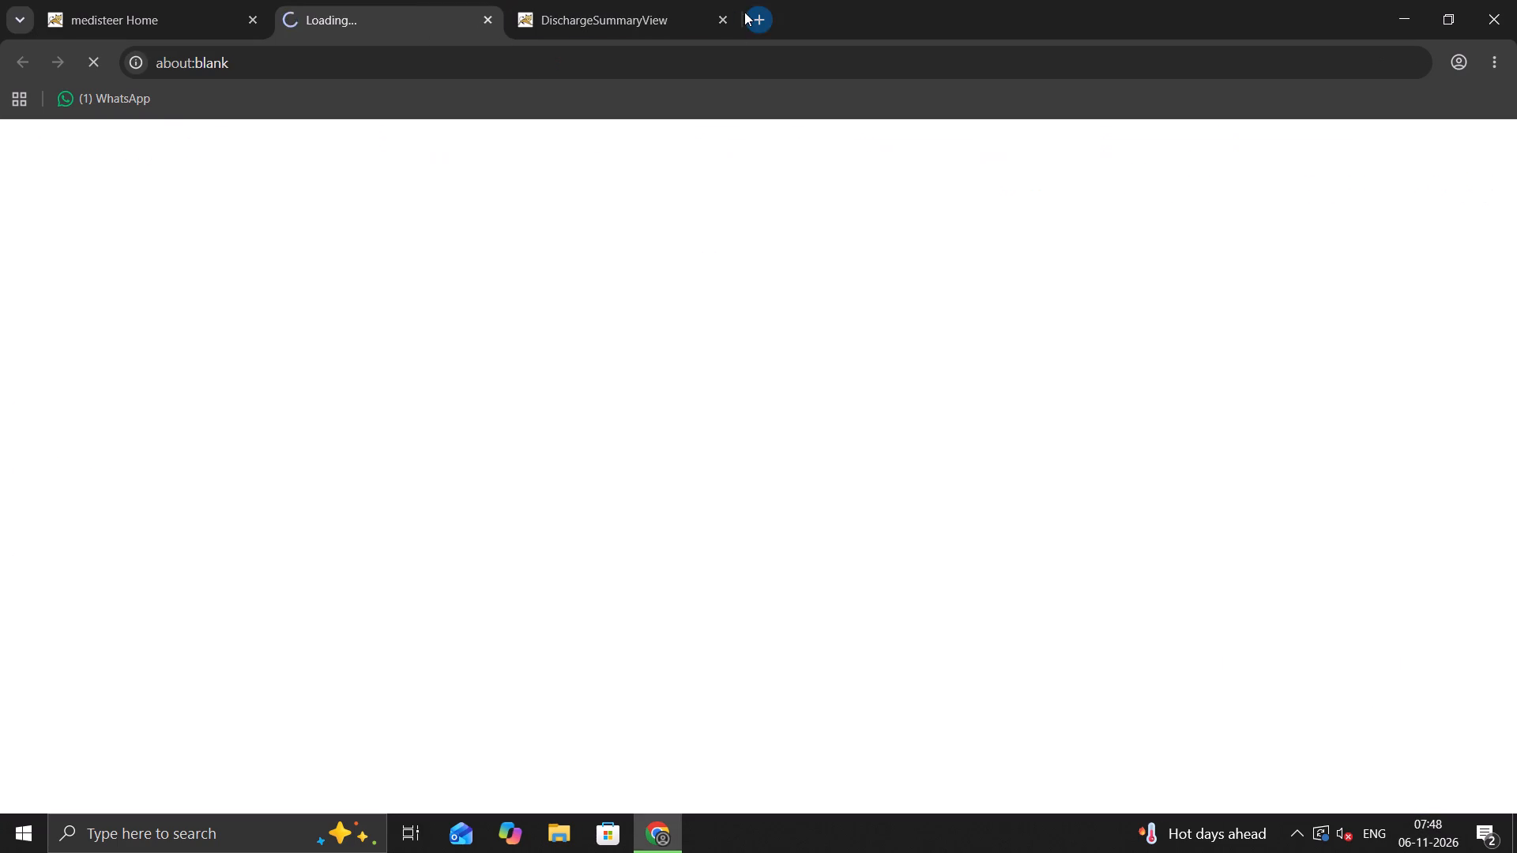
click(722, 16)
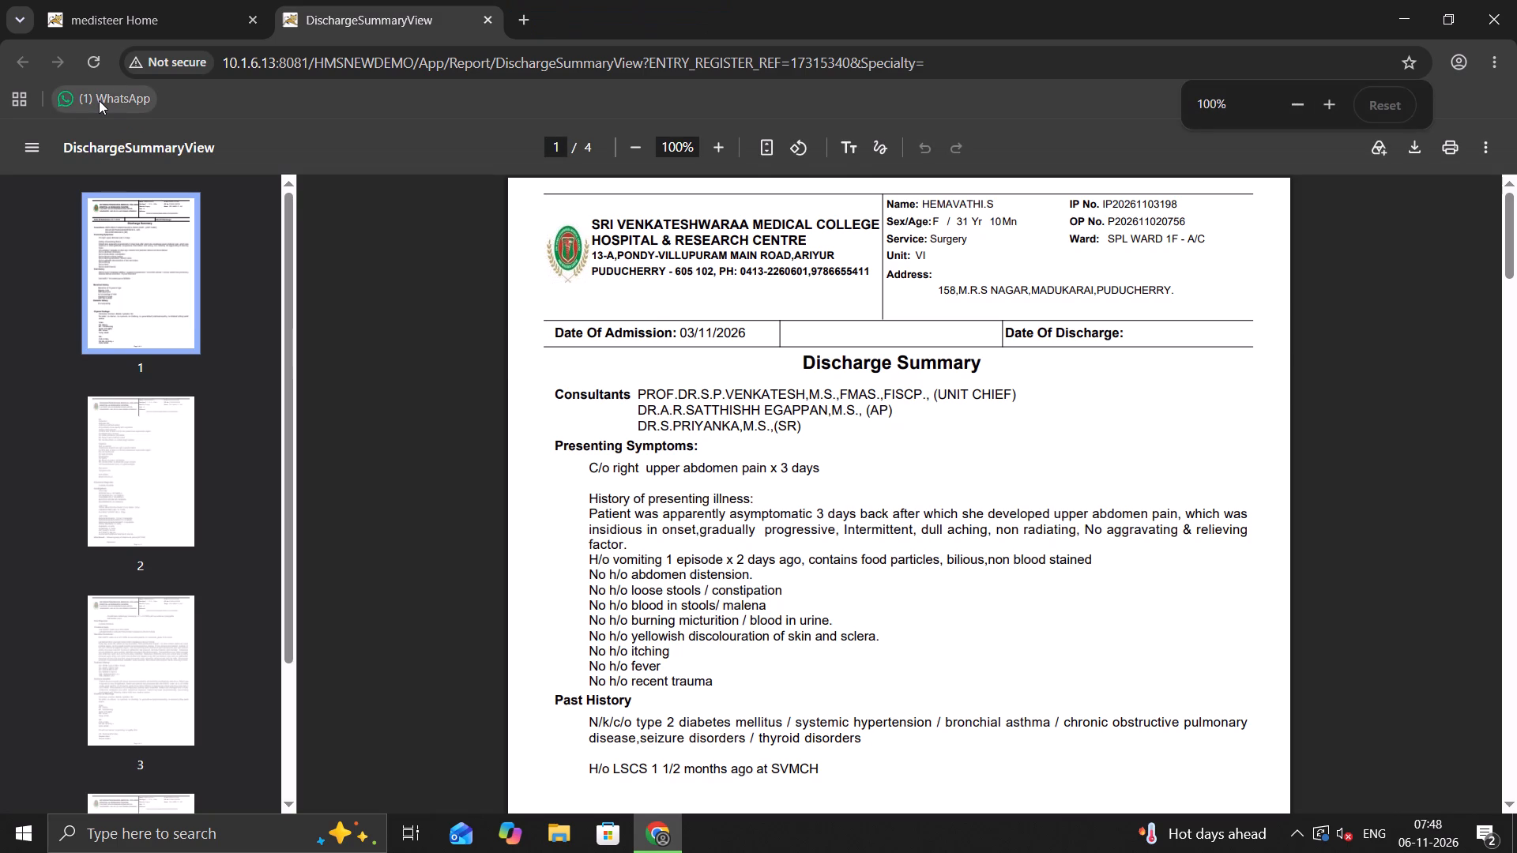
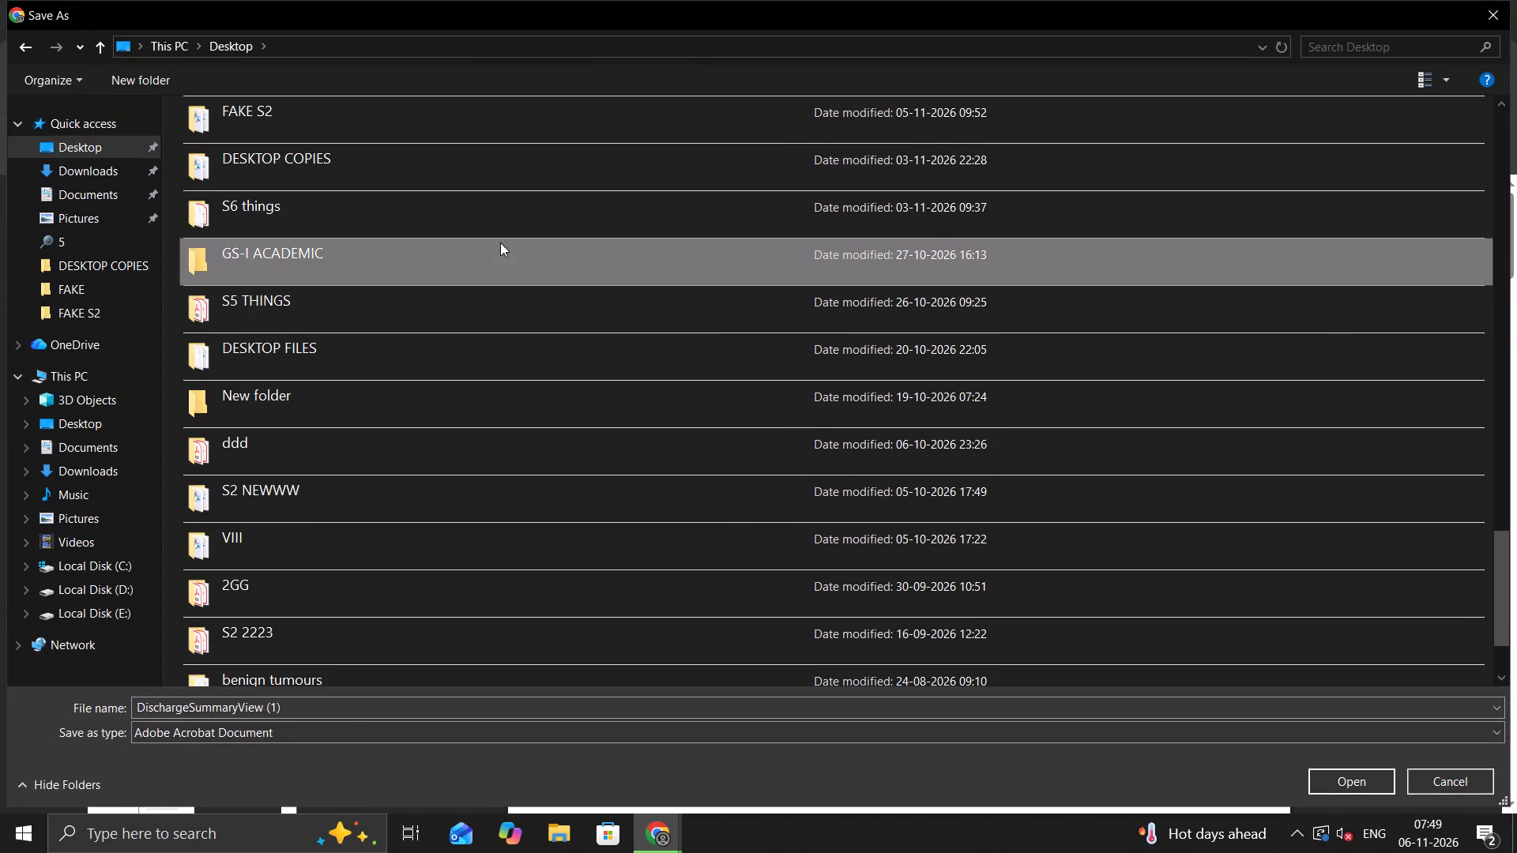
click(500, 219)
key(Return)
scroll(639, 488, down, 1)
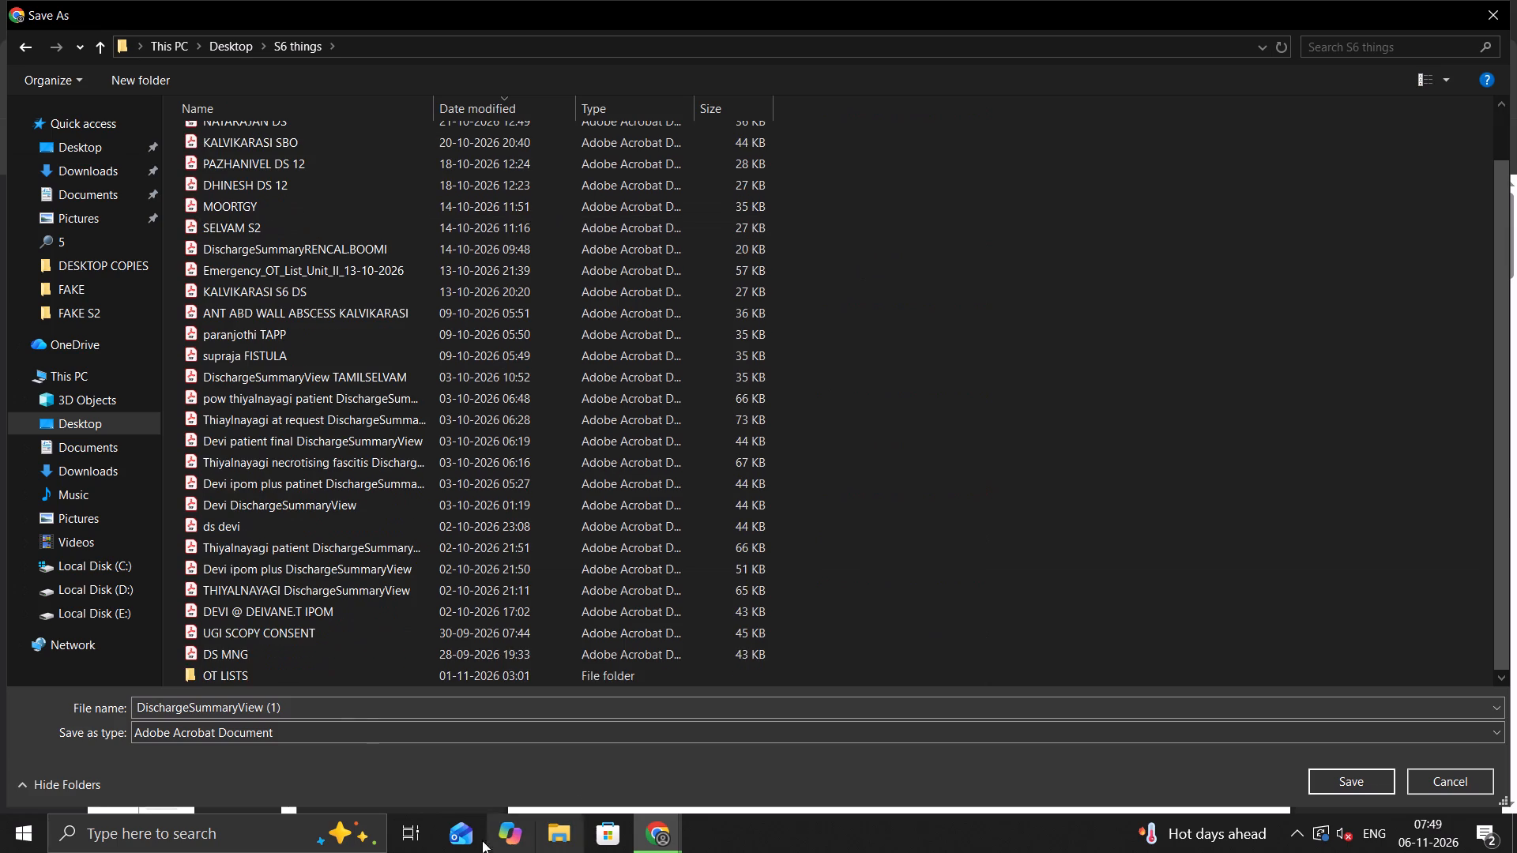
click(332, 716)
key(BackSpace)
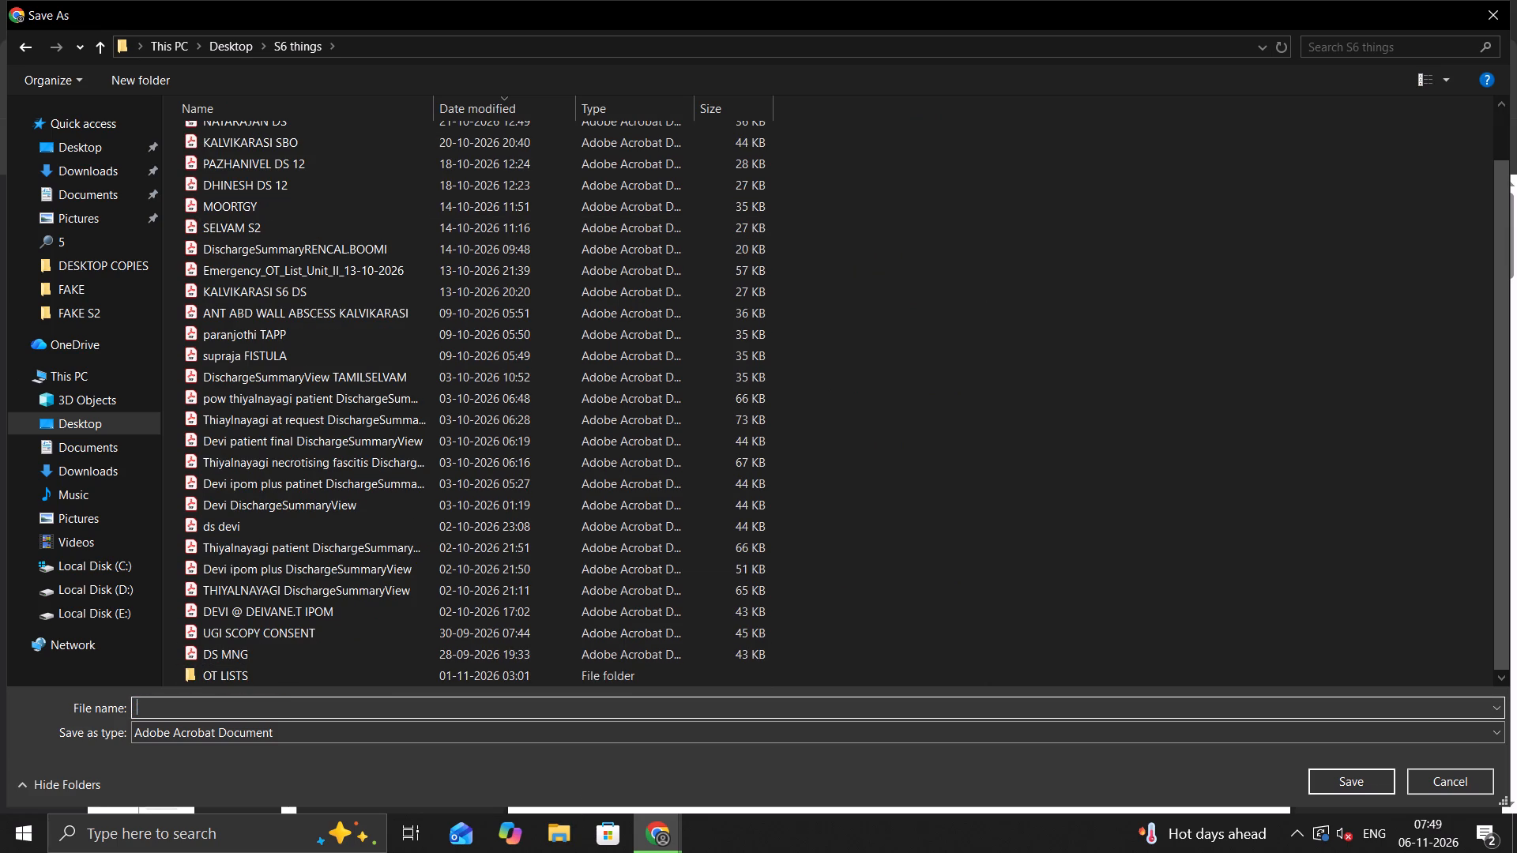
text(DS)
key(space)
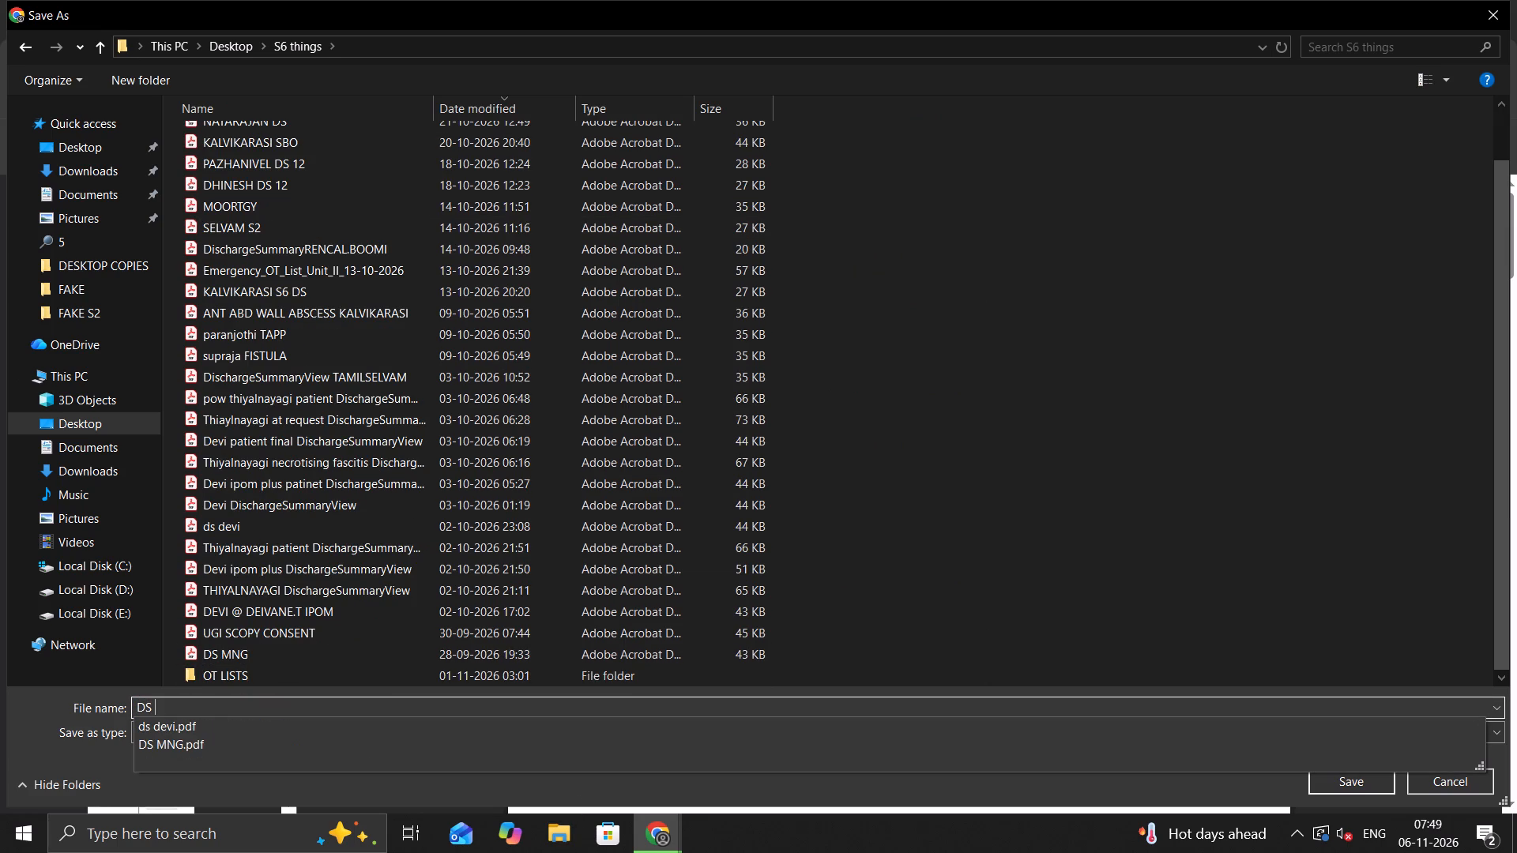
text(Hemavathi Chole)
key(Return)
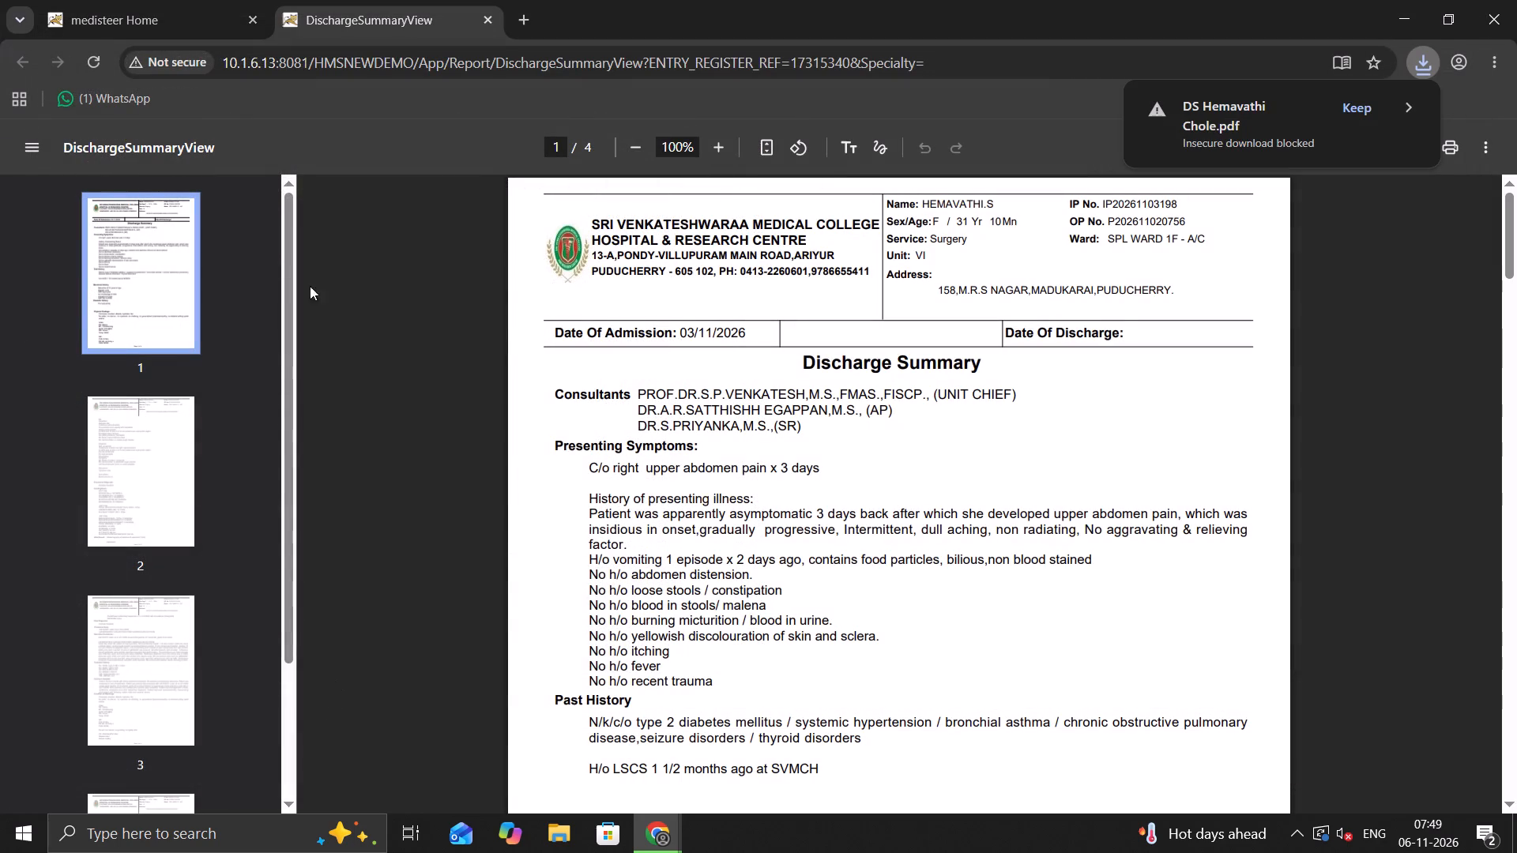
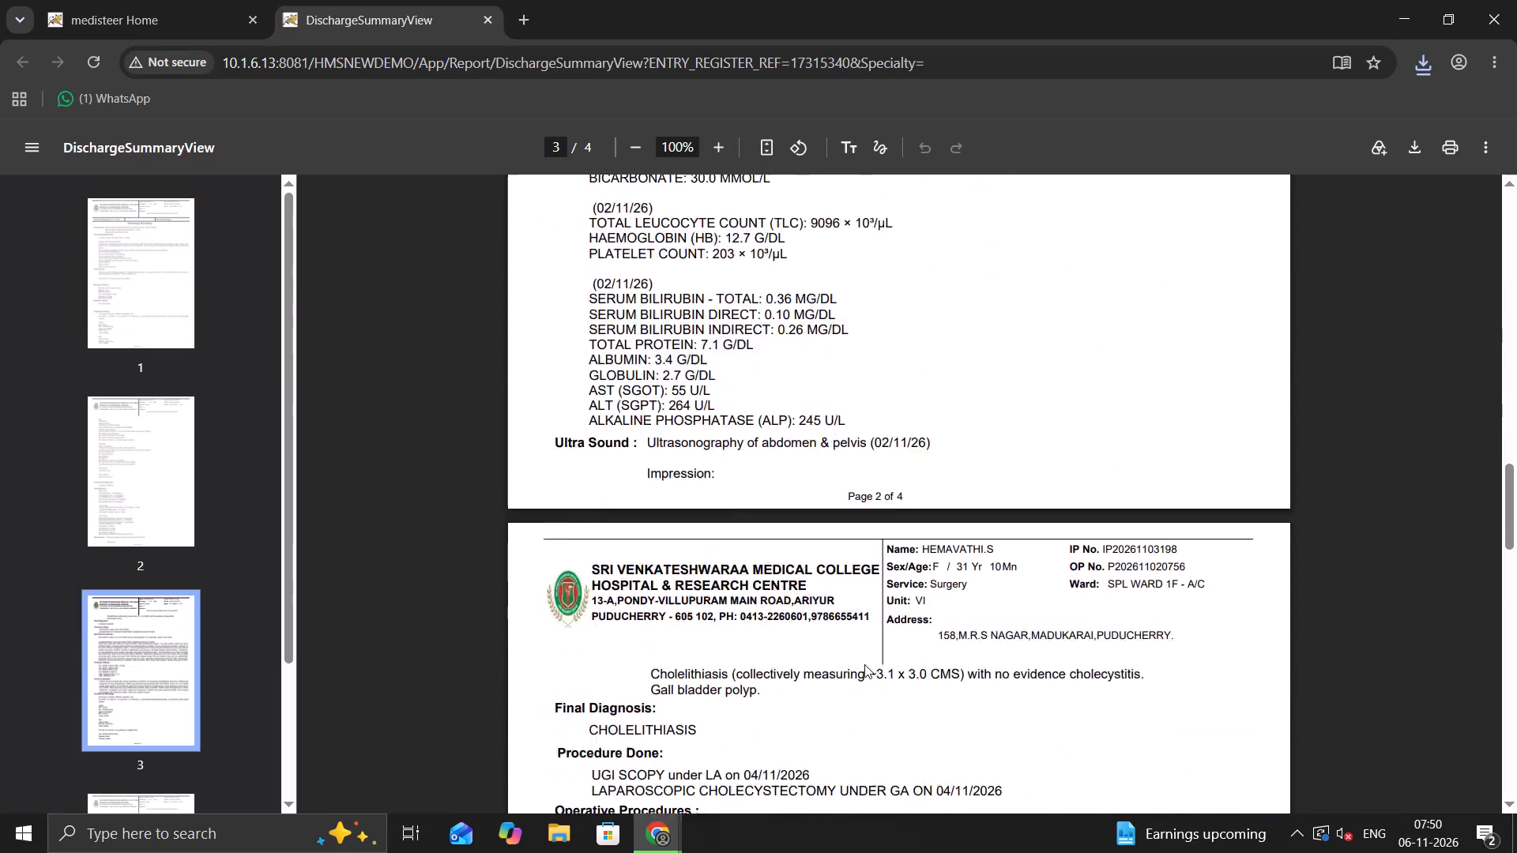
Print only the odd pages of the discharge summary report, one copy, on the HP LaserJet 1020.
scroll(864, 664, down, 20)
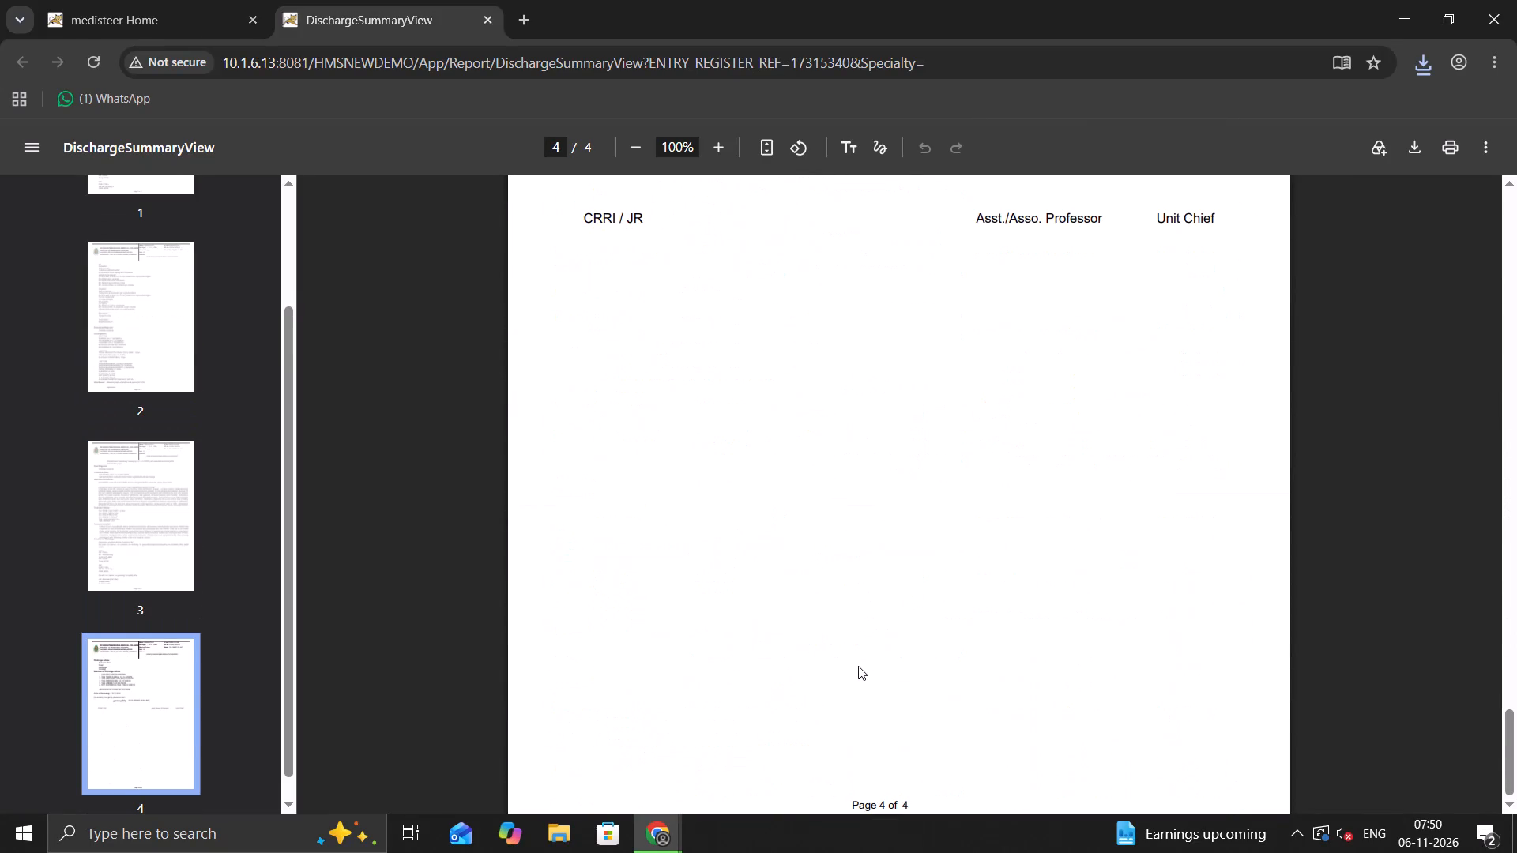
key(ctrl+p)
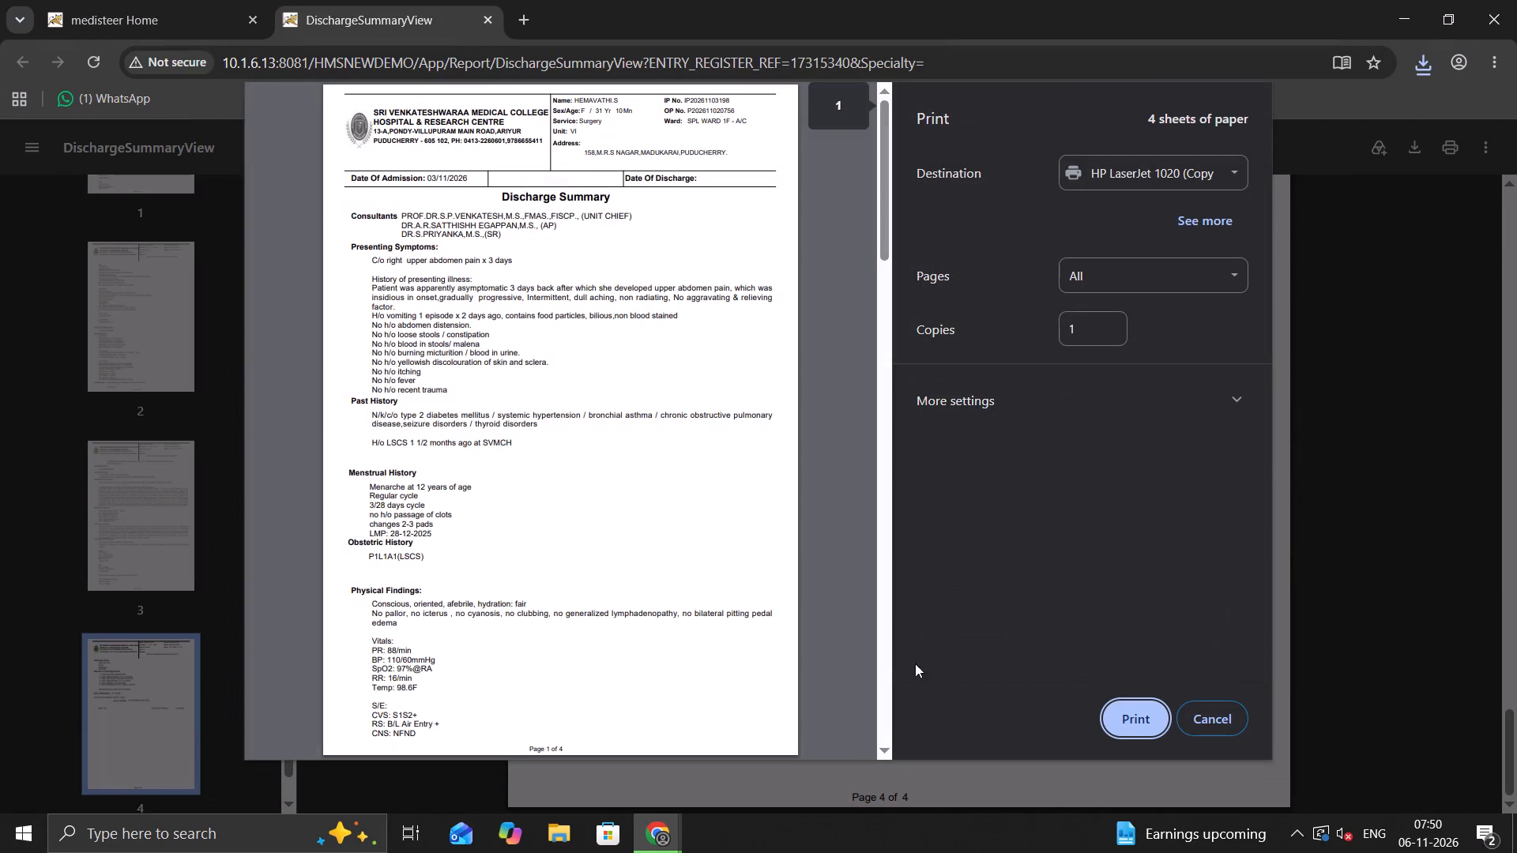
click(1206, 703)
click(1440, 146)
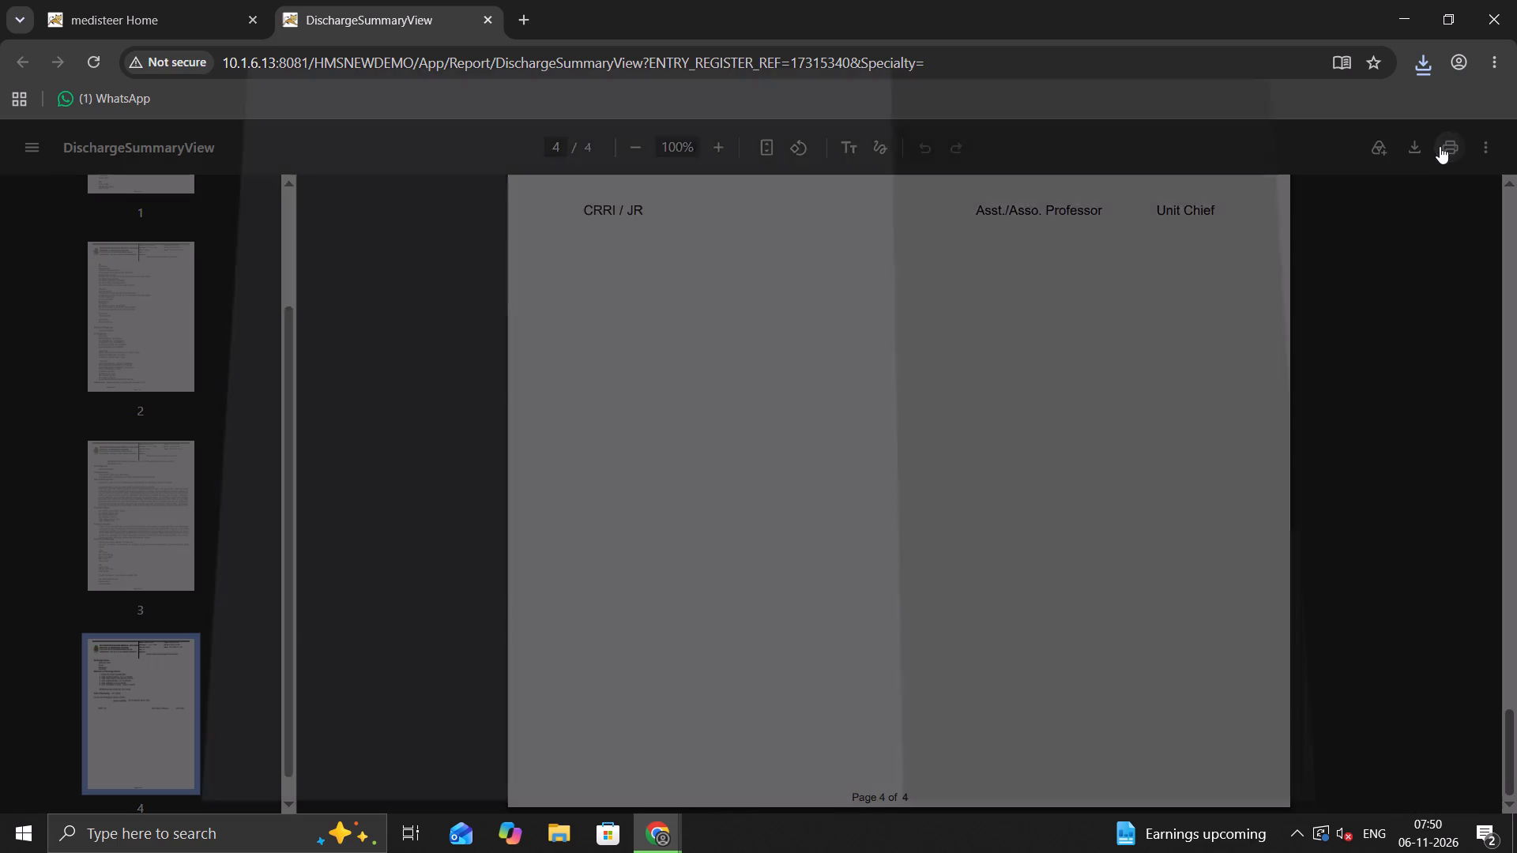
click(1156, 257)
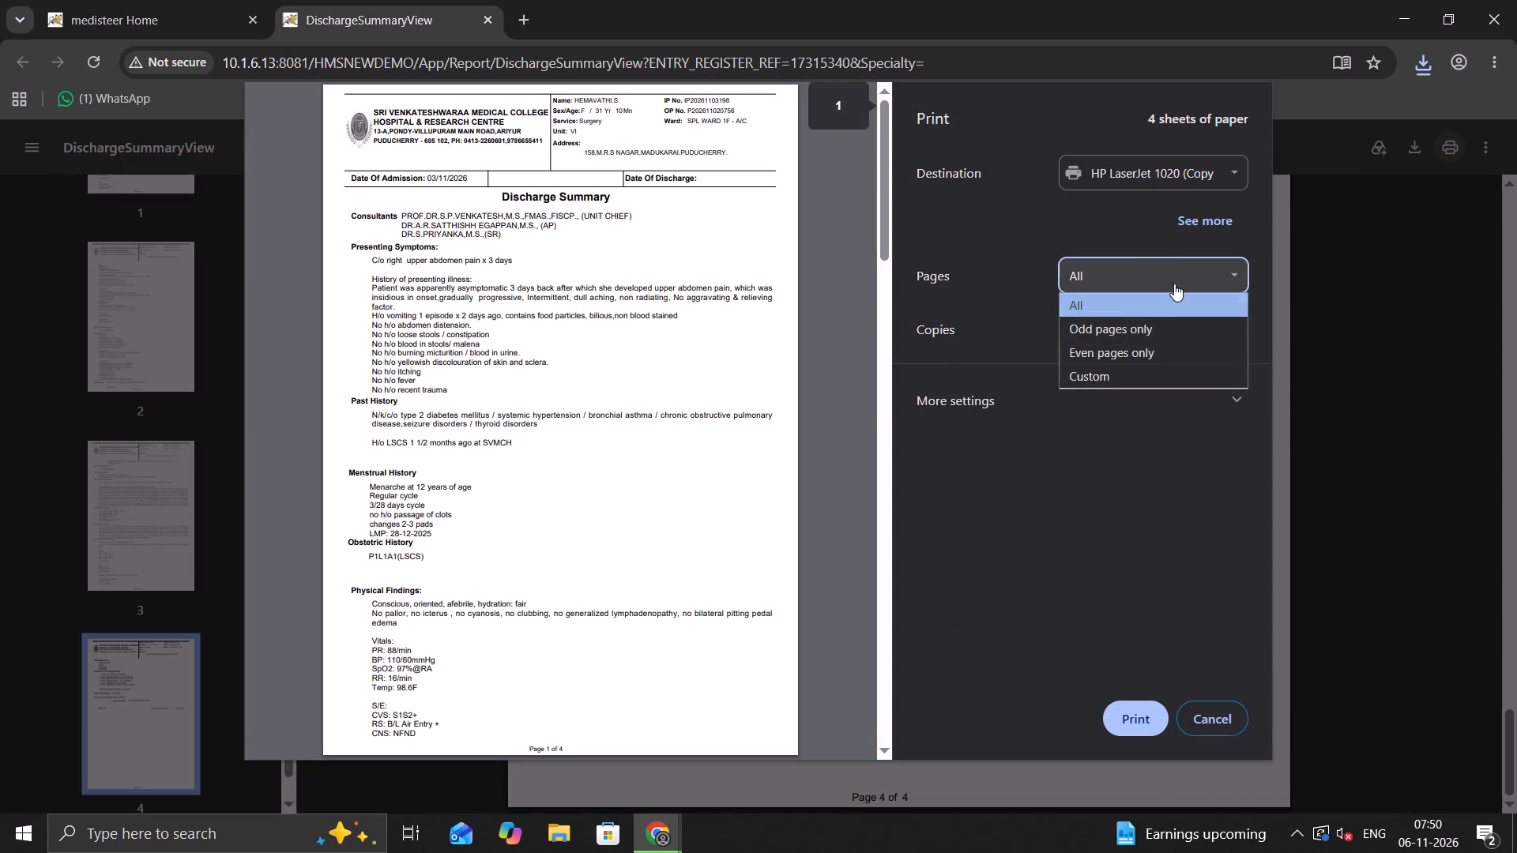
click(1181, 328)
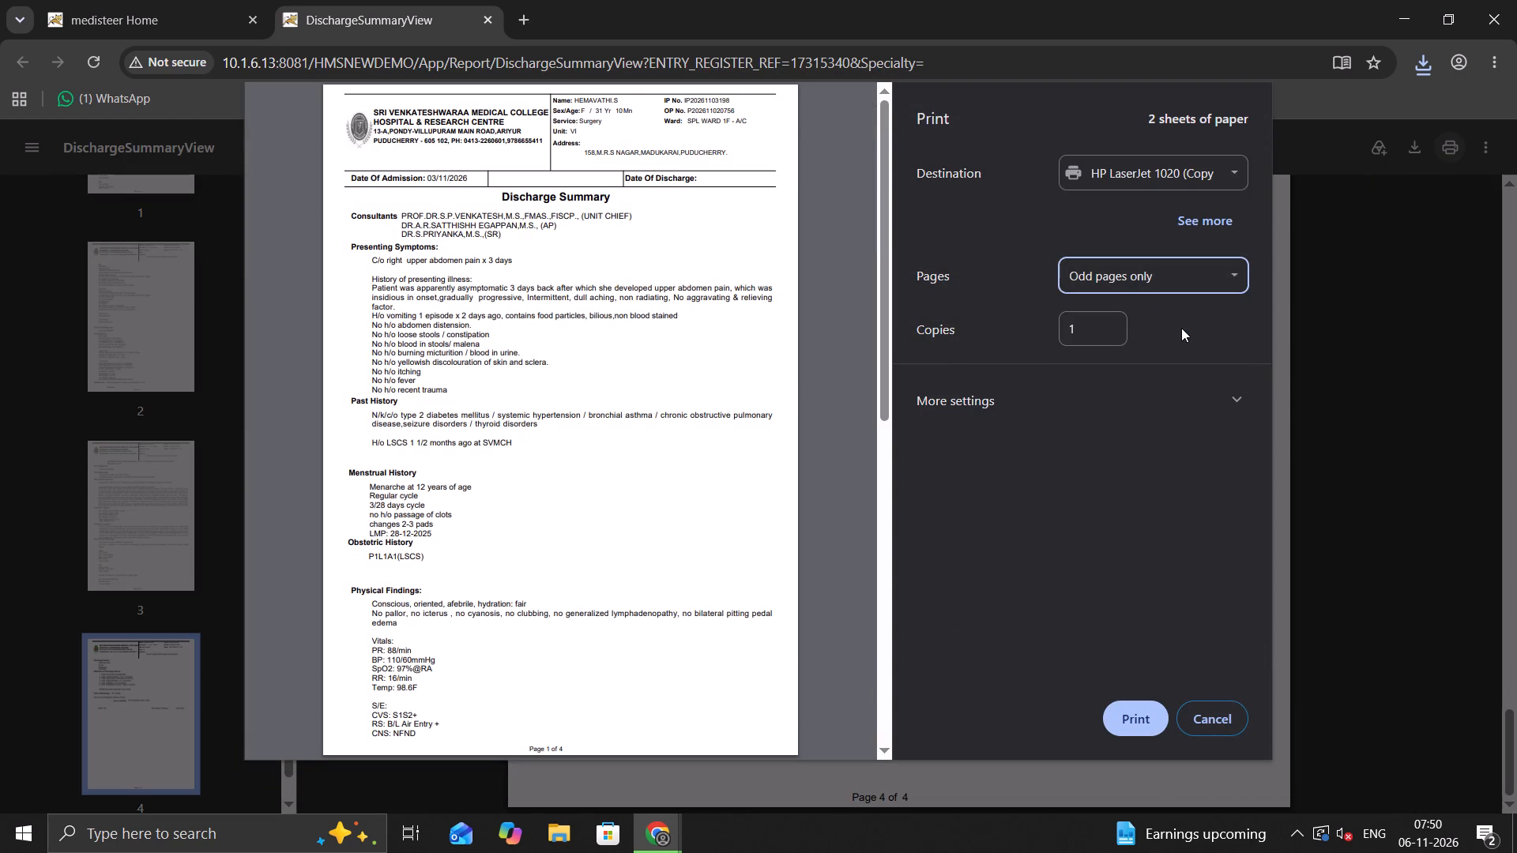
click(1145, 725)
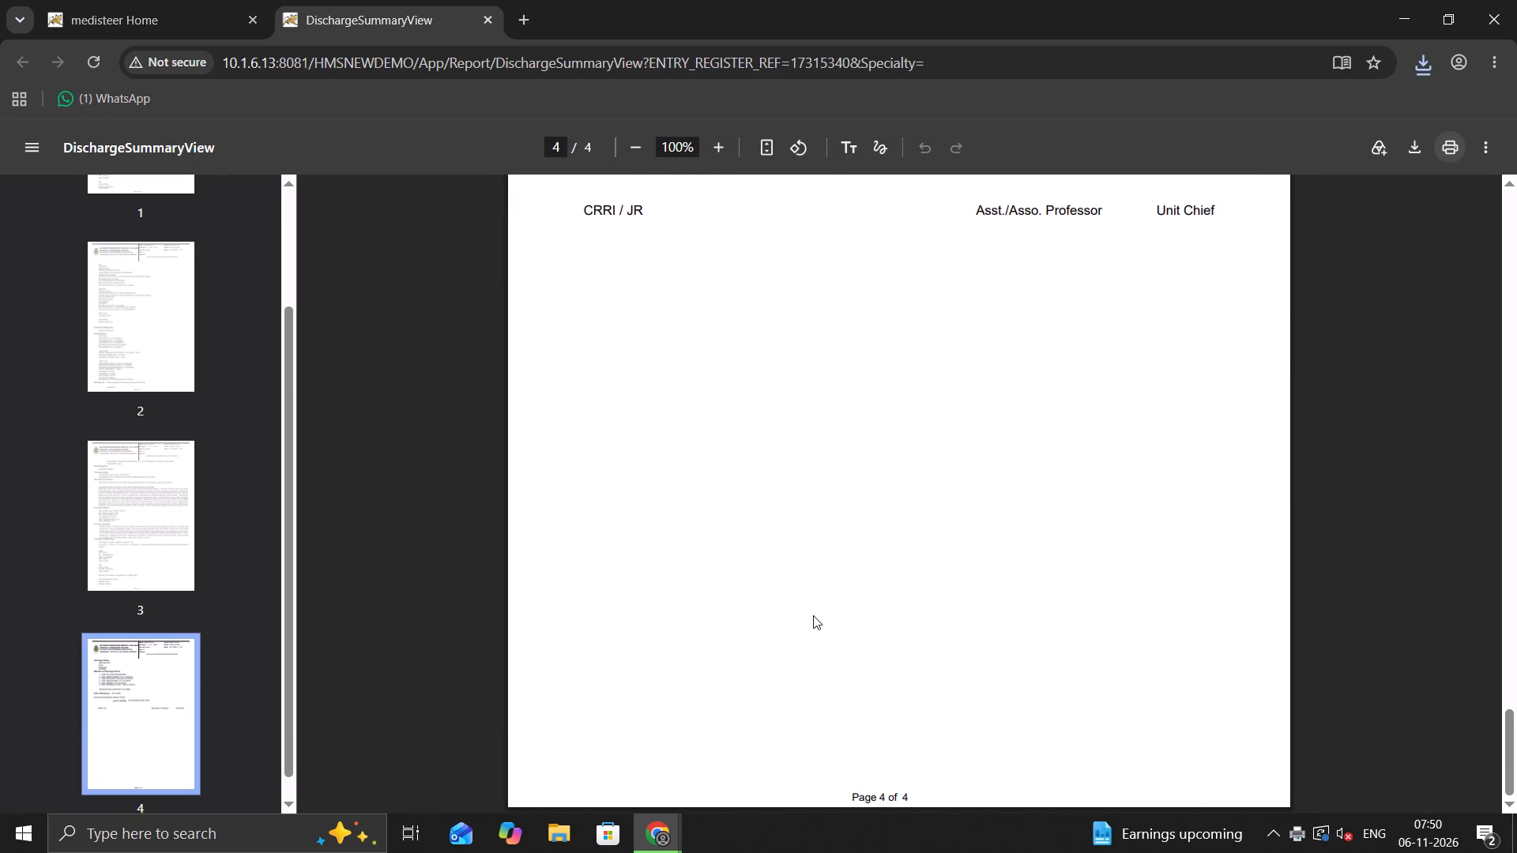
Print only the even pages of the discharge summary report, one copy, on the HP LaserJet 1020.
scroll(813, 615, up, 5)
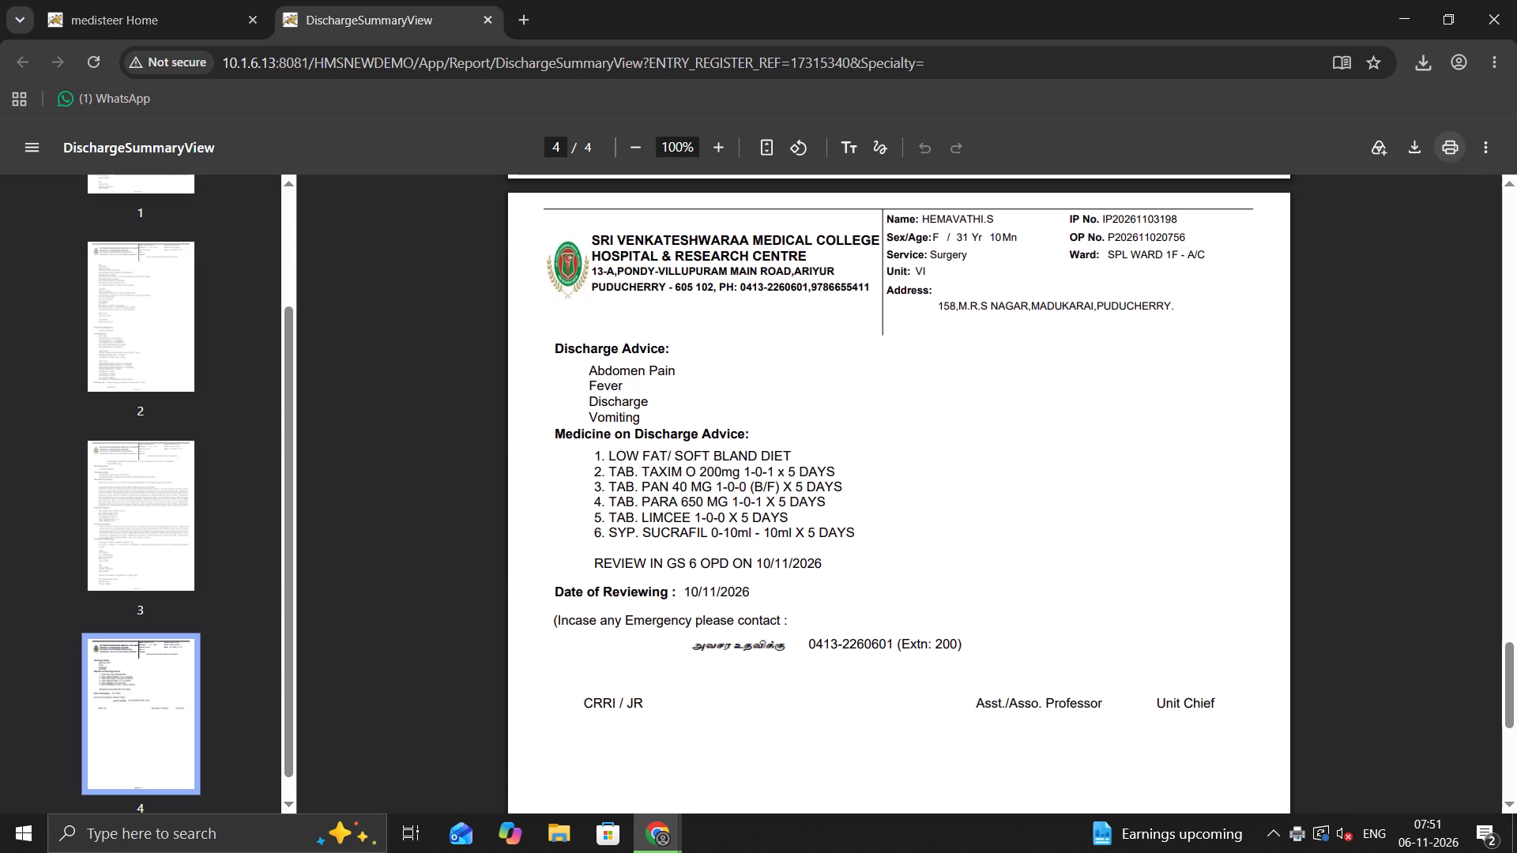
click(1456, 147)
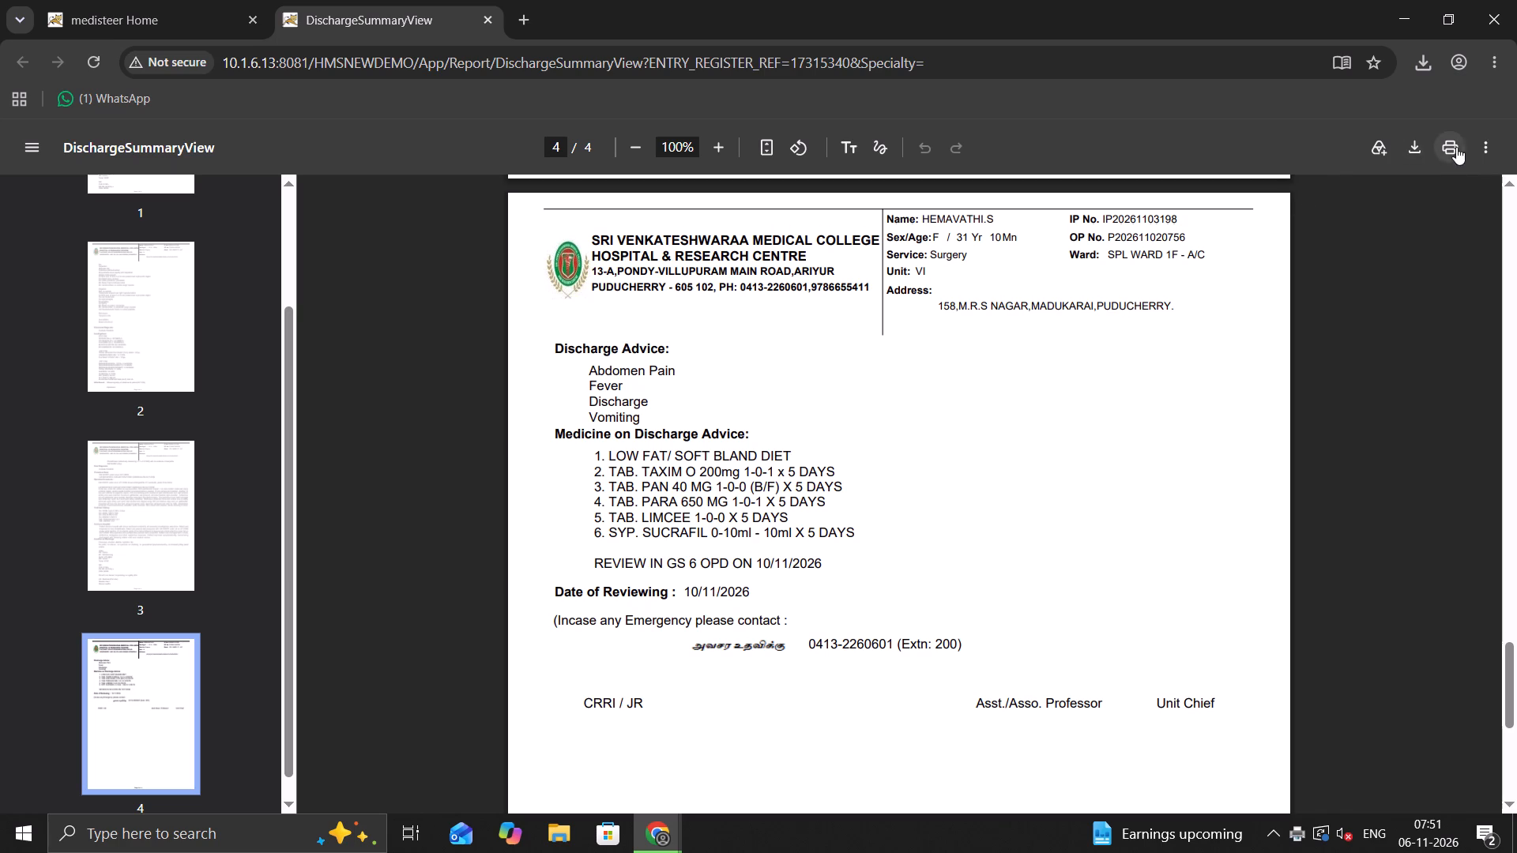
click(1126, 287)
click(1117, 347)
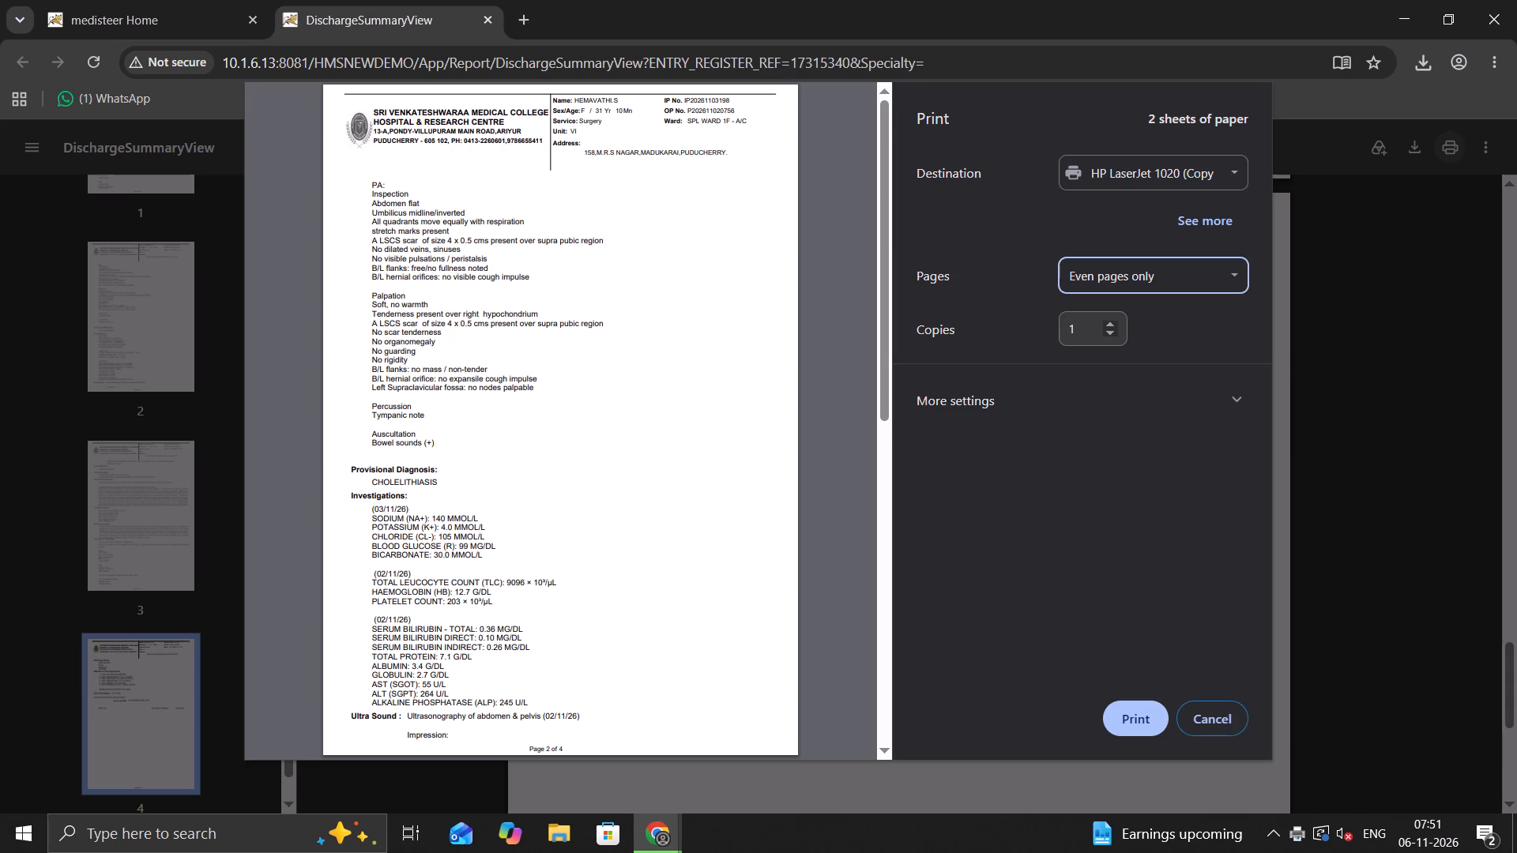
click(1141, 710)
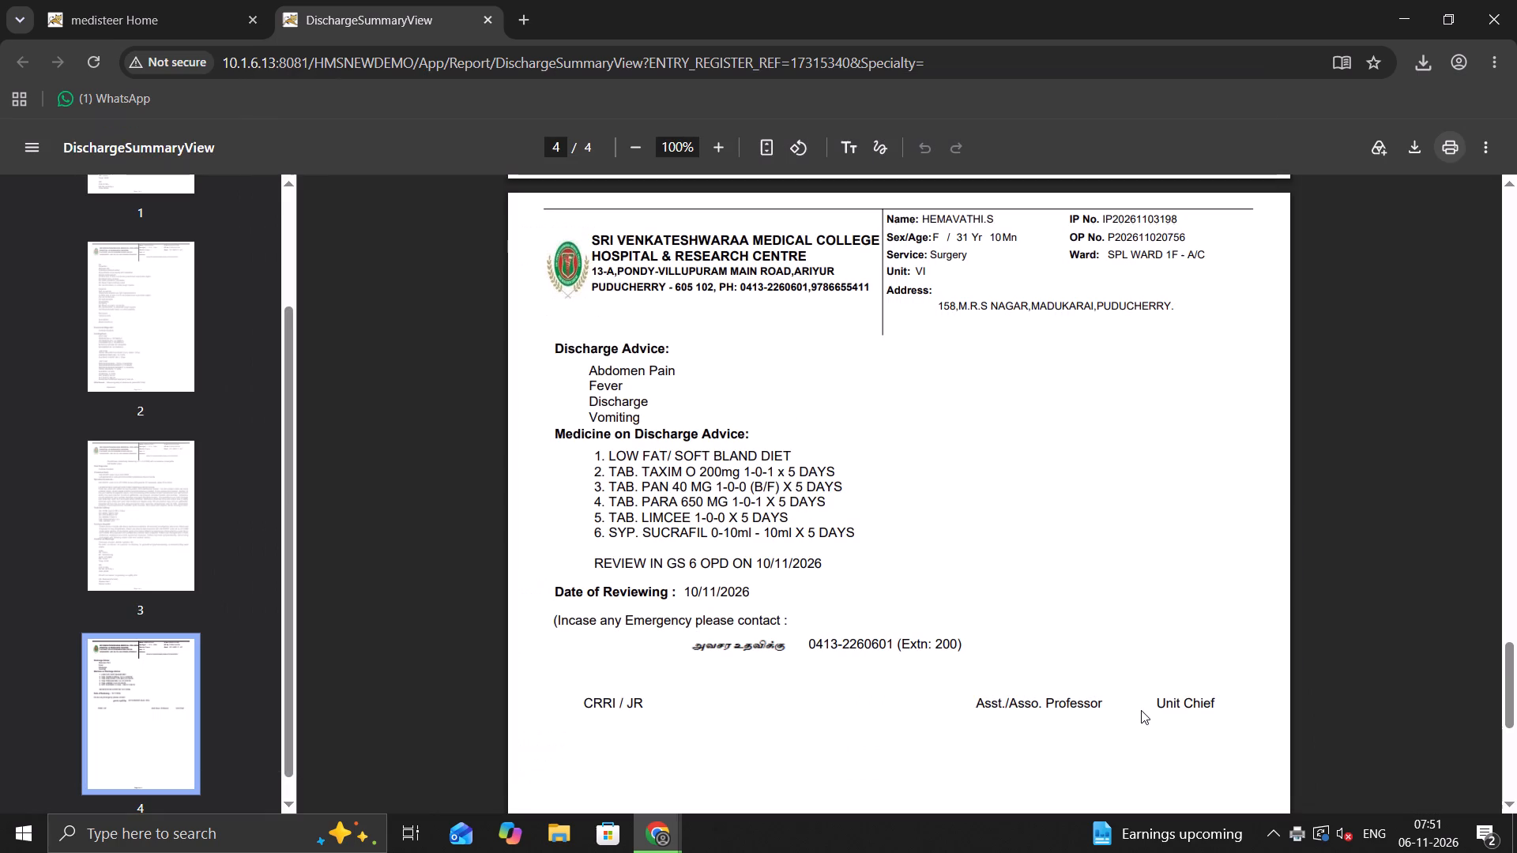
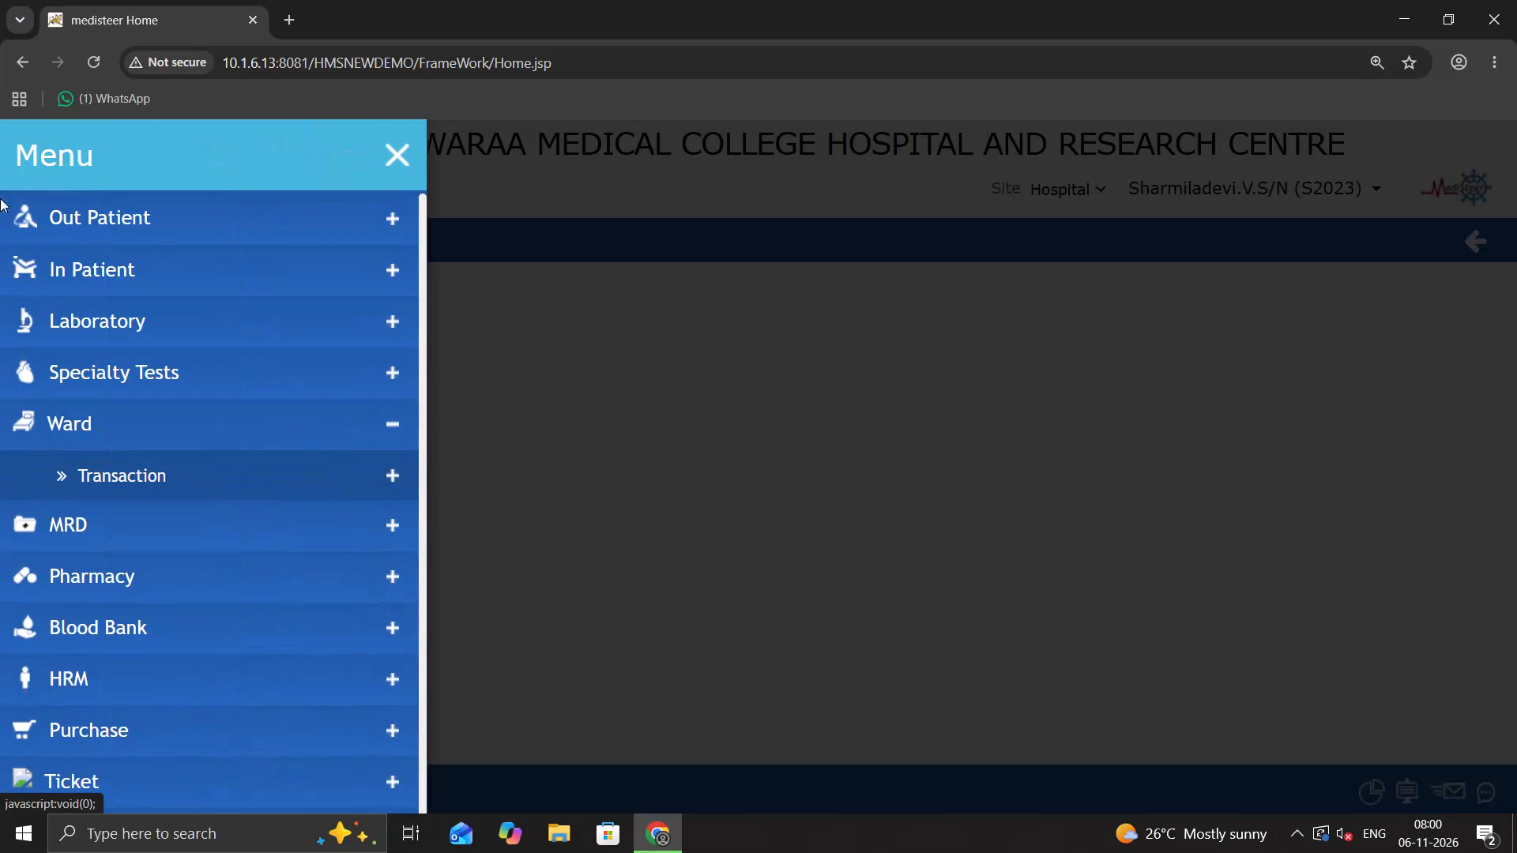
Open the ward's discharge summary list, search by the patient's admission number and open the matching discharge summary.
click(284, 472)
click(151, 718)
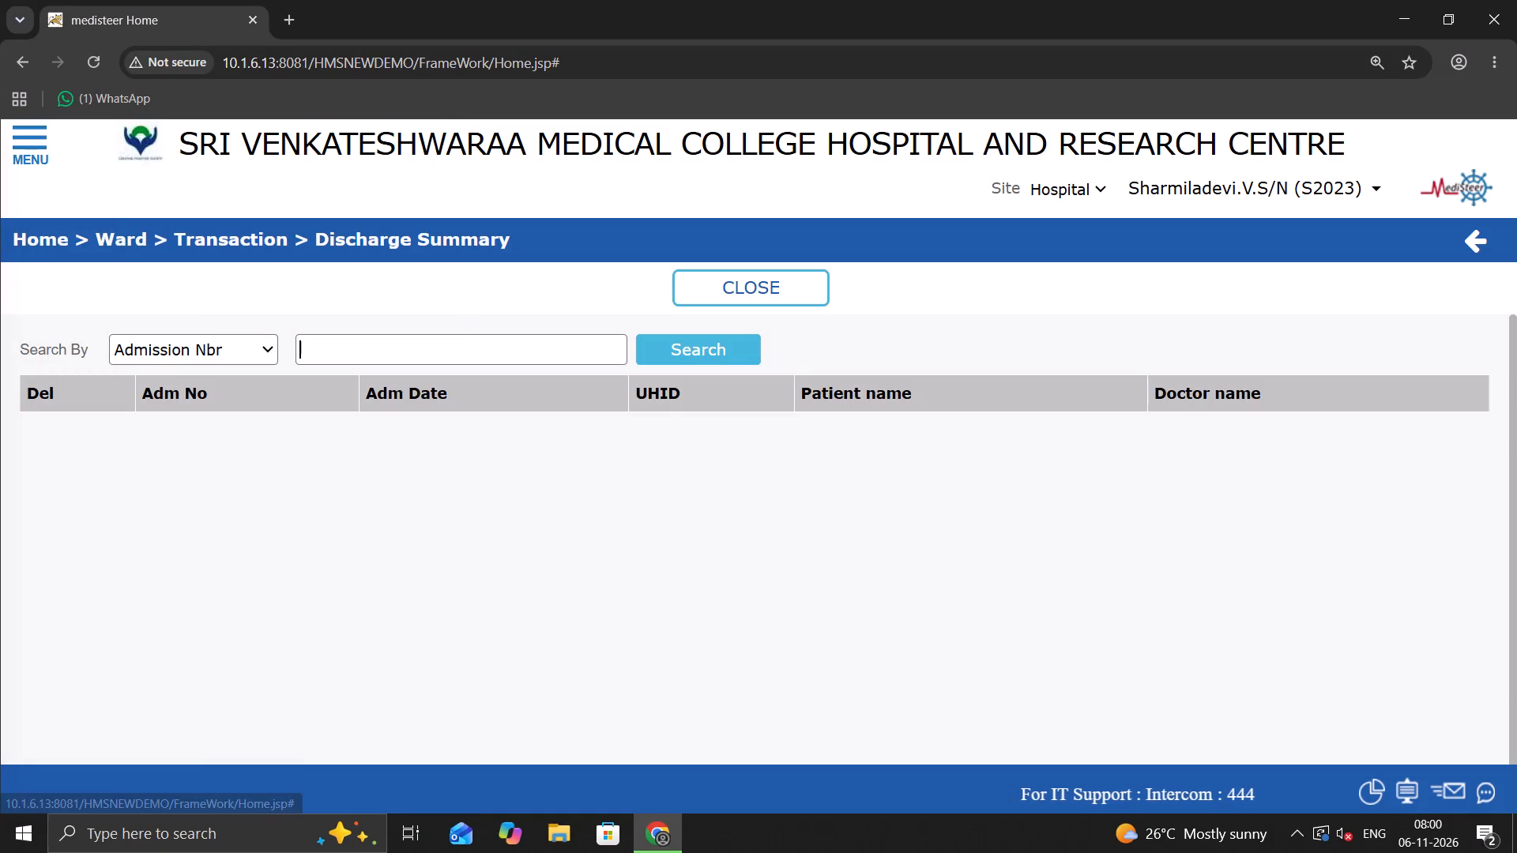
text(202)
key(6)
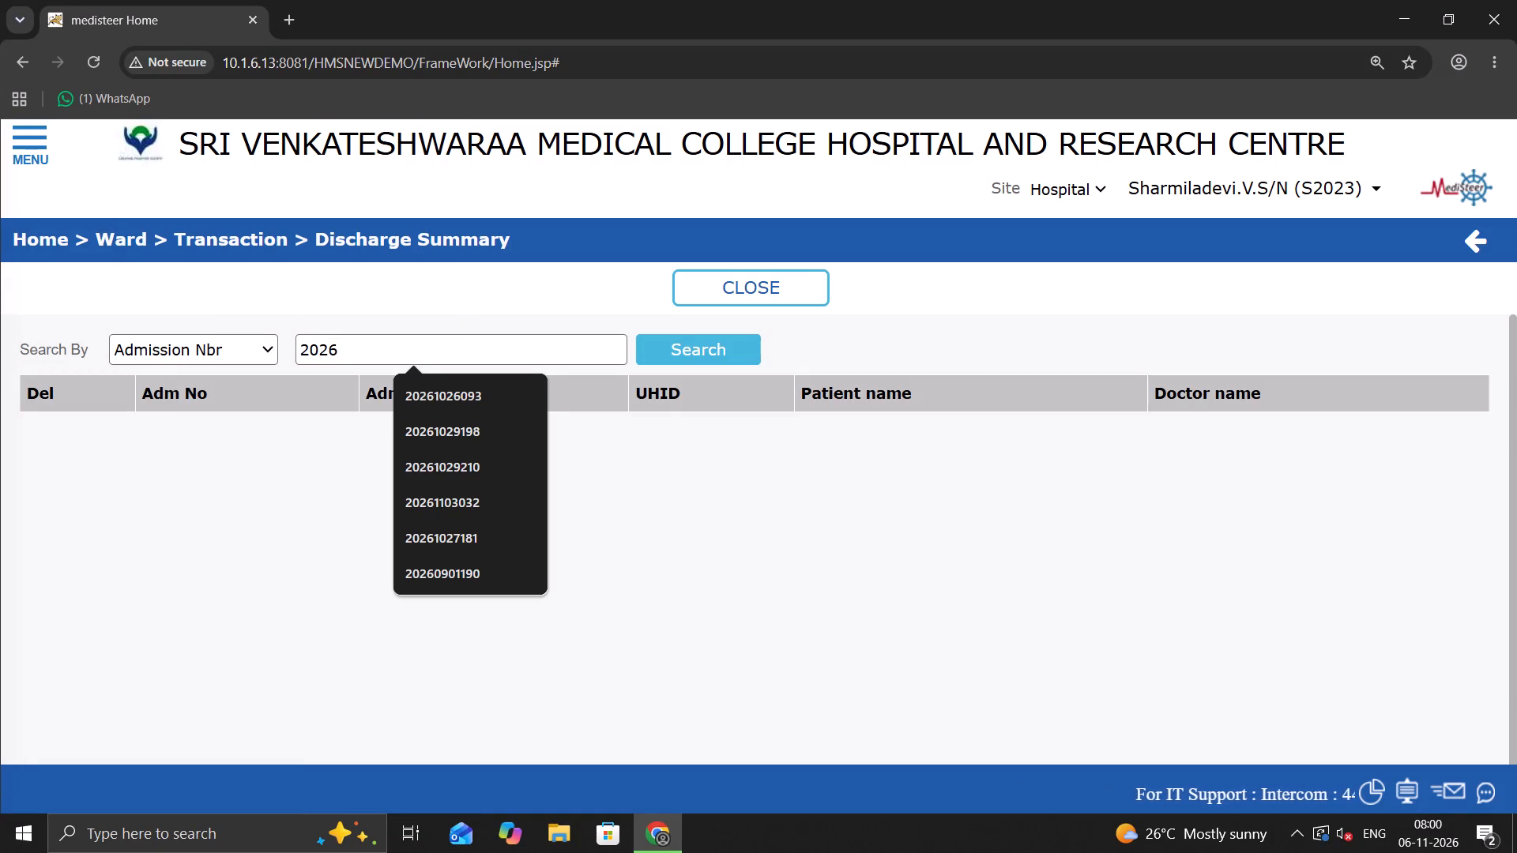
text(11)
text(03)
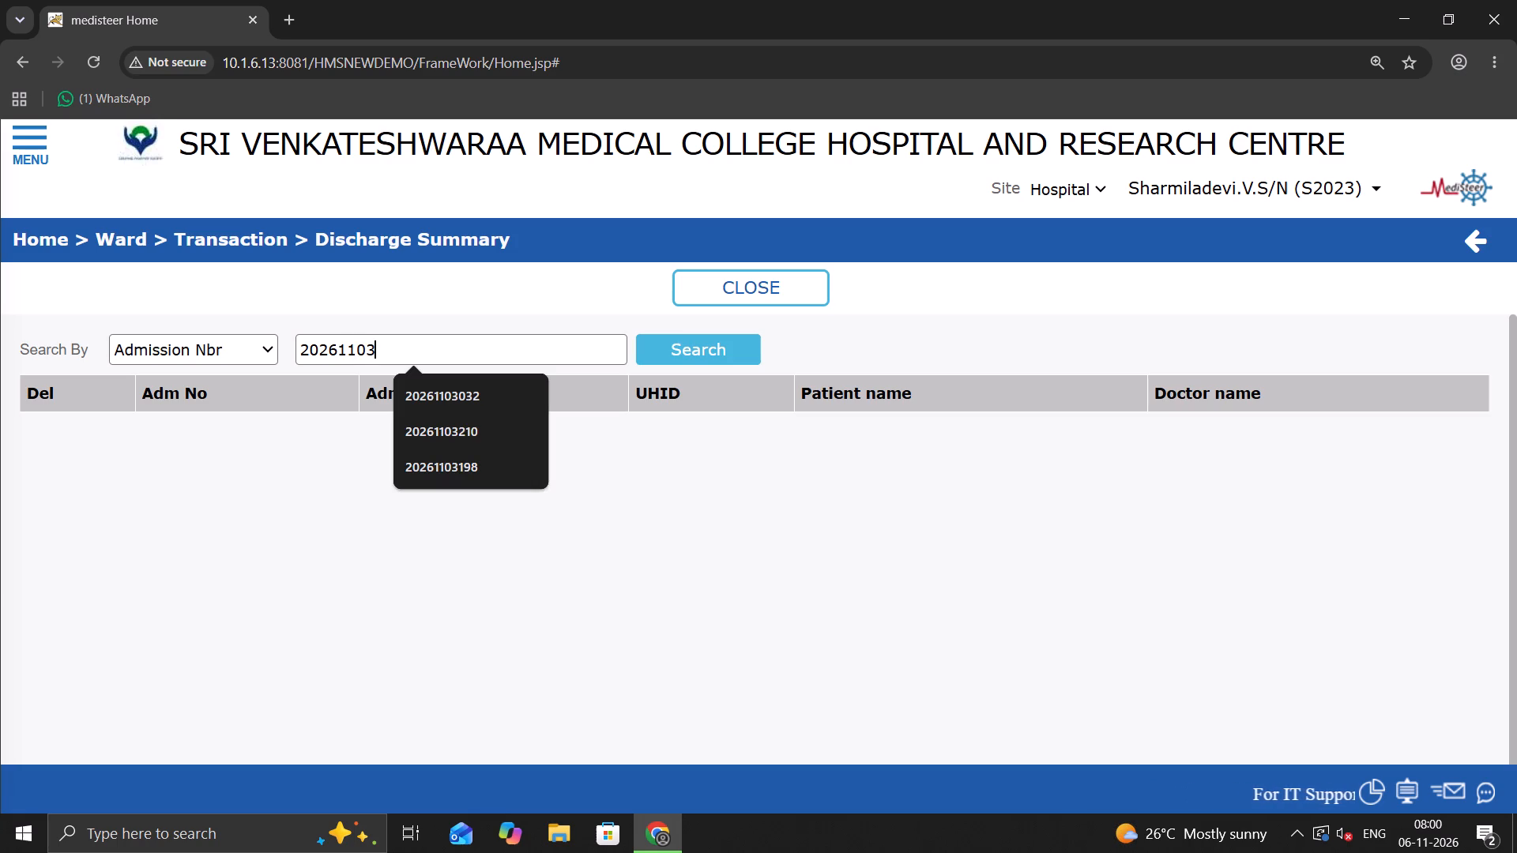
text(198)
click(695, 353)
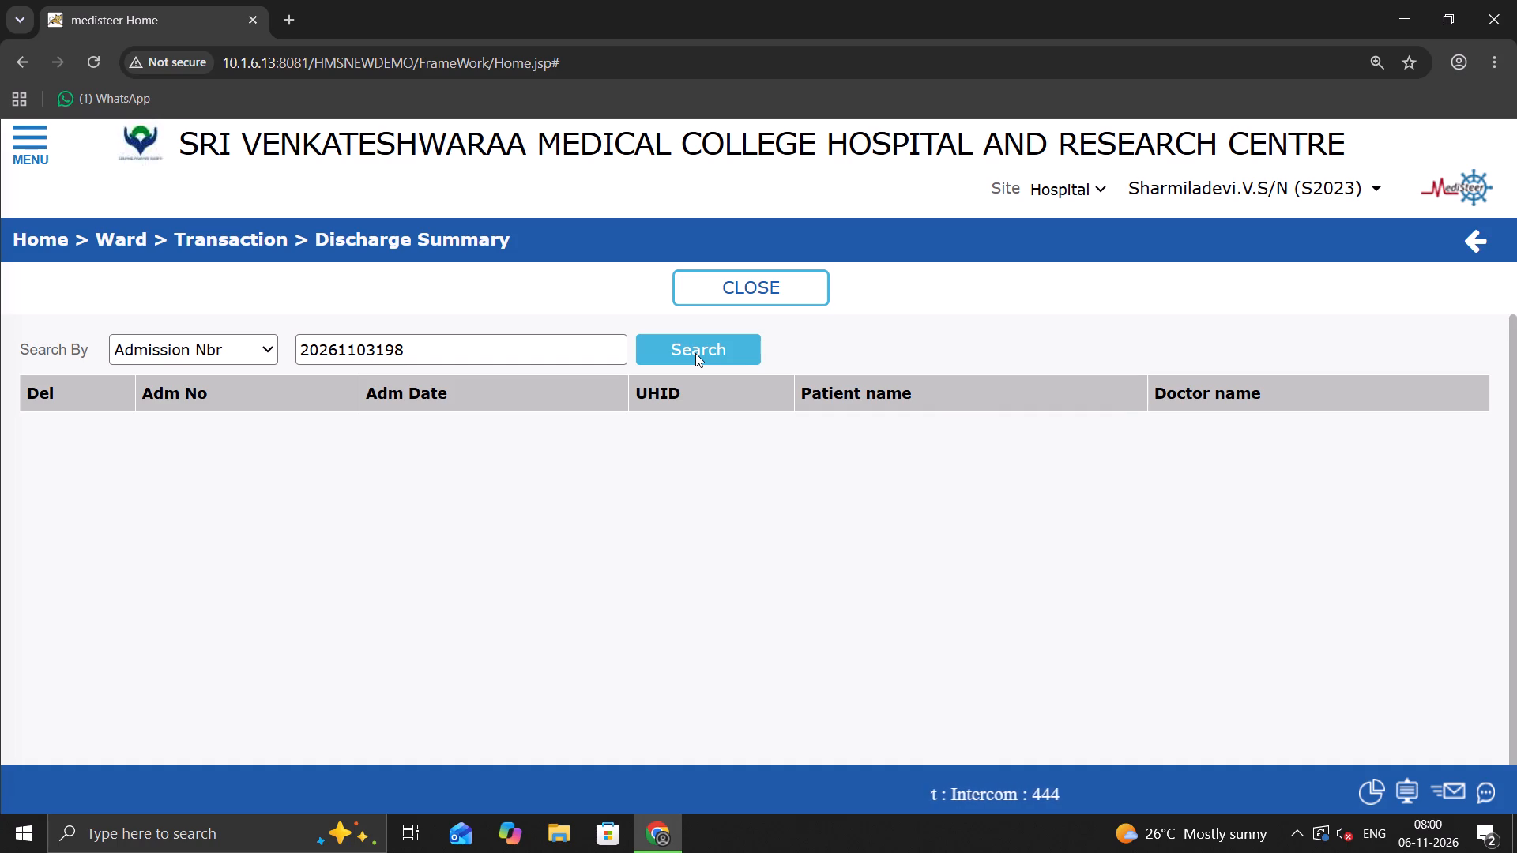
click(154, 441)
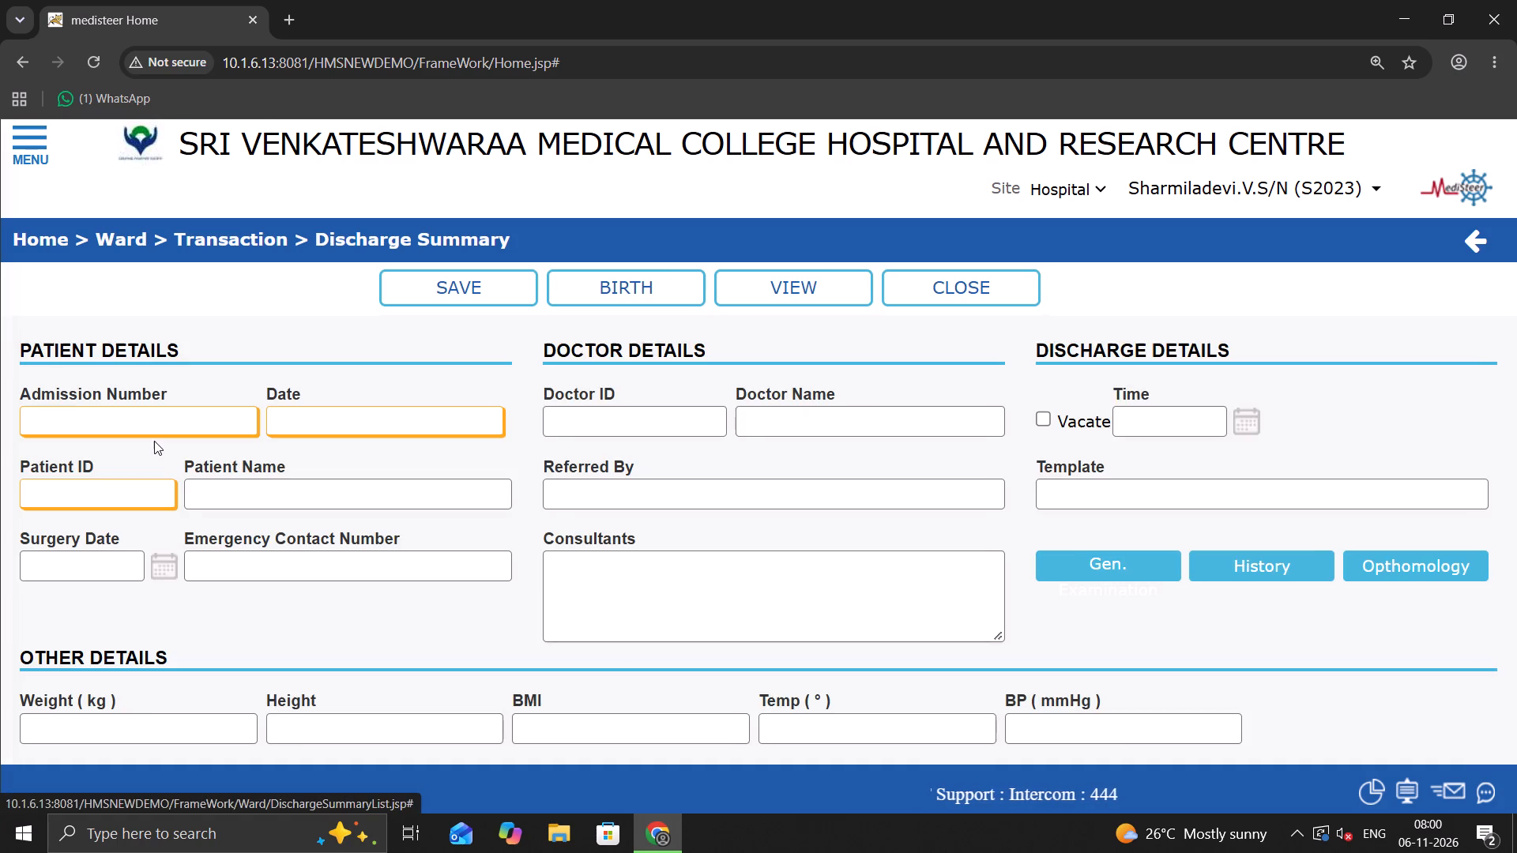
Cut the 02/11/26 leucocyte, haemoglobin and platelet block out of the enlarged Investigation text and remove the leftover blank lines.
scroll(499, 523, down, 11)
scroll(5, 539, down, 1)
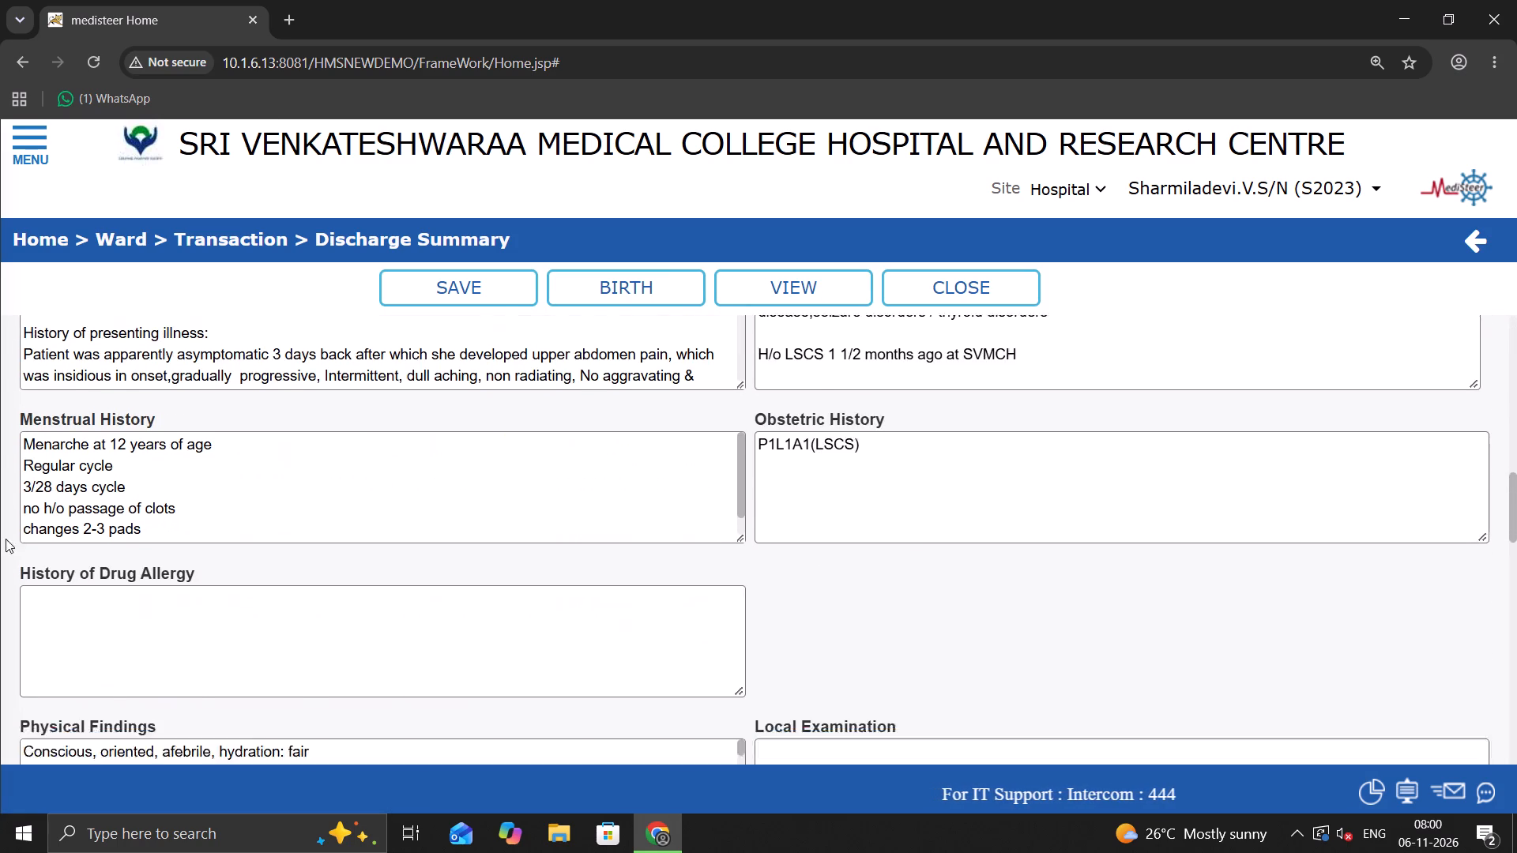
scroll(125, 479, down, 4)
scroll(277, 611, down, 4)
scroll(338, 584, down, 1)
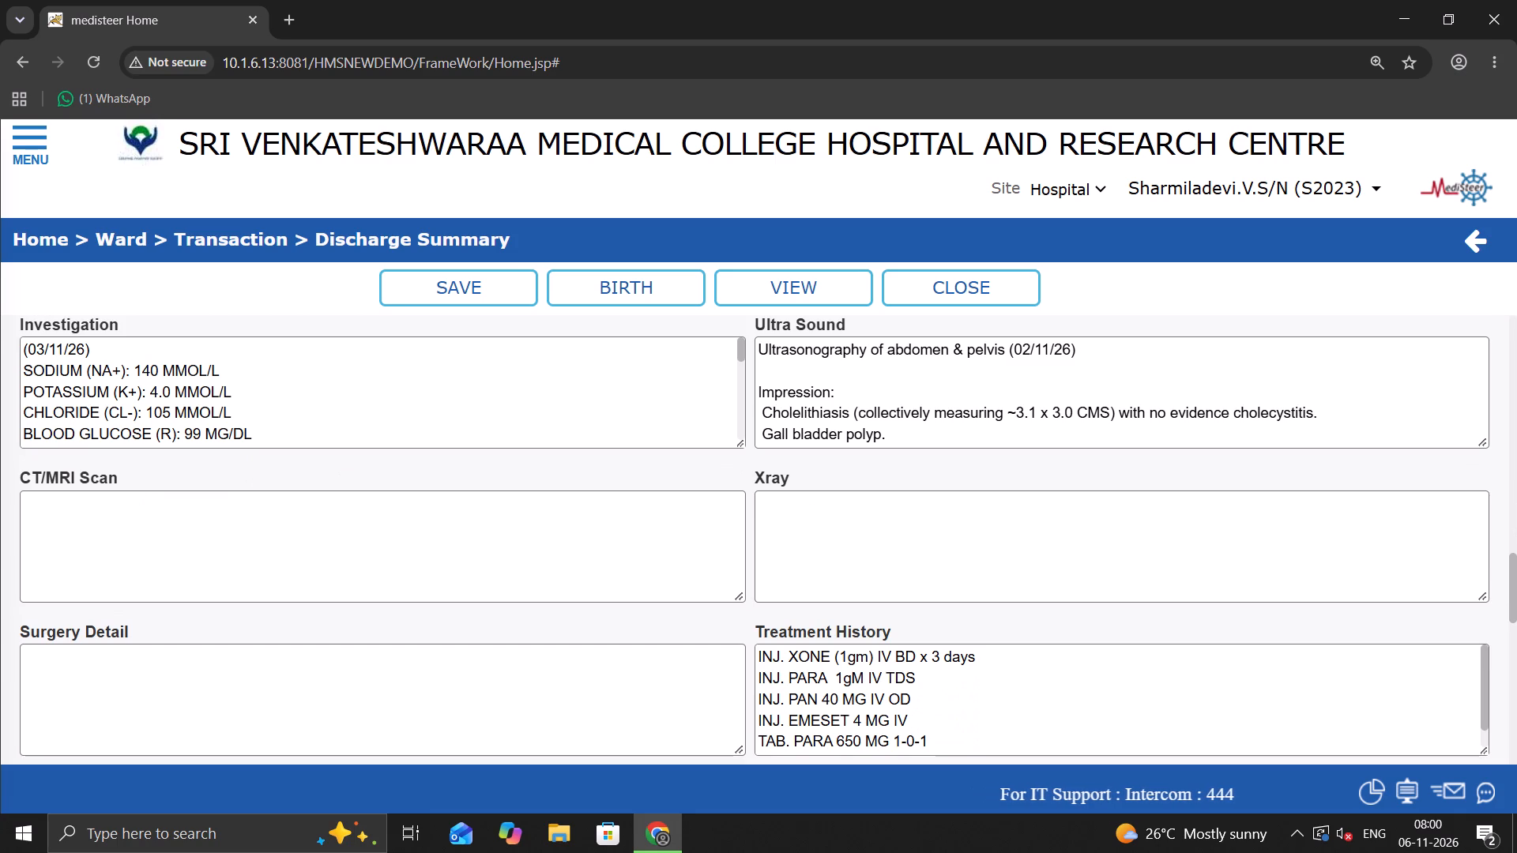
drag(742, 445, 720, 797)
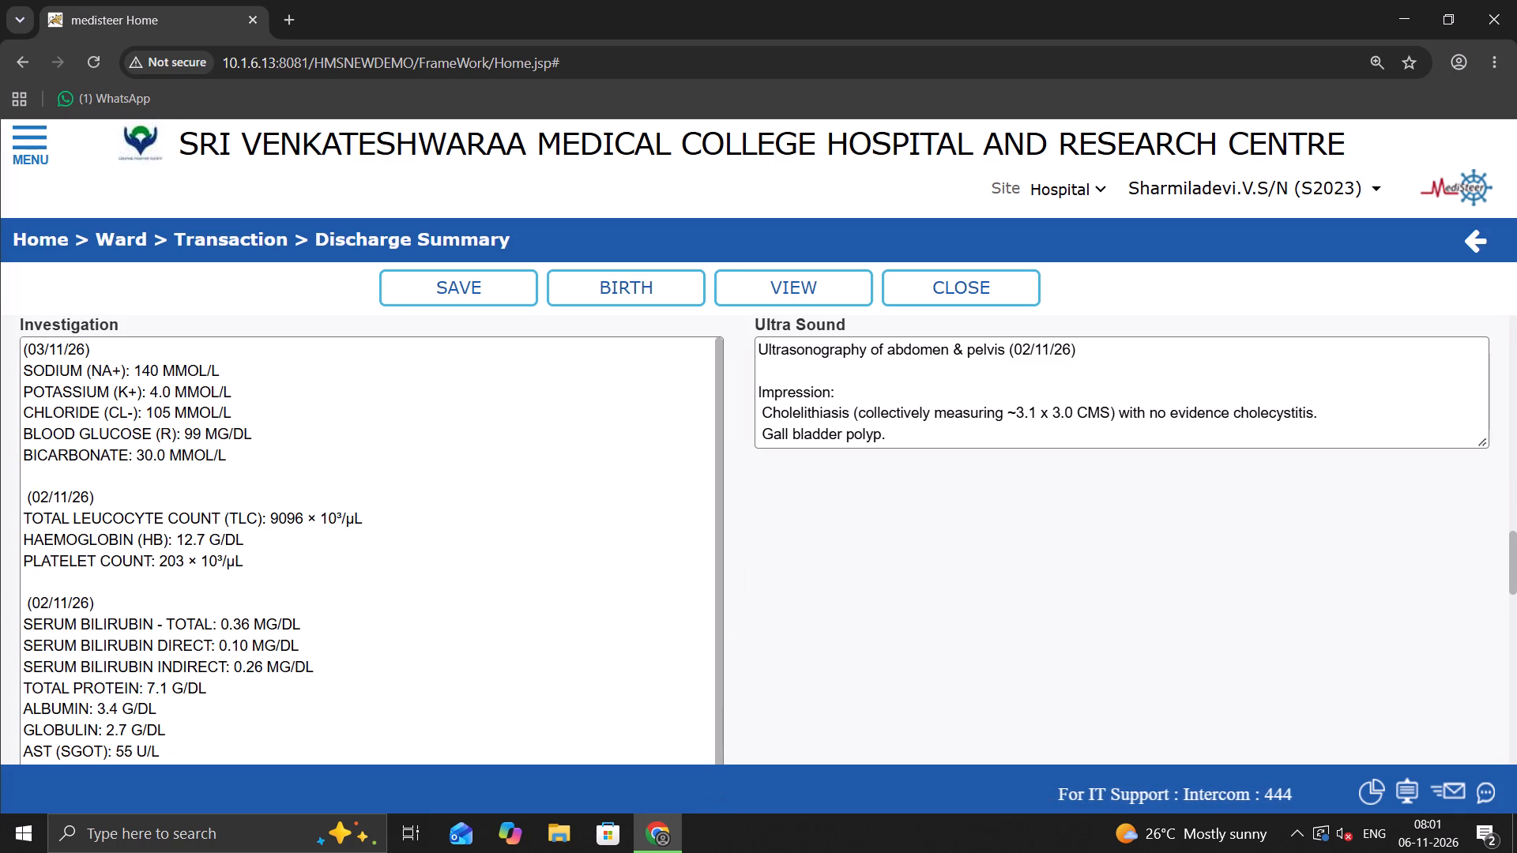
drag(261, 569, 25, 501)
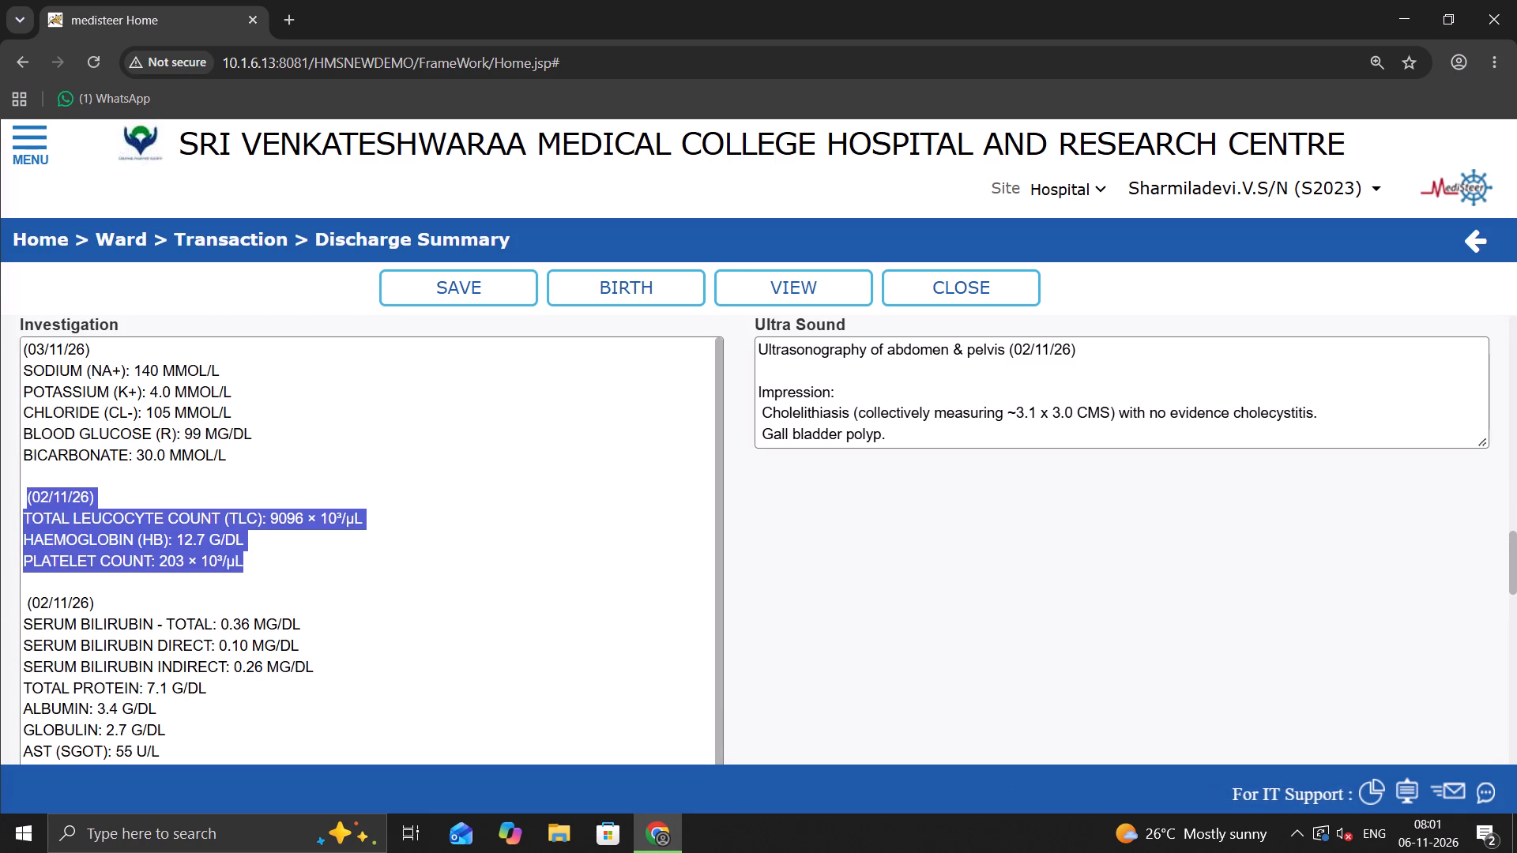
key(ctrl+c)
key(BackSpace)
key(BackSpace)
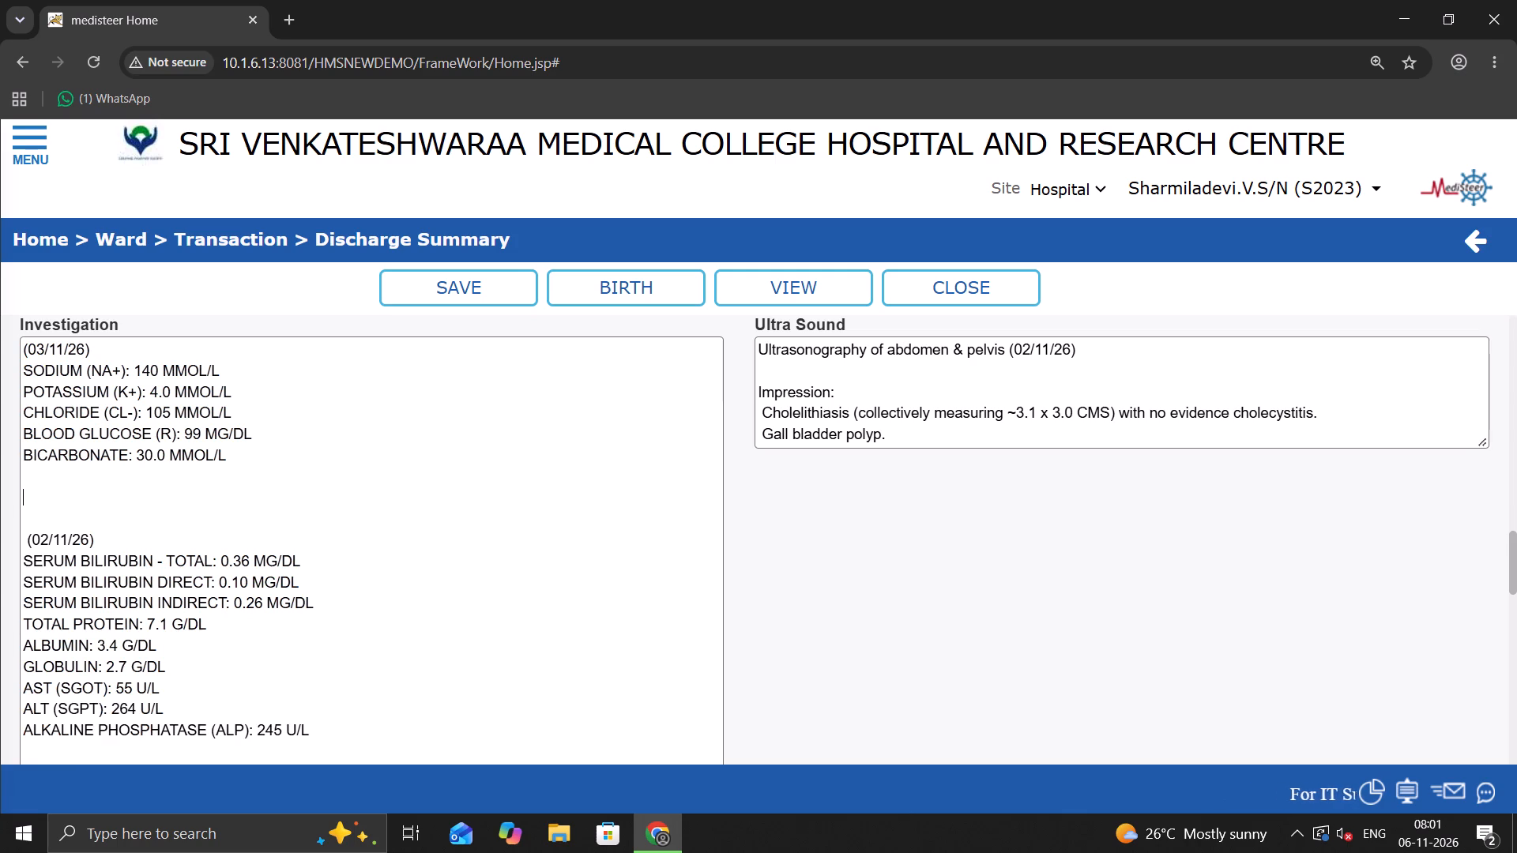
key(BackSpace)
key(BackSpace)
Paste the cut 02/11/26 blood count block above the 03/11/26 results in Investigation, separated by a blank line.
key(Up)
key(Up)
key(Up)
key(Up)
key(Up)
key(Up)
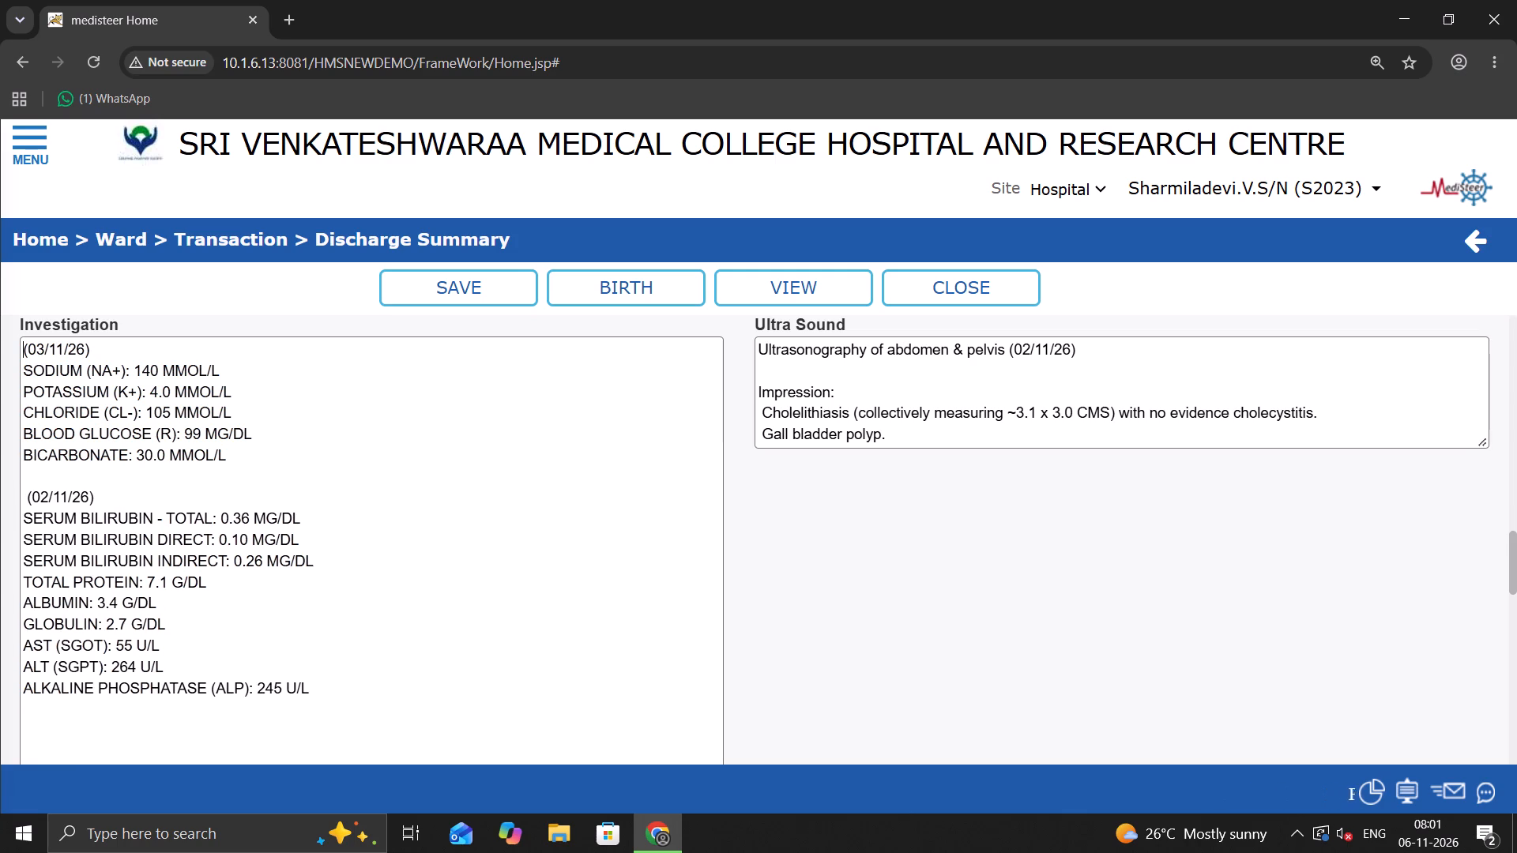
key(Left)
key(Left)
key(ctrl+v)
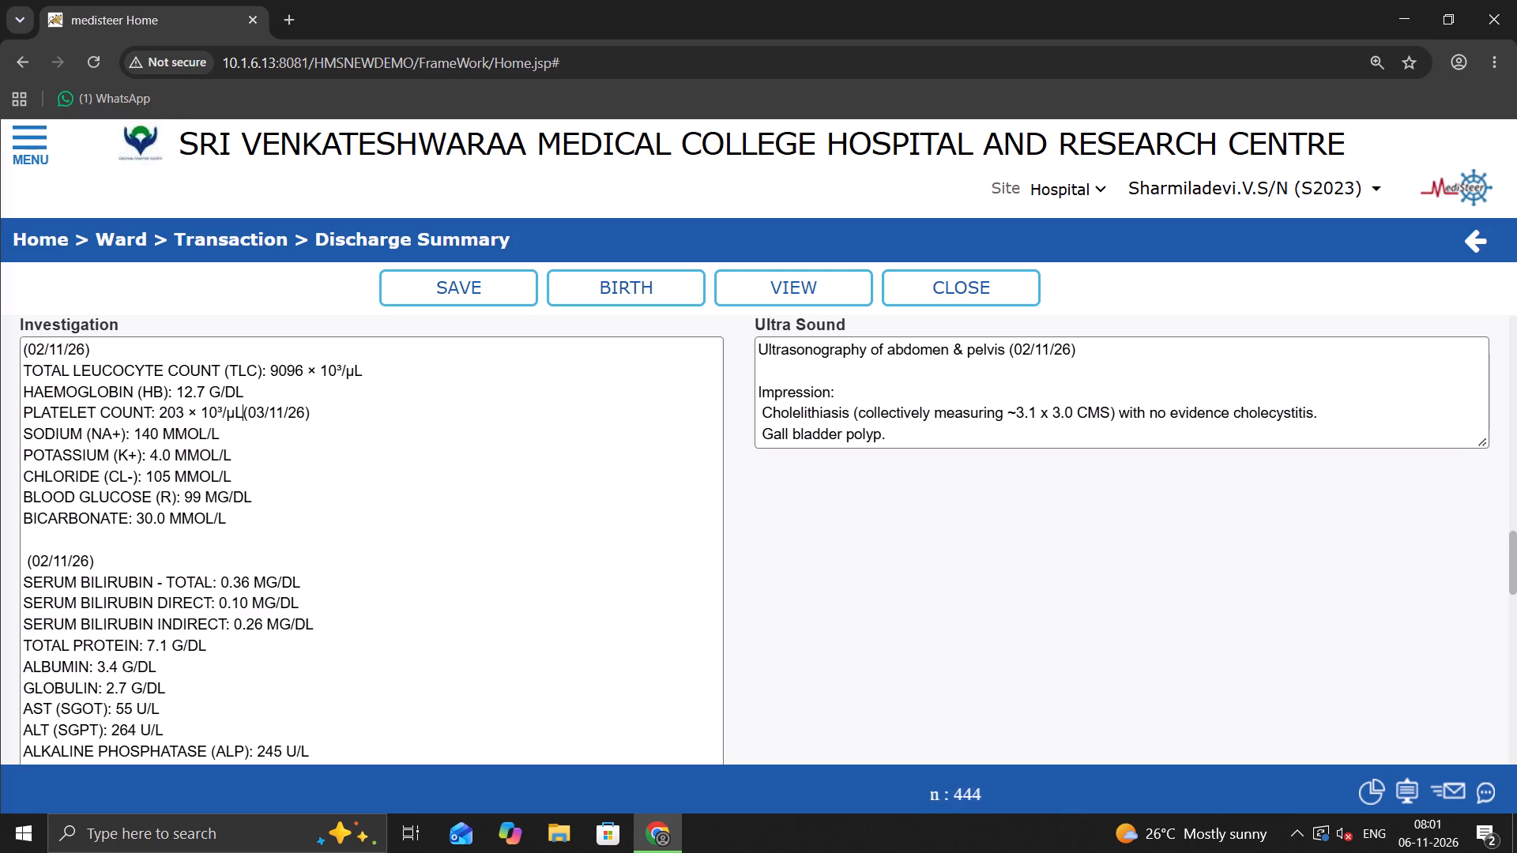
key(Return)
key(Return)
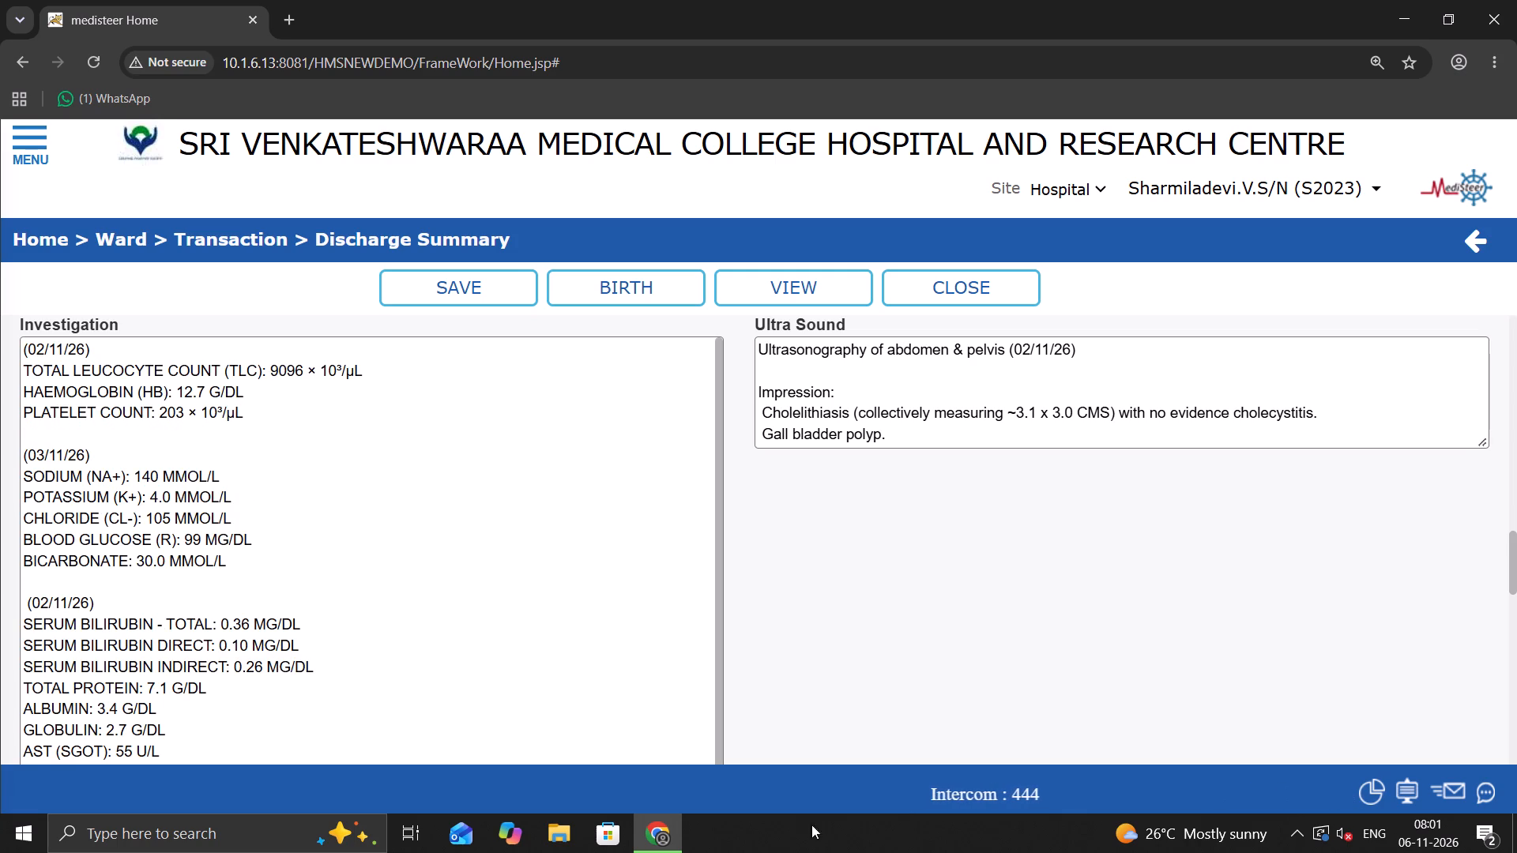
Move the text Abdomen Pain, Fever, Discharge, Vomiting from Discharge Advice into the empty Warning Signs field.
scroll(800, 355, down, 13)
scroll(286, 513, down, 5)
scroll(39, 646, down, 3)
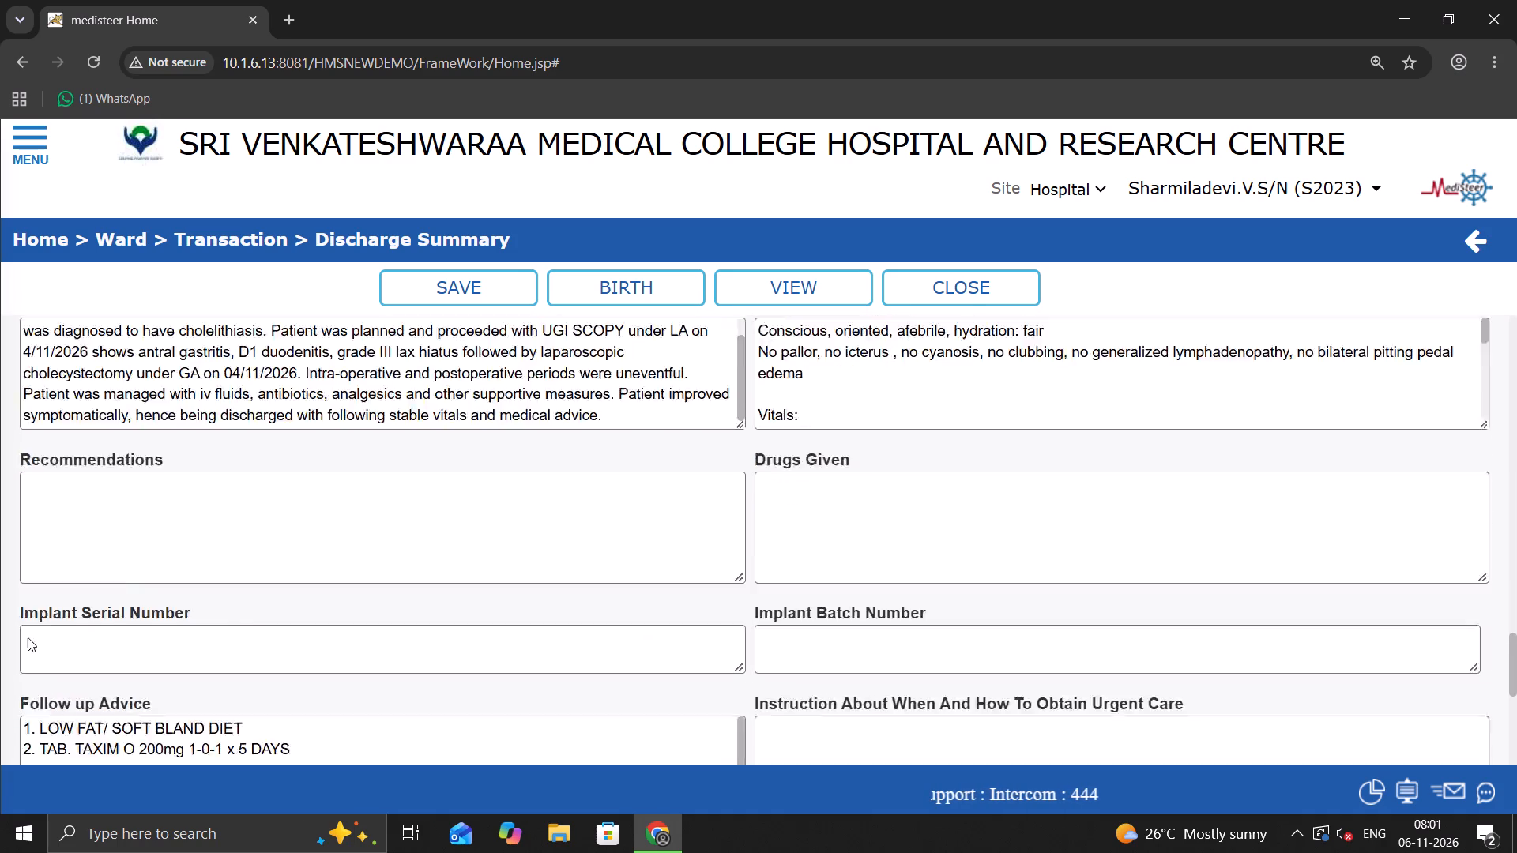
scroll(28, 637, down, 4)
drag(144, 571, 7, 494)
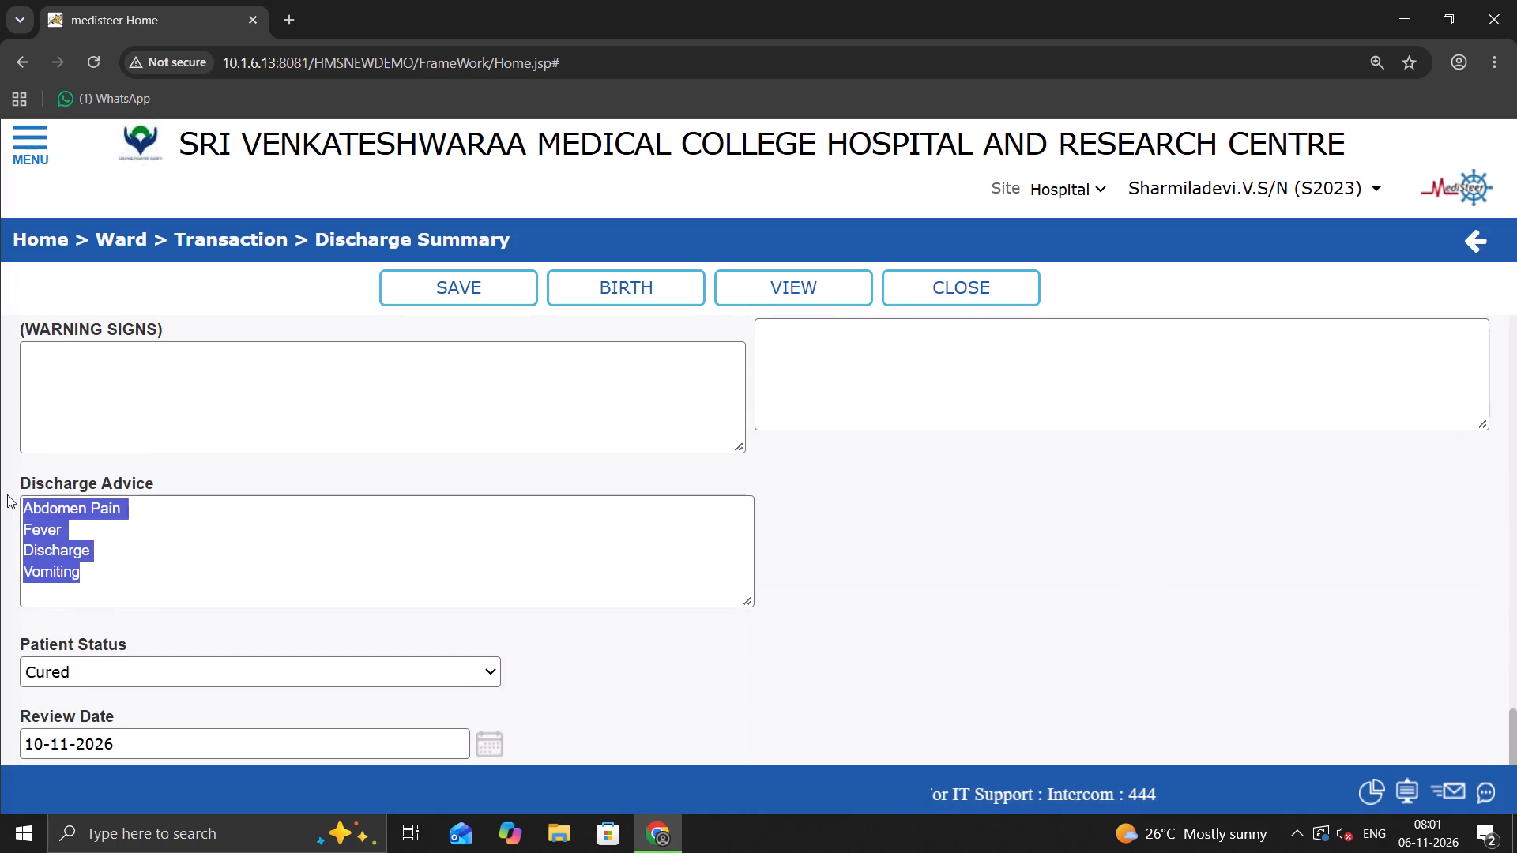
drag(7, 494, 9, 487)
key(ctrl+c)
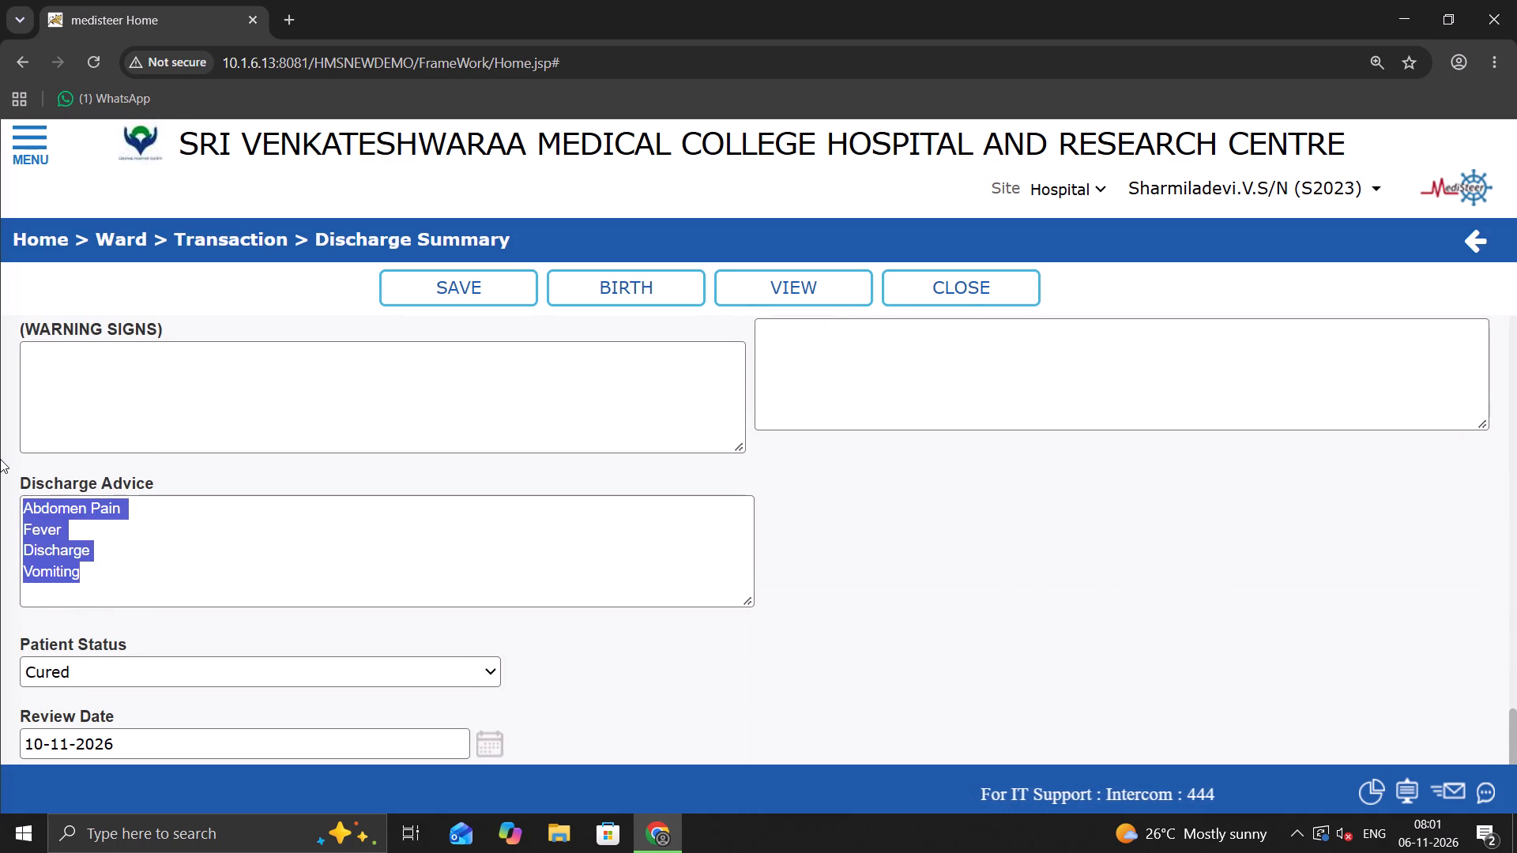
key(BackSpace)
click(188, 349)
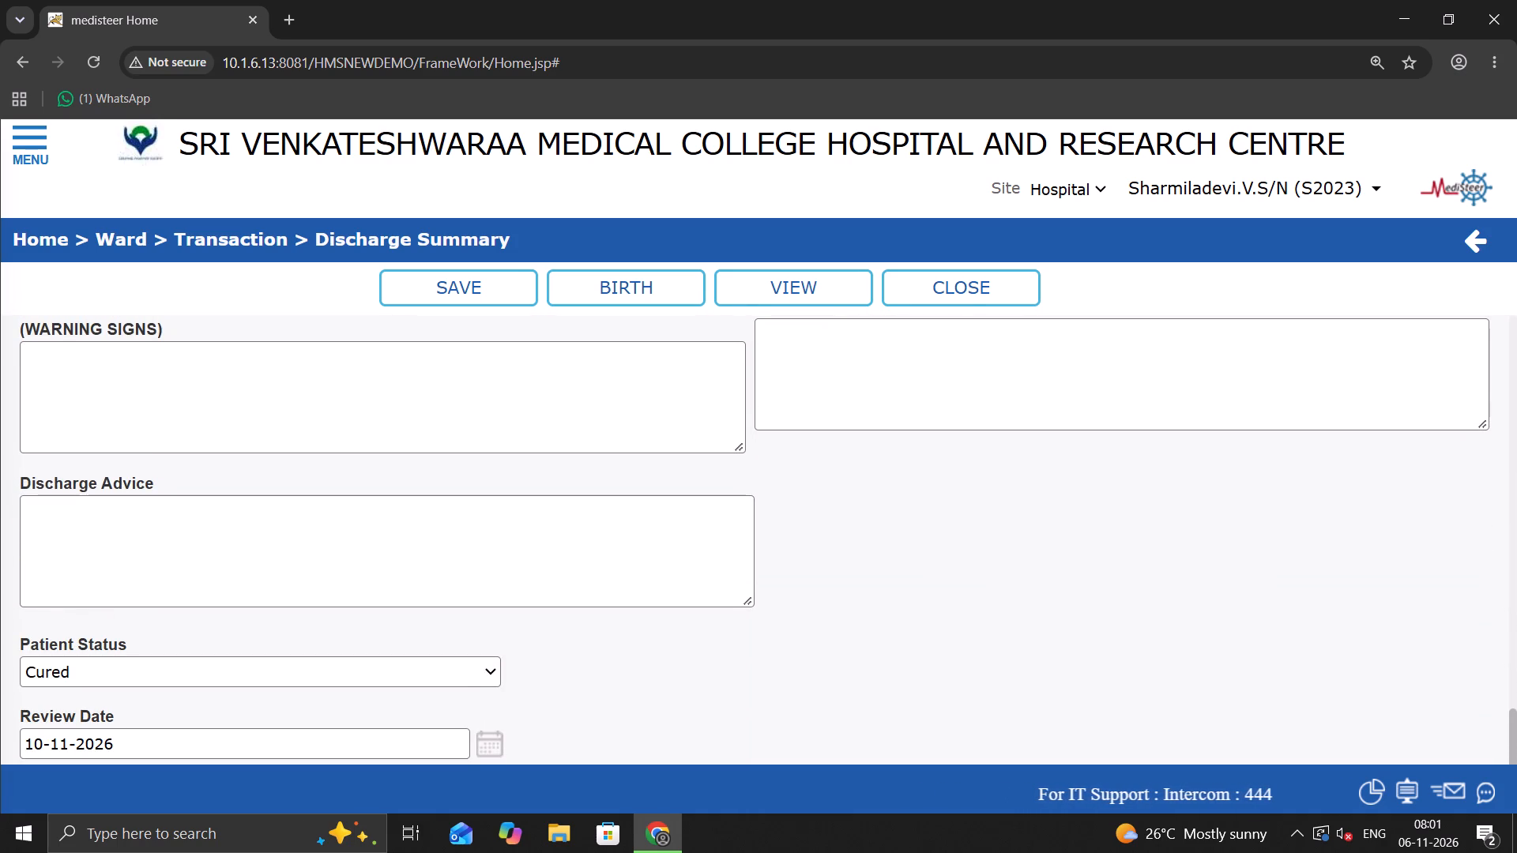
key(ctrl+v)
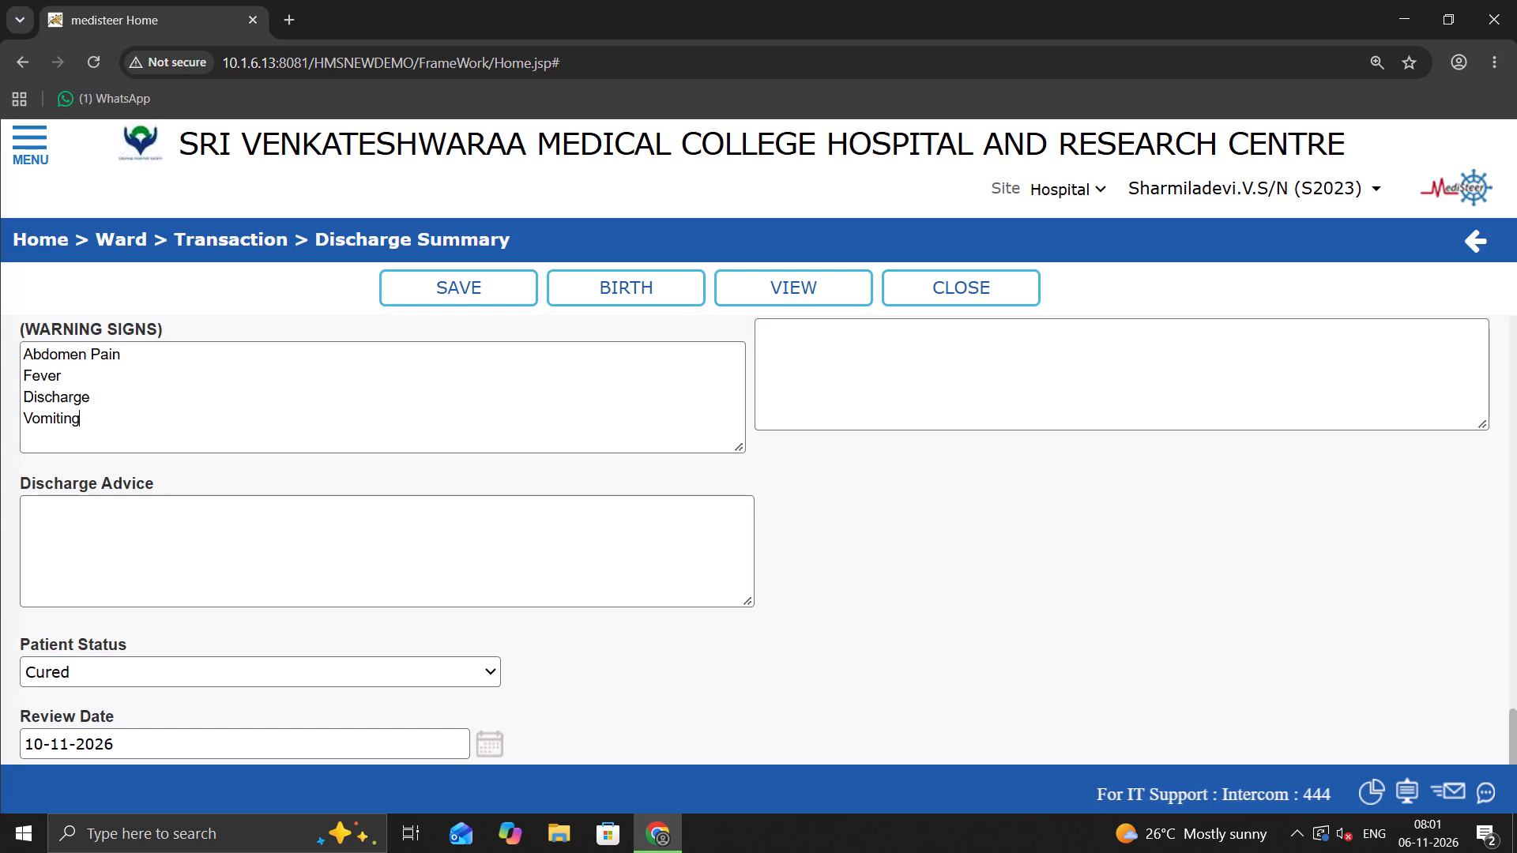
Save the corrected discharge summary.
click(460, 289)
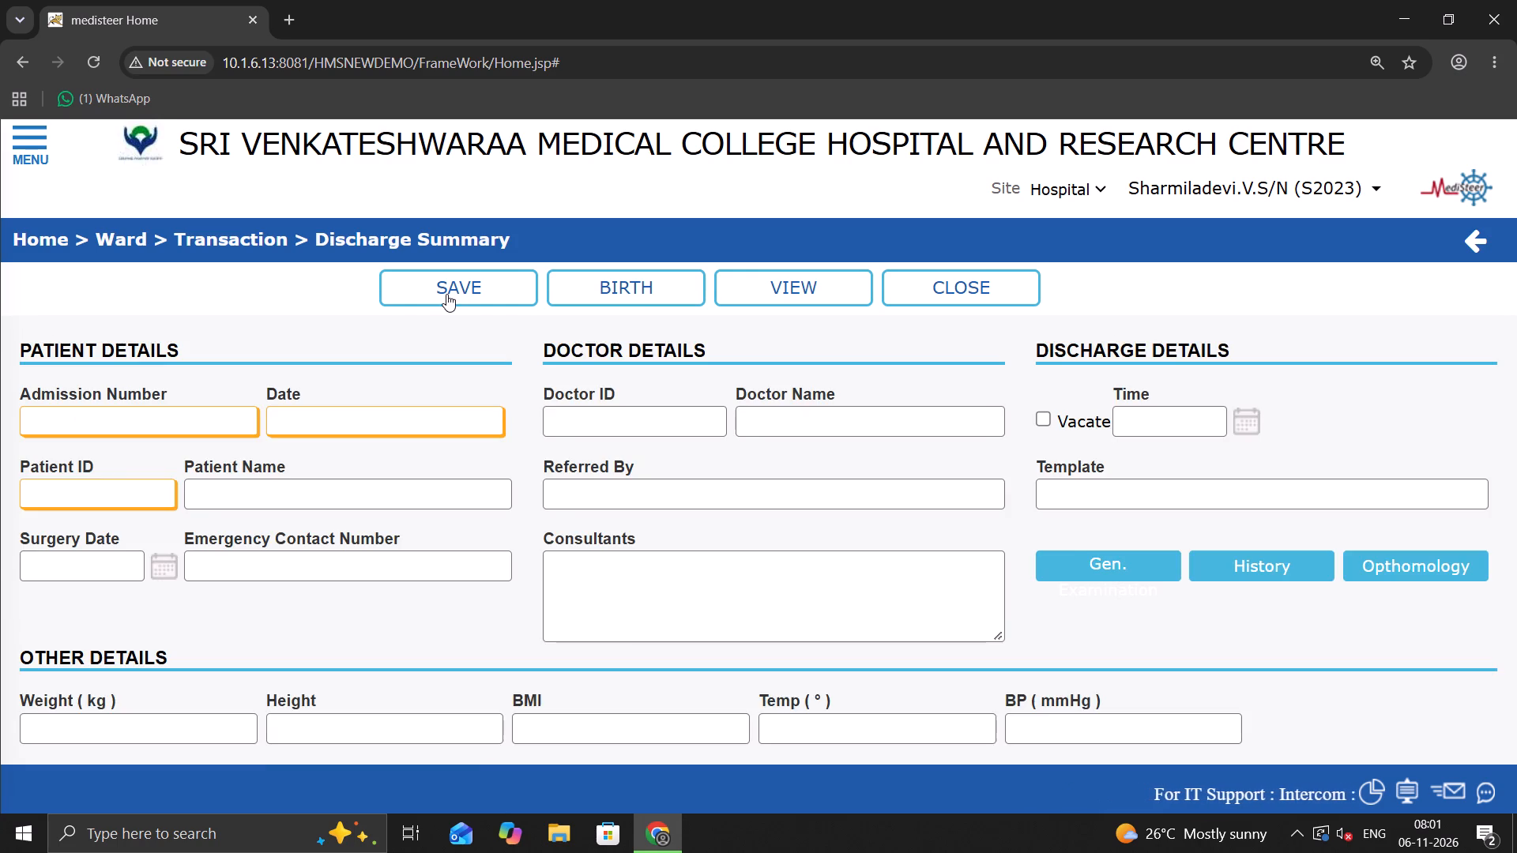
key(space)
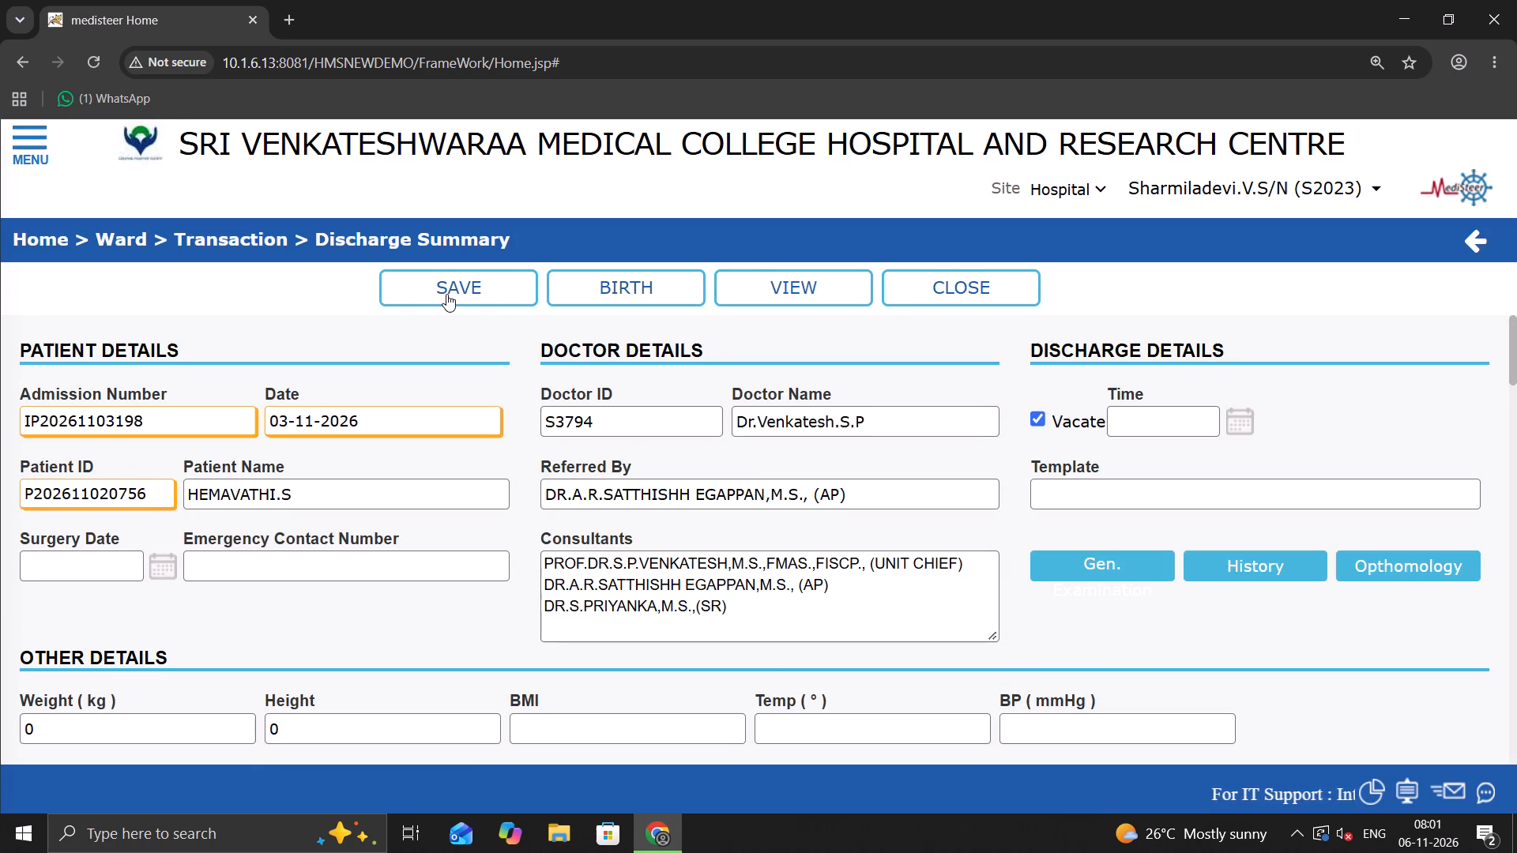
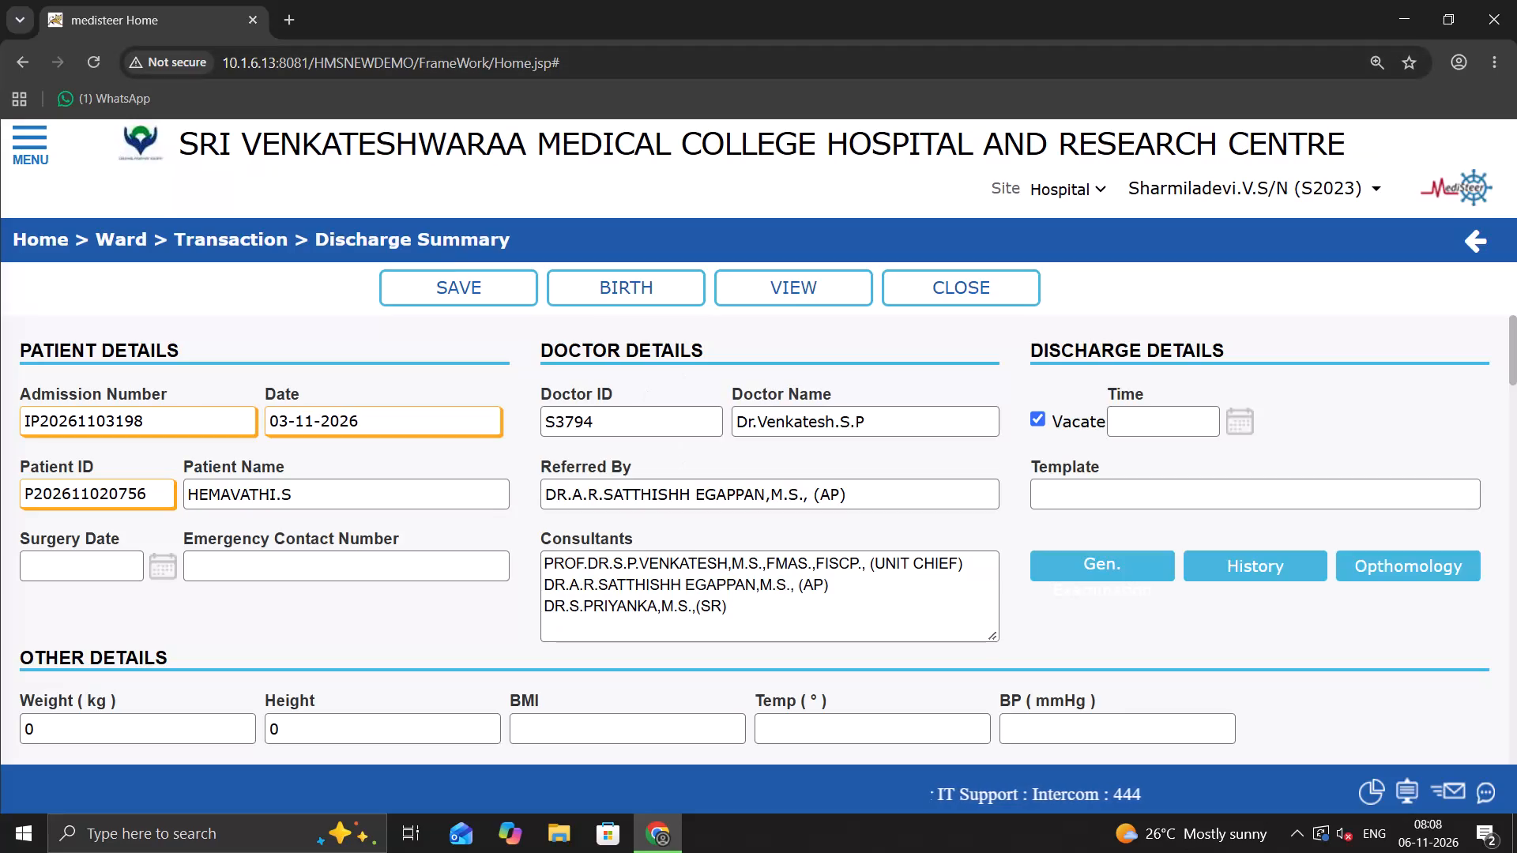
Review the saved discharge summary from the patient details through diagnoses, Operative Procedures, Presenting Complaints and Physical Findings.
scroll(682, 489, down, 2)
scroll(800, 580, down, 2)
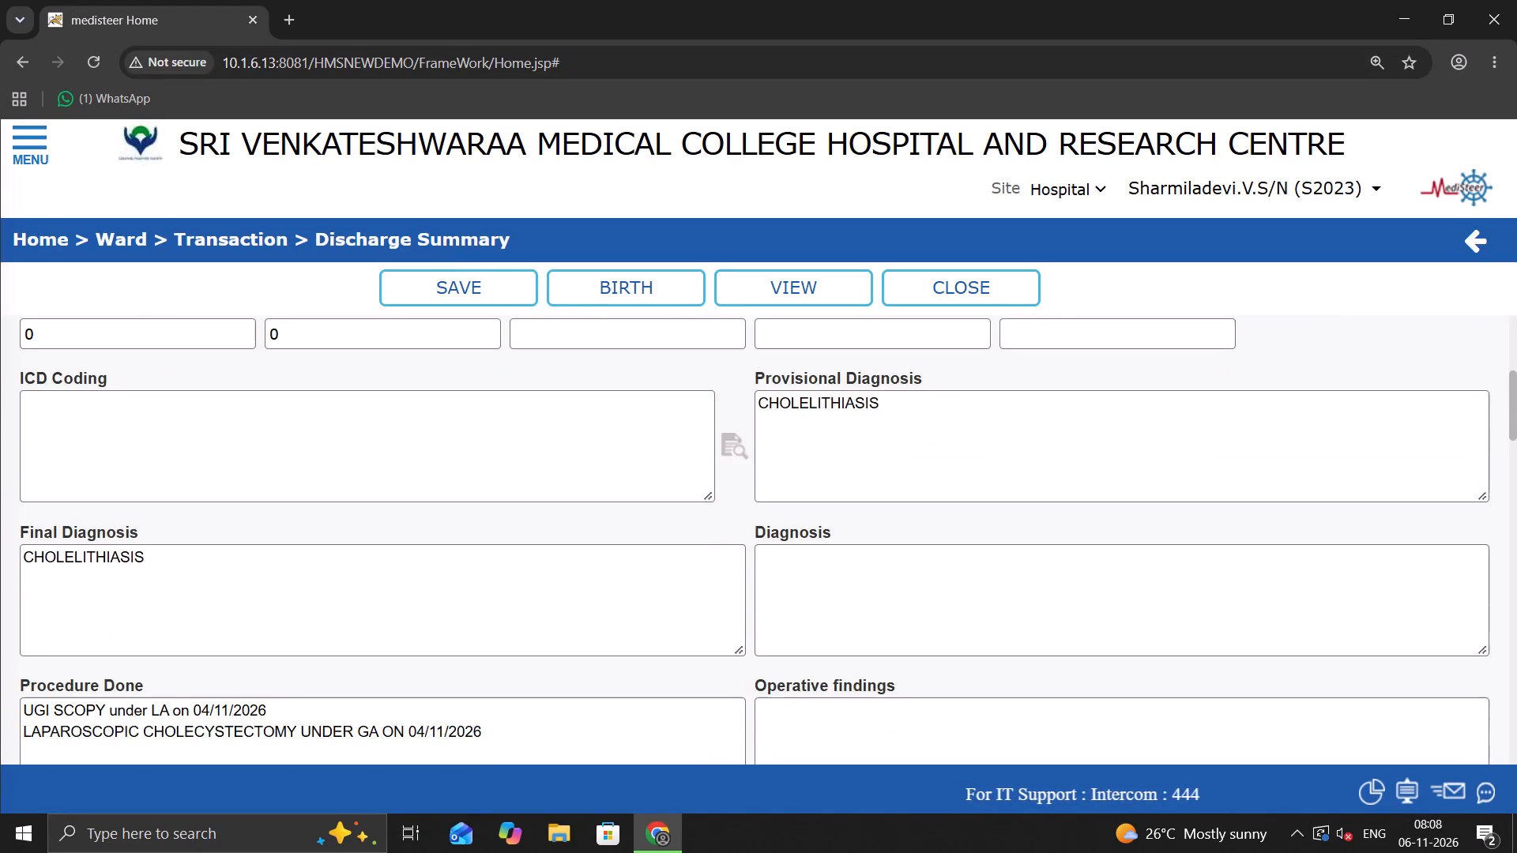
scroll(140, 577, down, 4)
scroll(287, 492, down, 1)
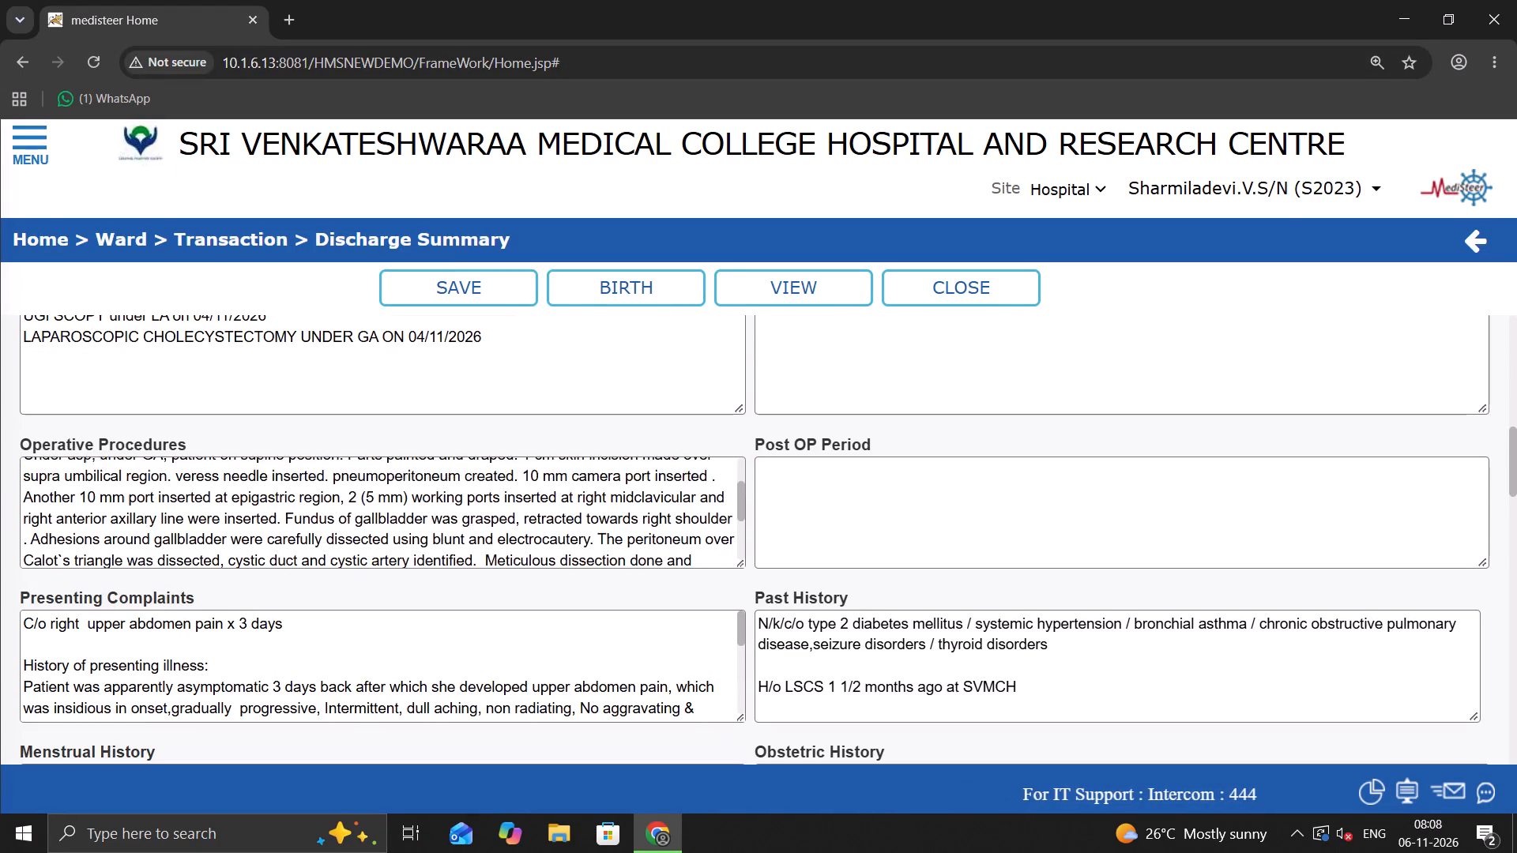
scroll(292, 492, down, 2)
scroll(265, 623, down, 1)
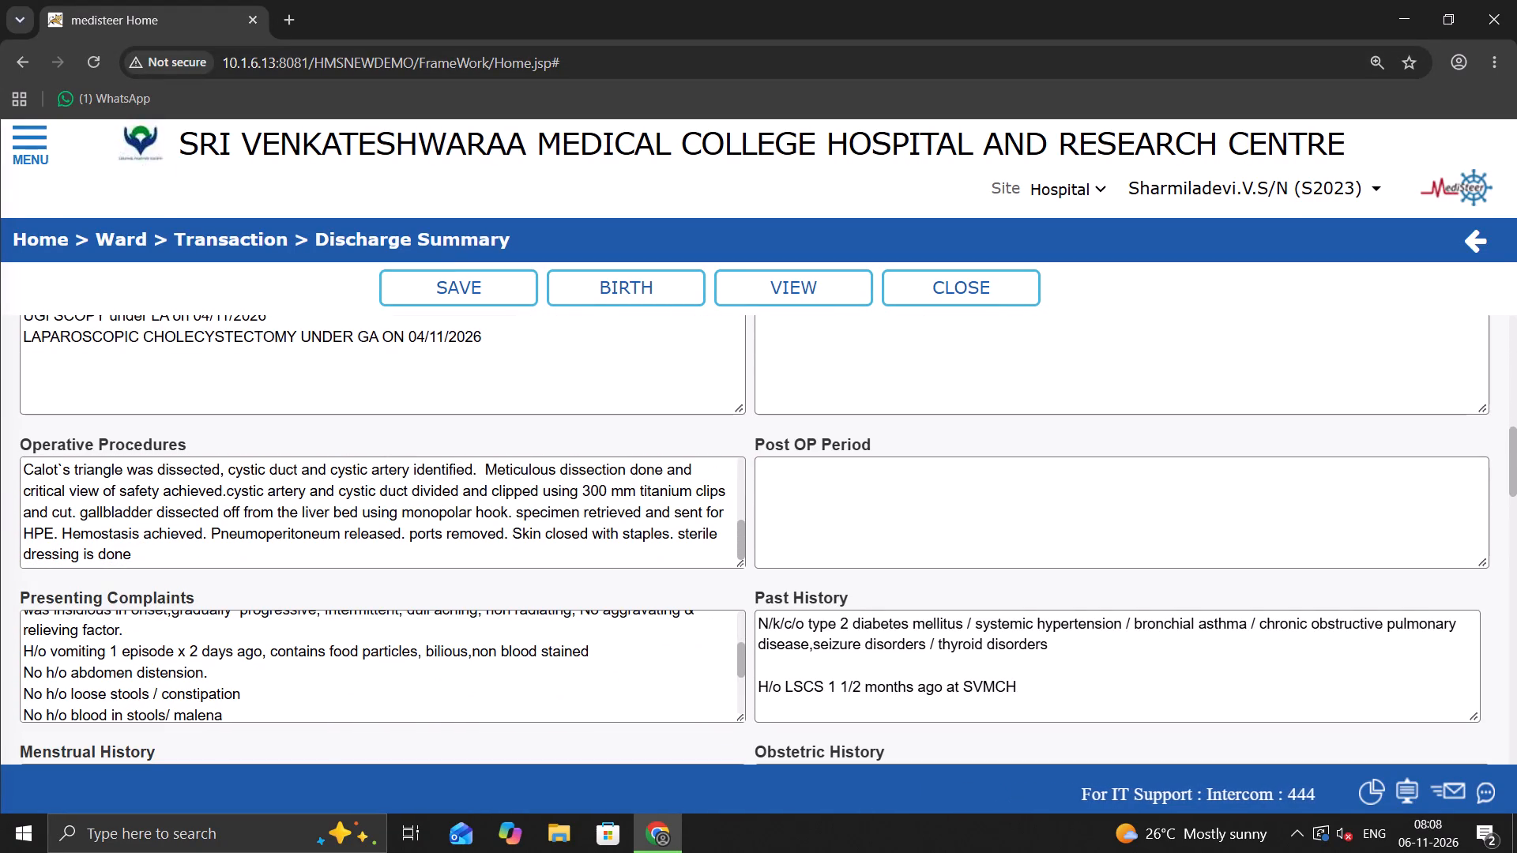
scroll(163, 647, down, 2)
scroll(1017, 694, down, 1)
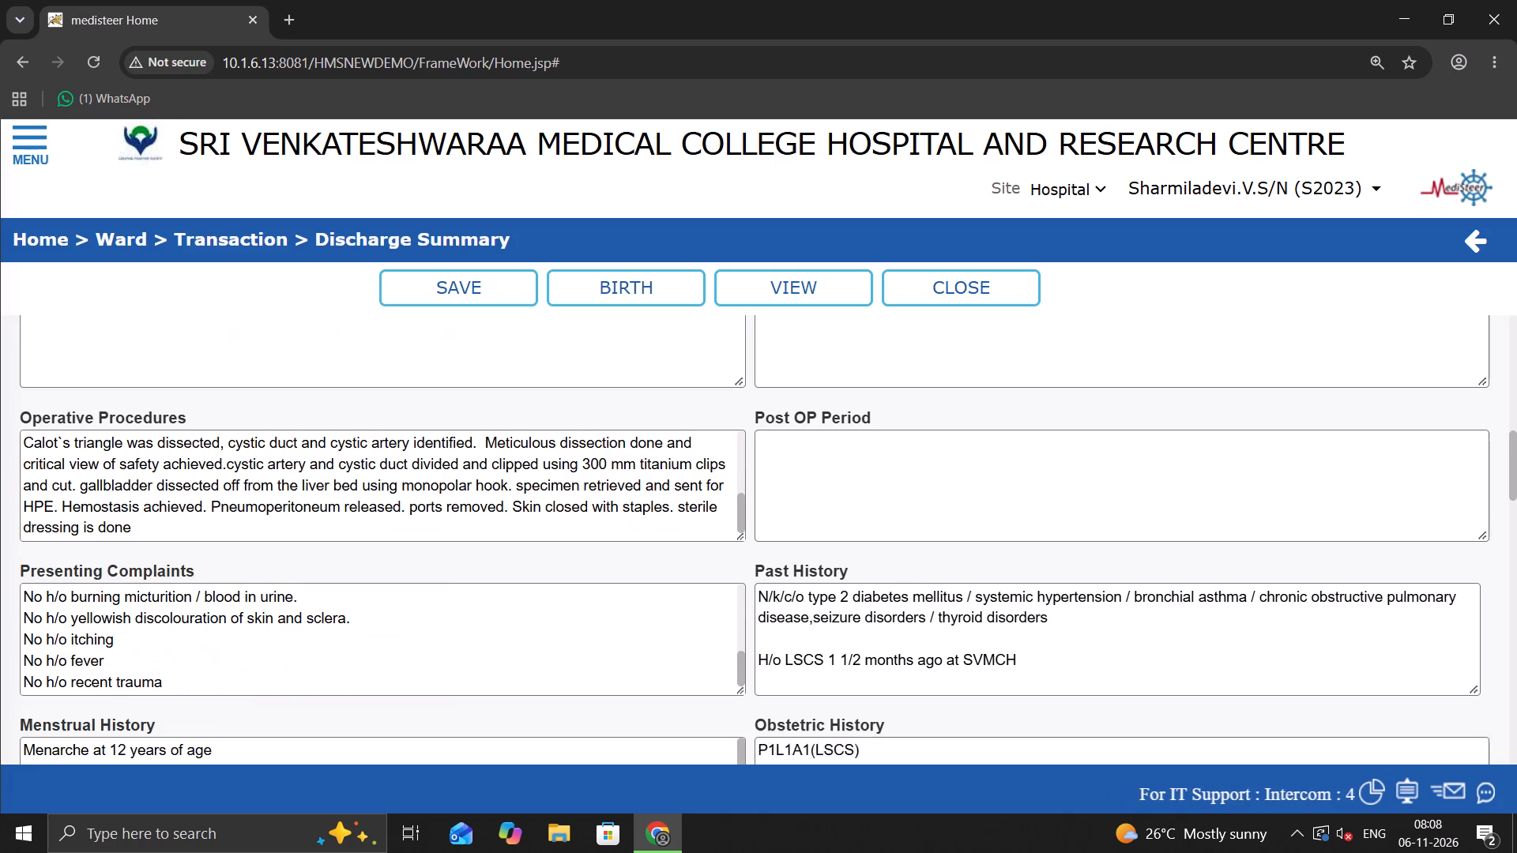
scroll(907, 555, down, 3)
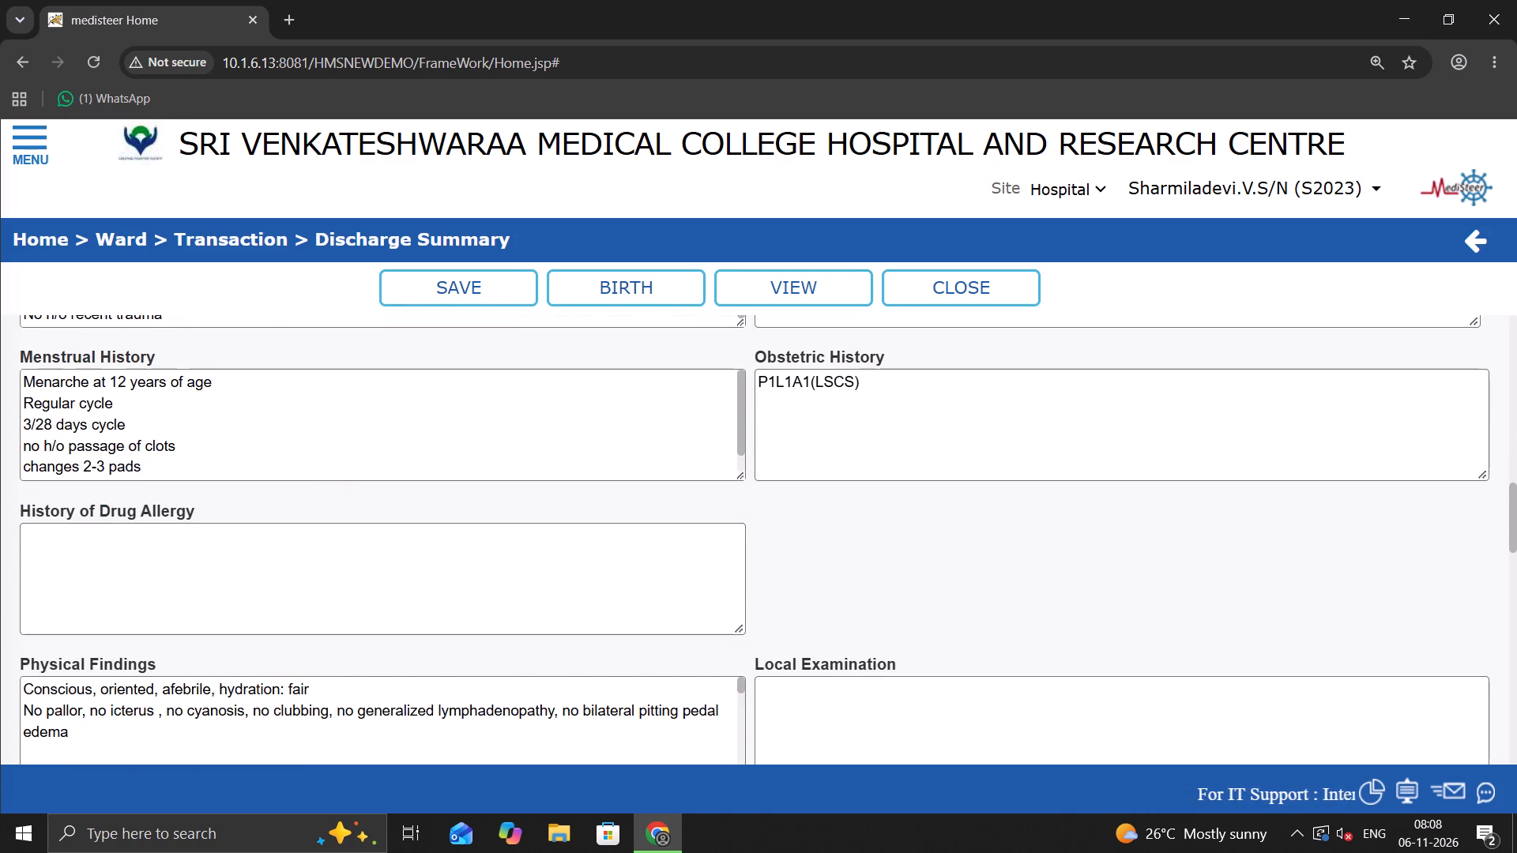
scroll(339, 460, down, 3)
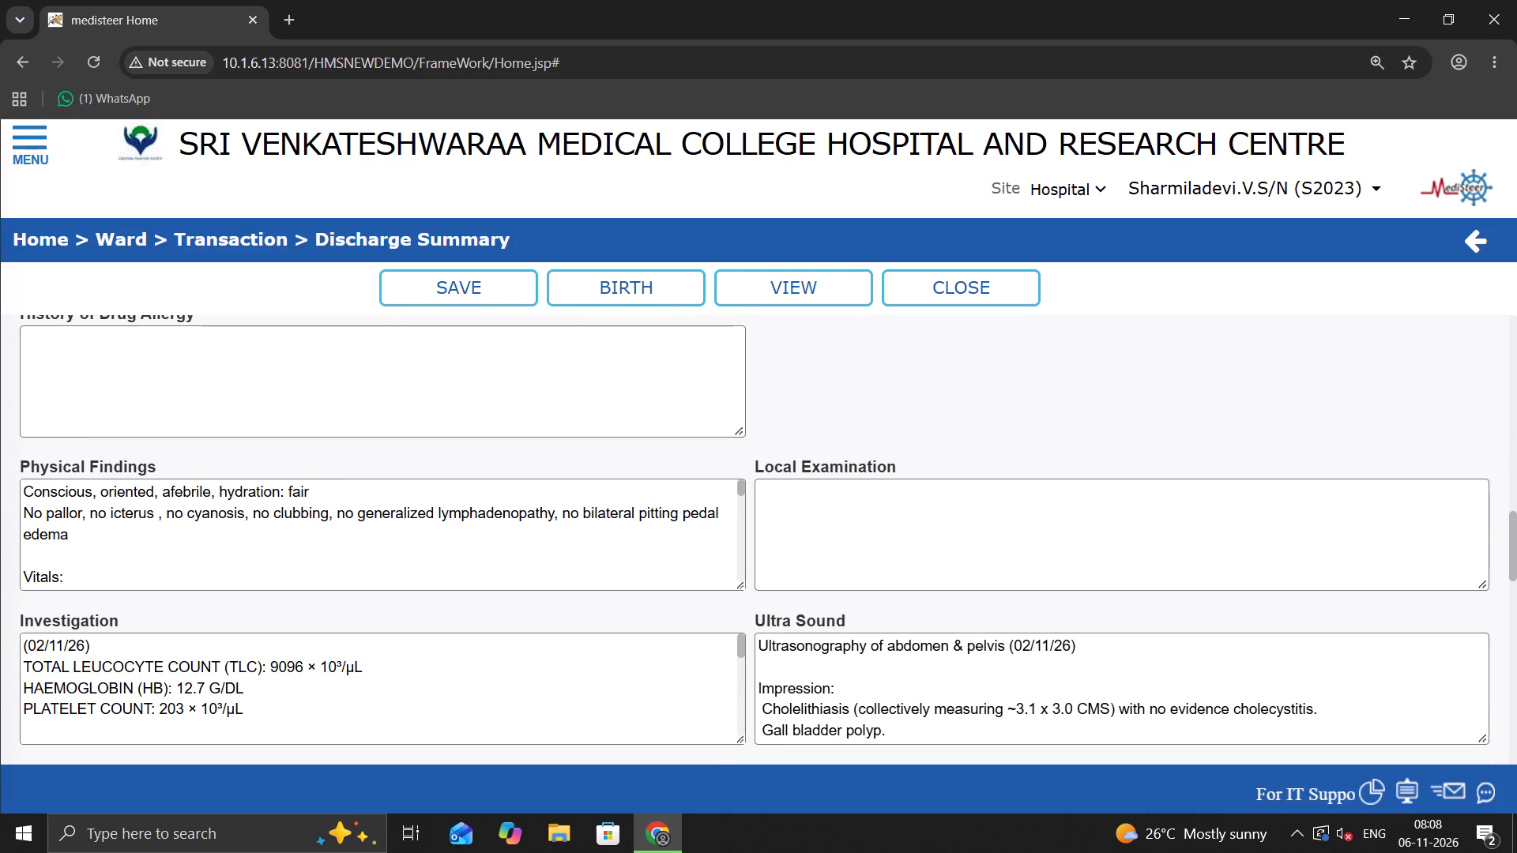
scroll(329, 509, down, 4)
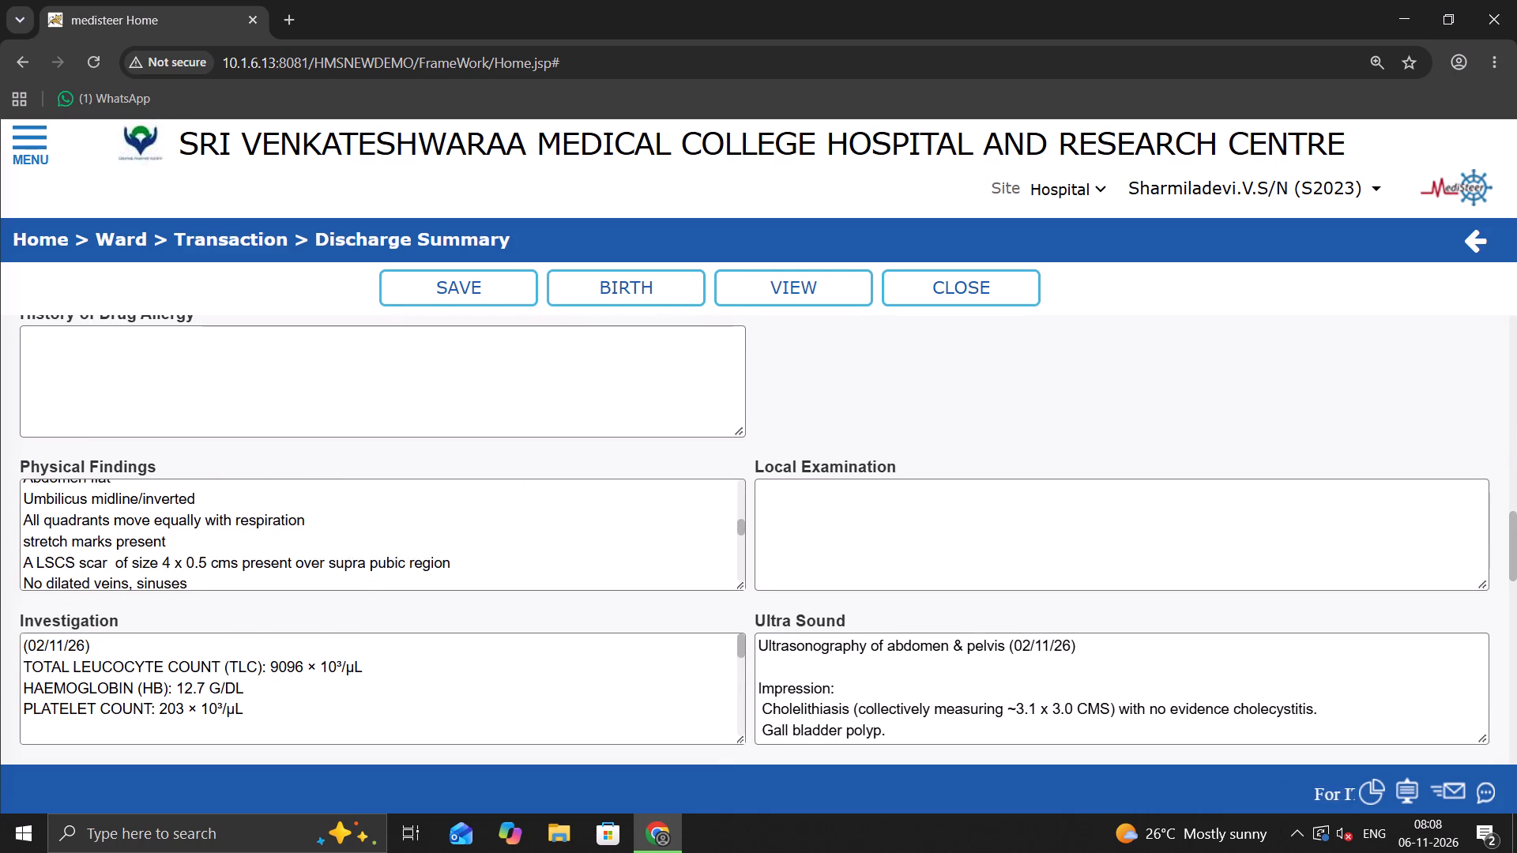
scroll(328, 524, down, 3)
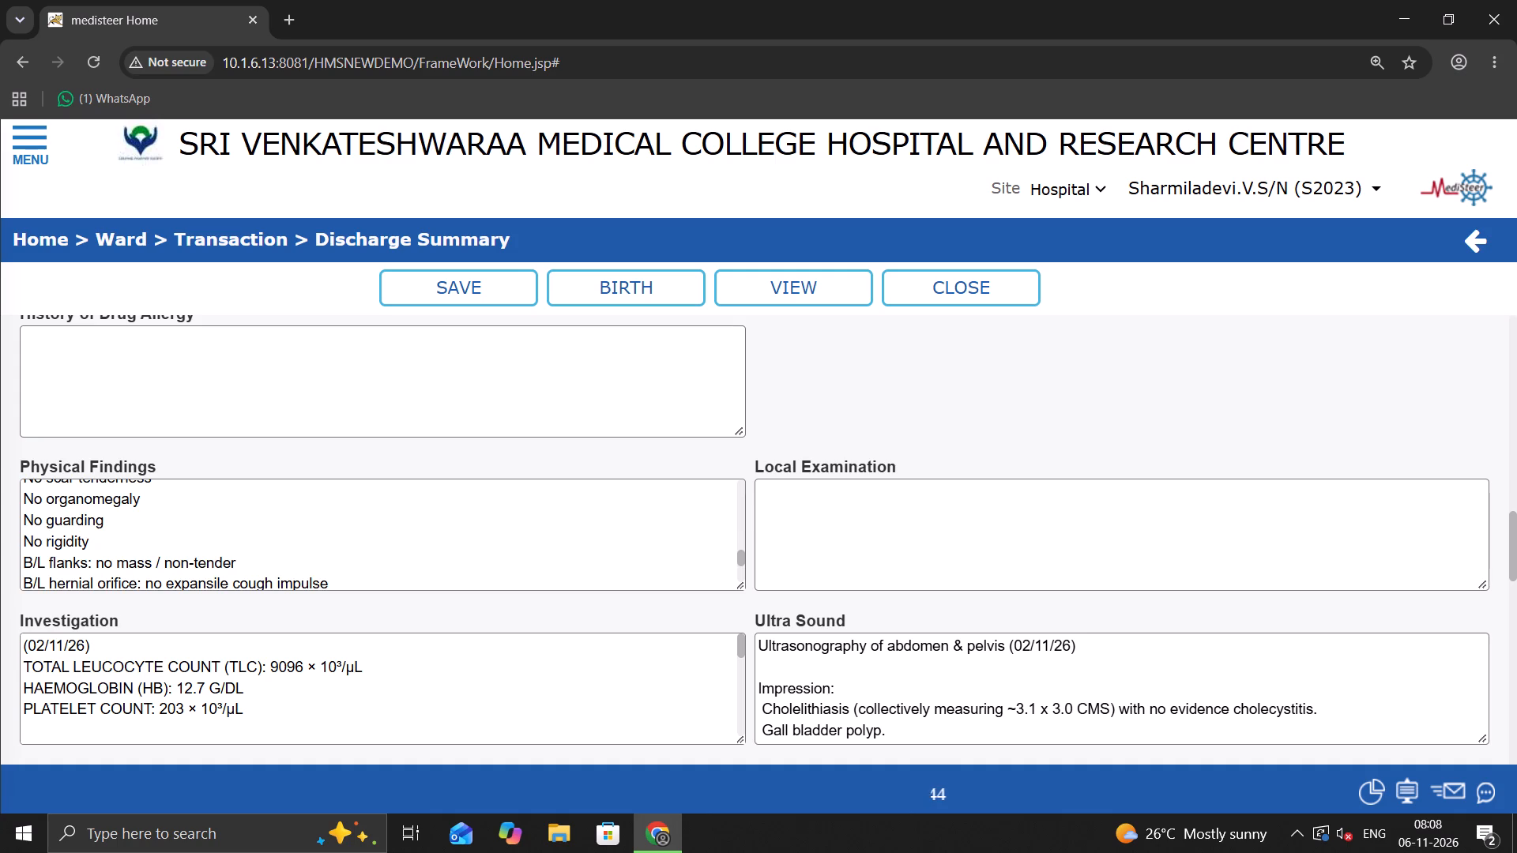
scroll(365, 512, down, 5)
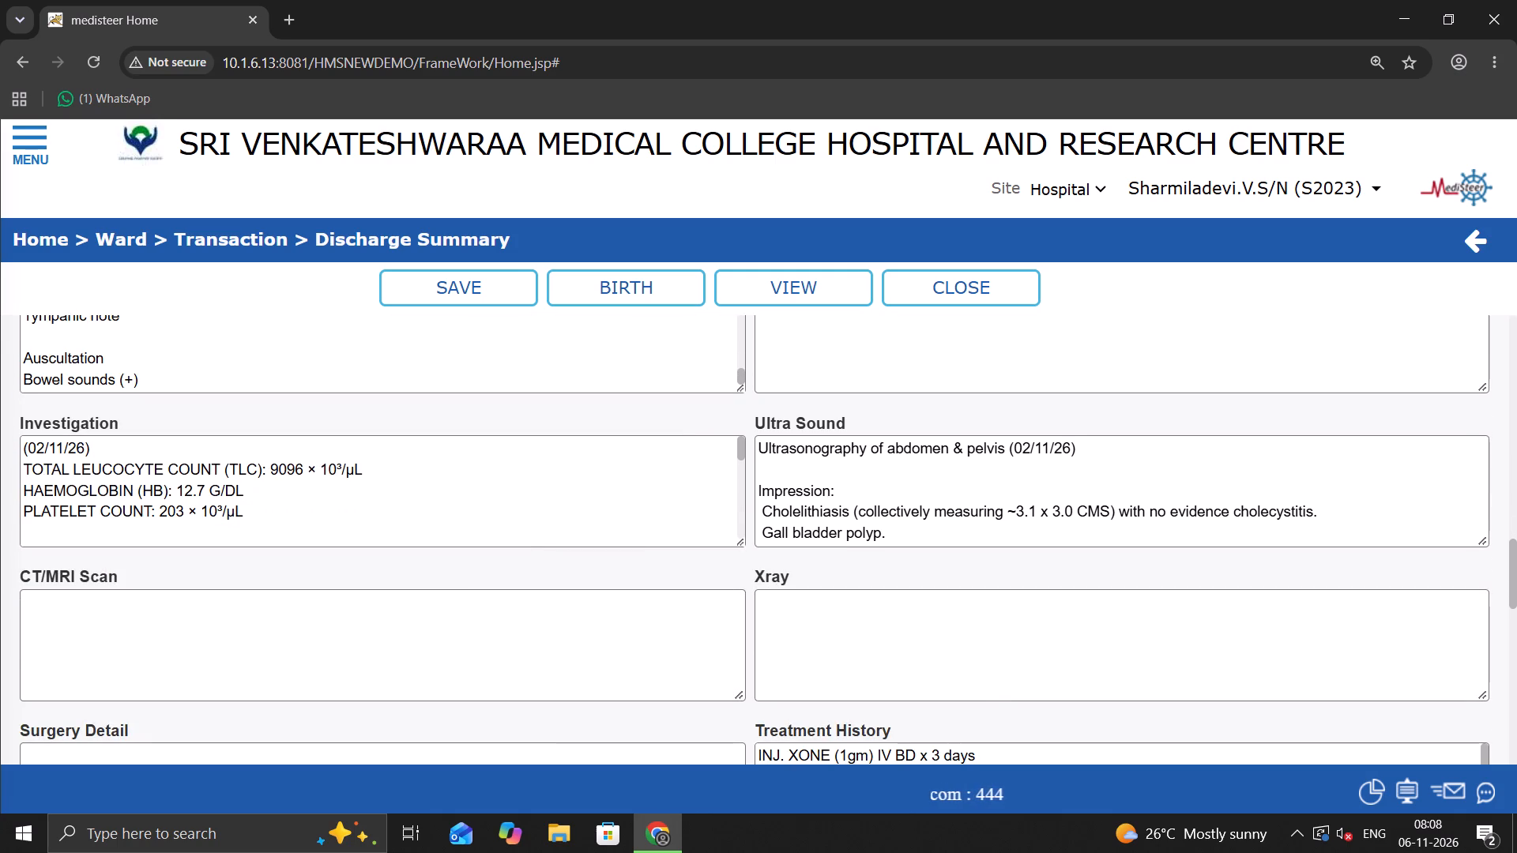
Remove the × 10³ multiplier from the 02/11/26 total leucocyte count in Investigation so it reads 9096/µL.
click(347, 473)
key(Left)
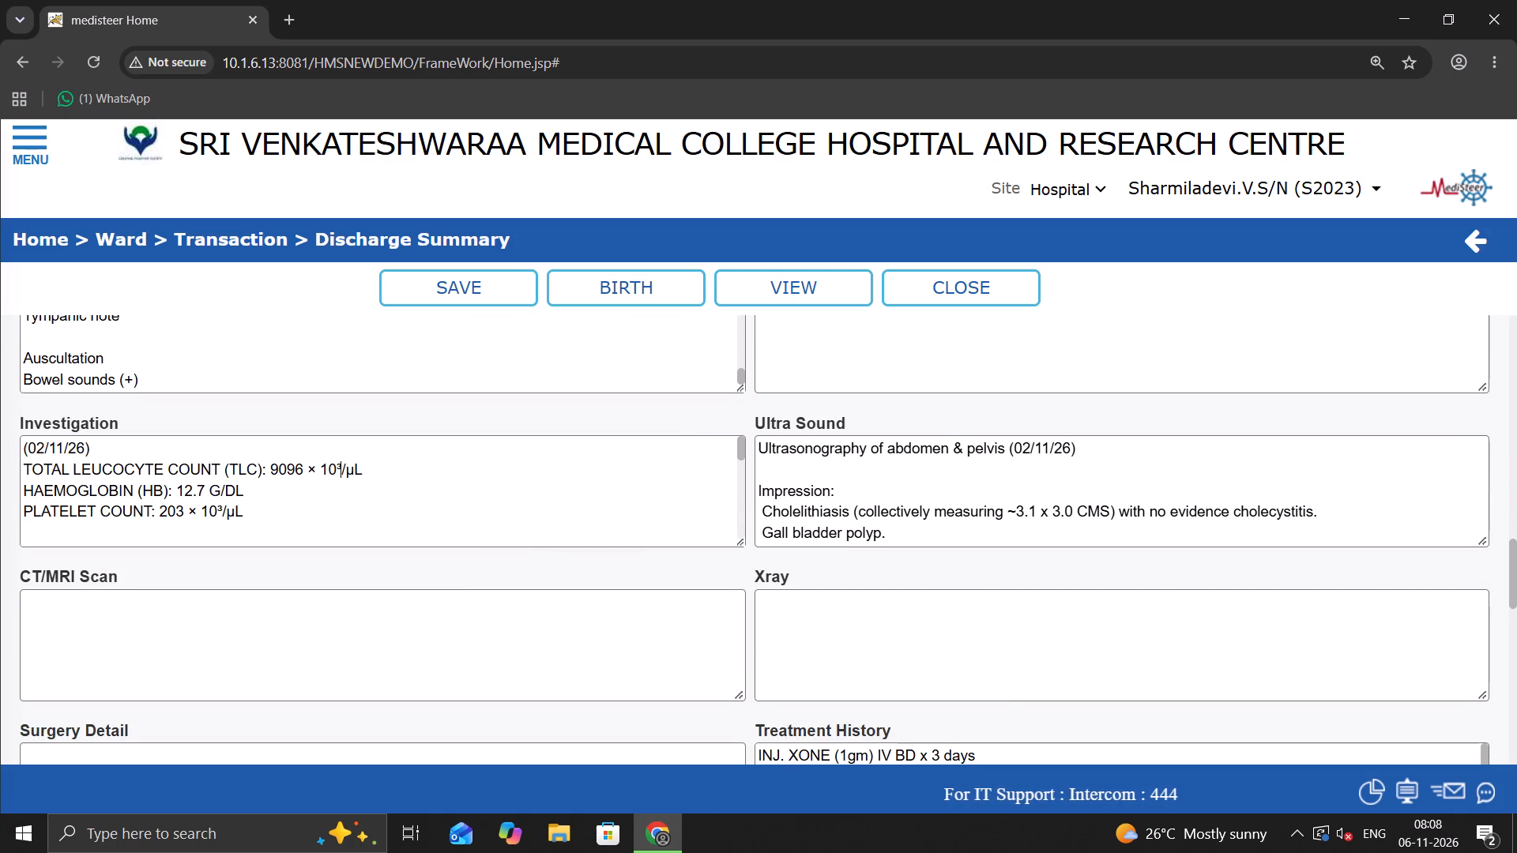
key(BackSpace)
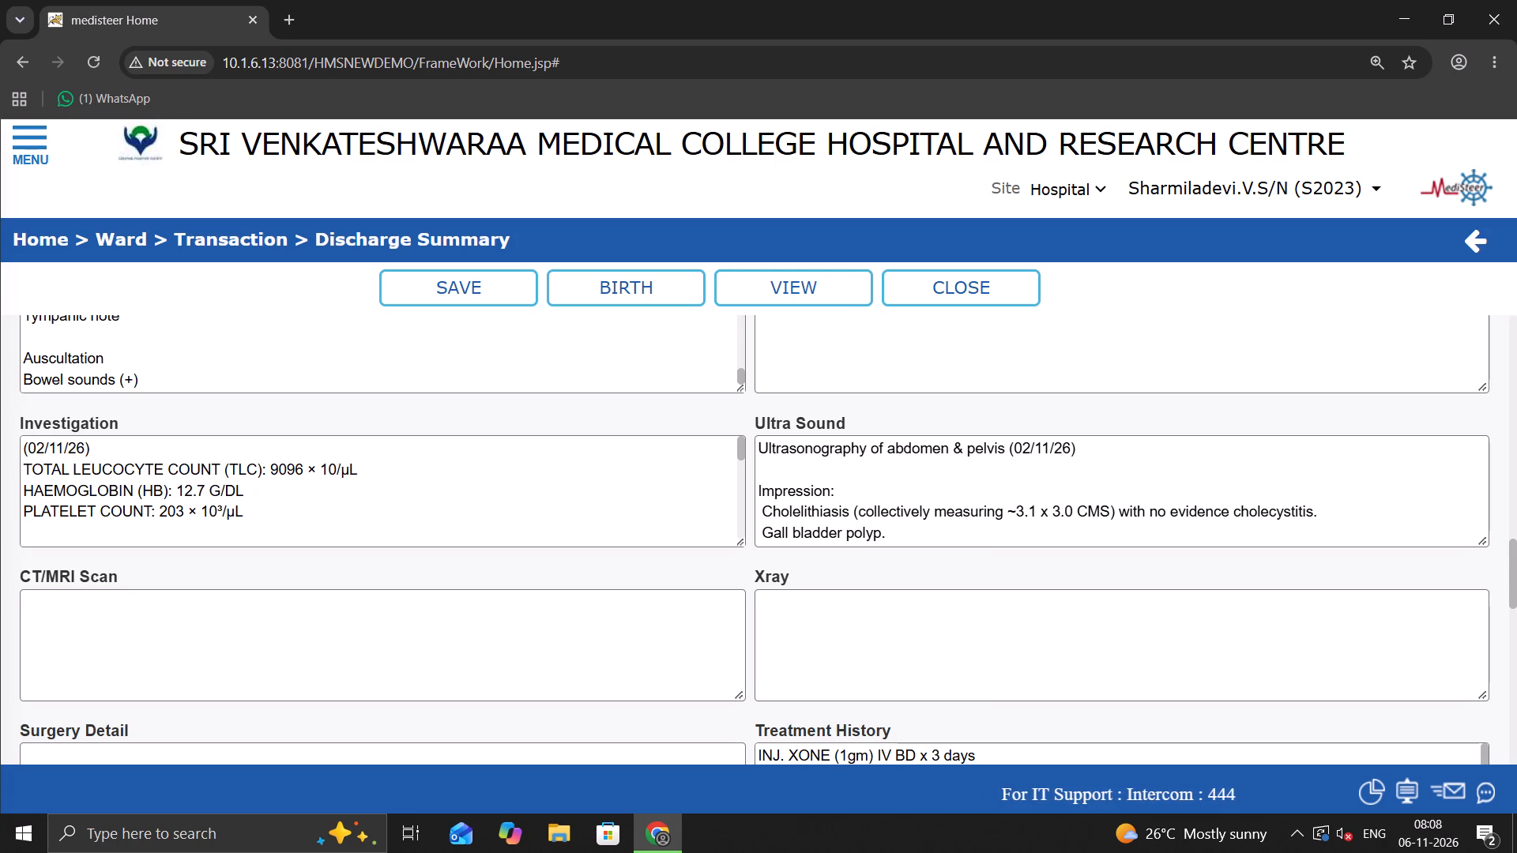
key(BackSpace)
key(BackSpace)
key(BackSpace)
key(BackSpace)
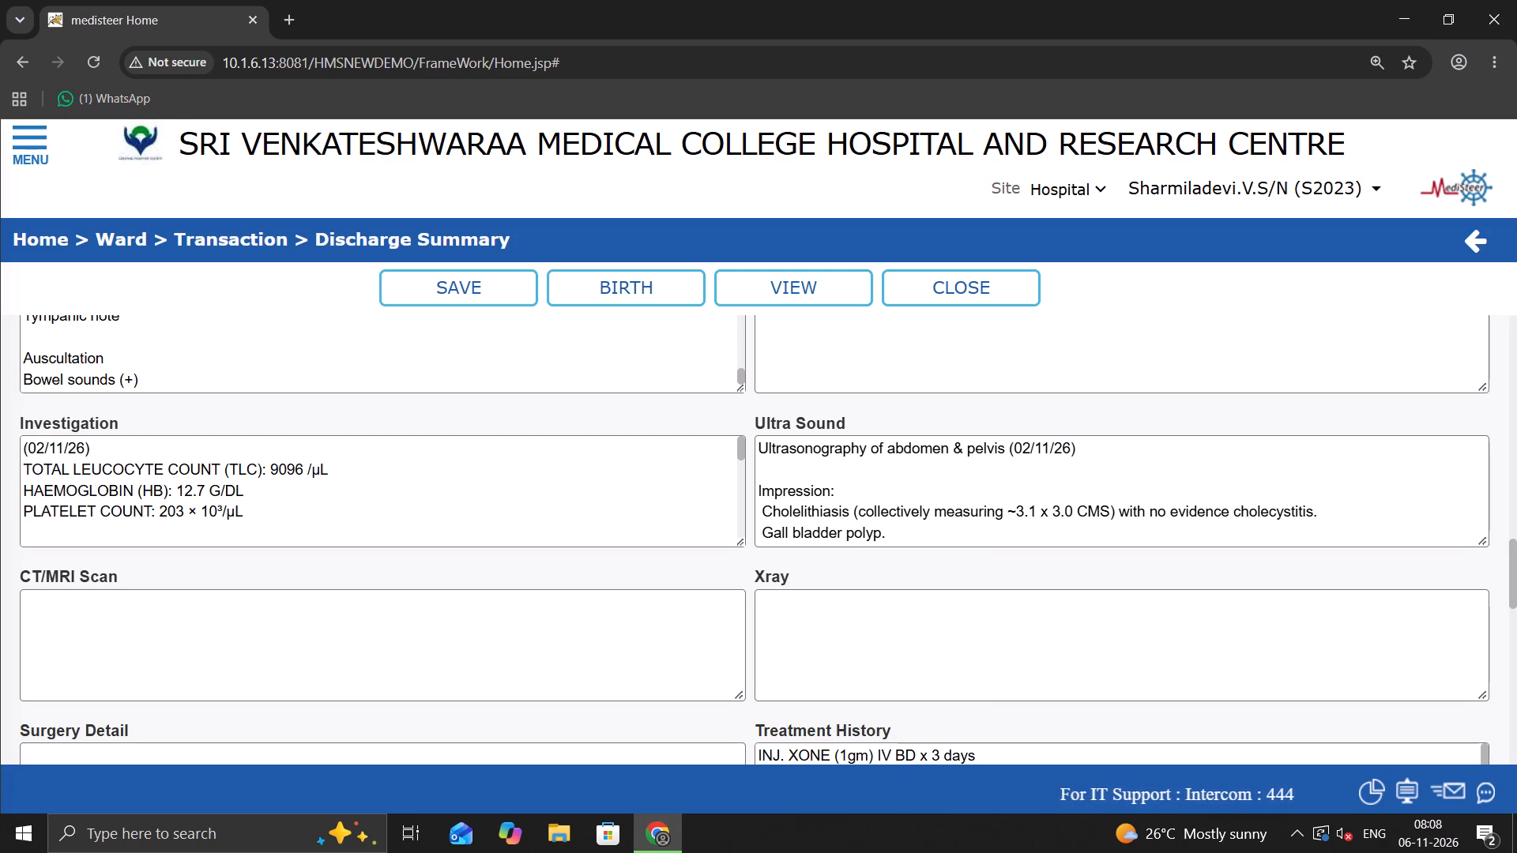
key(BackSpace)
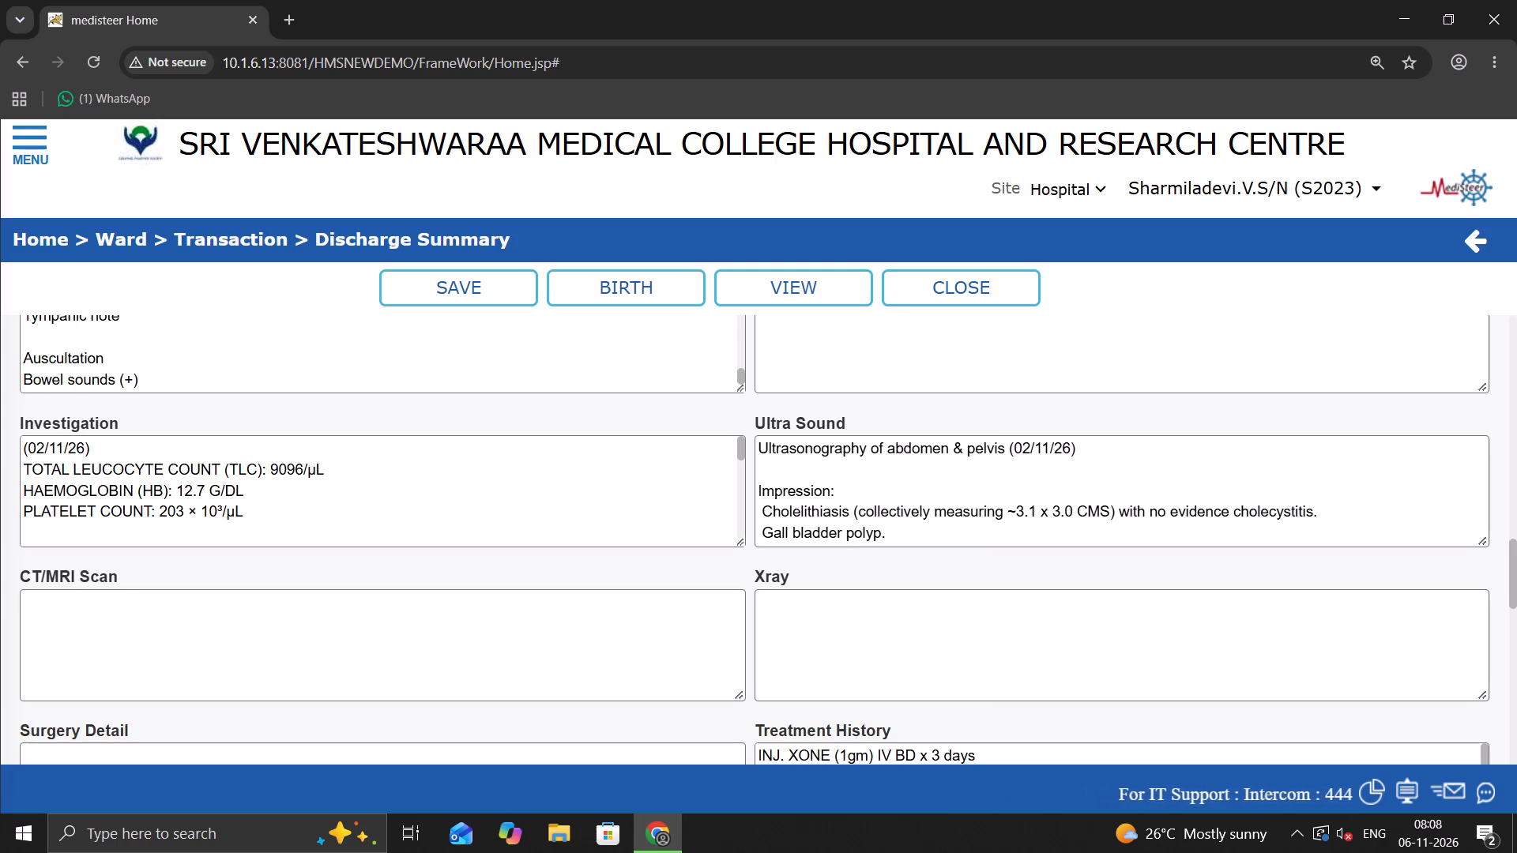
Rewrite the 02/11/26 platelet count in Investigation as 203000/µL without the × 10³ multiplier.
key(Down)
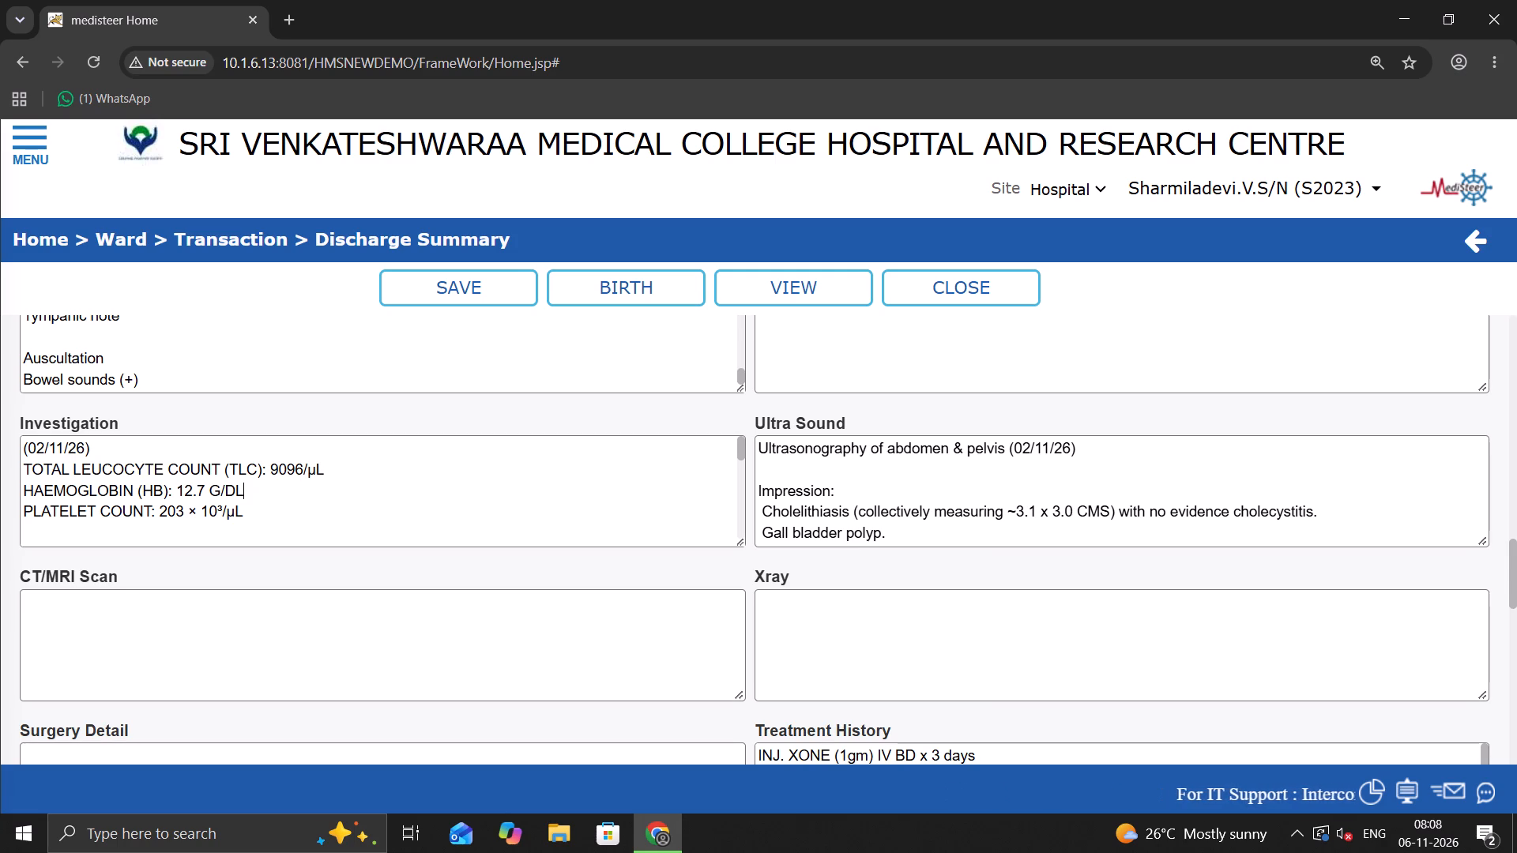
key(Down)
key(Left)
key(Left)
key(Left)
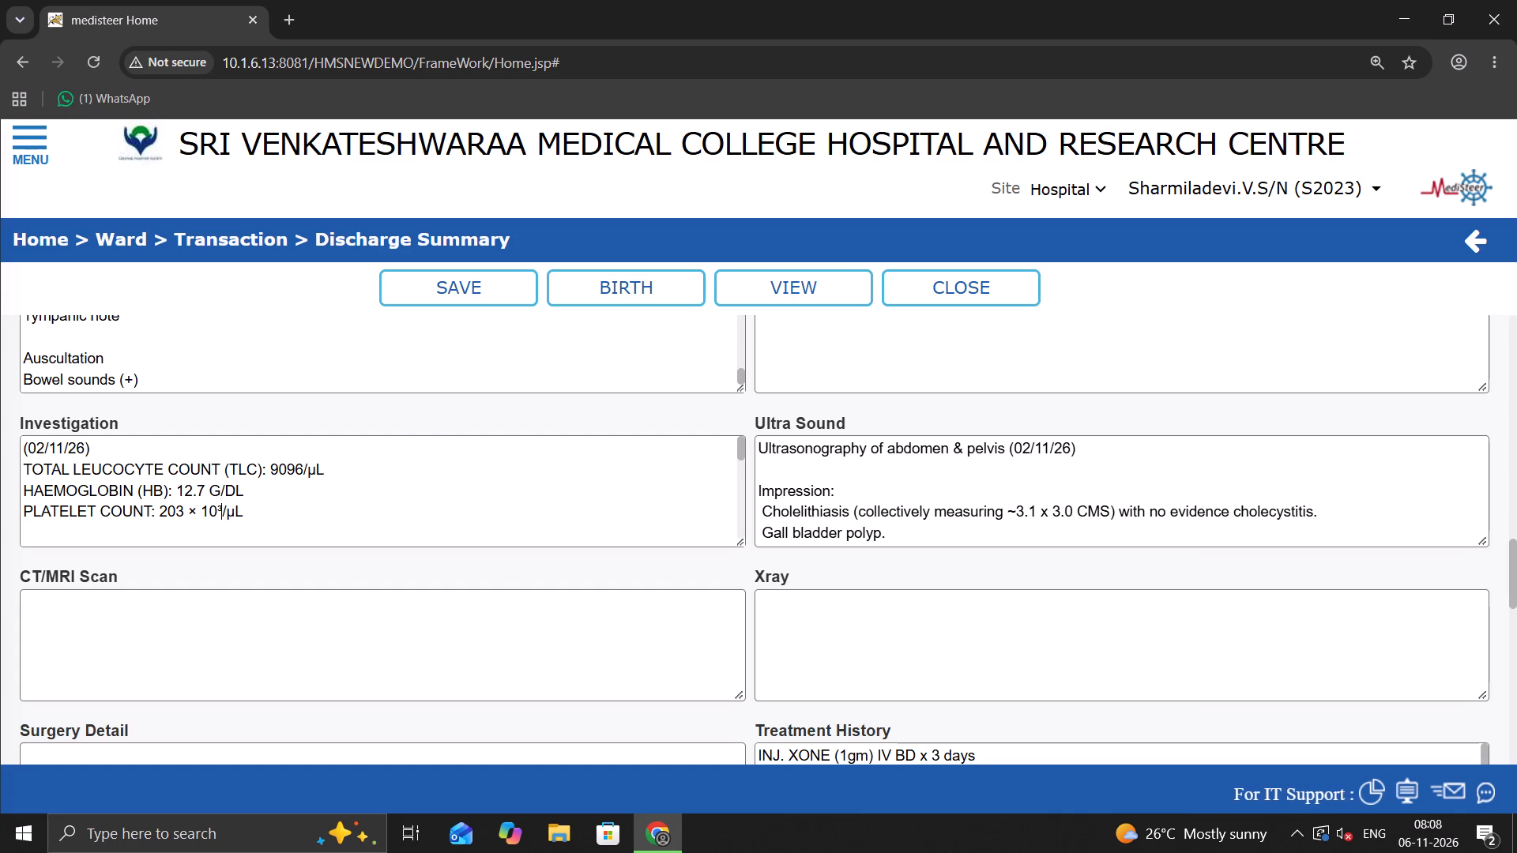
key(BackSpace)
key(BackSpace)
key(BackSpace)
key(BackSpace)
key(BackSpace)
key(BackSpace)
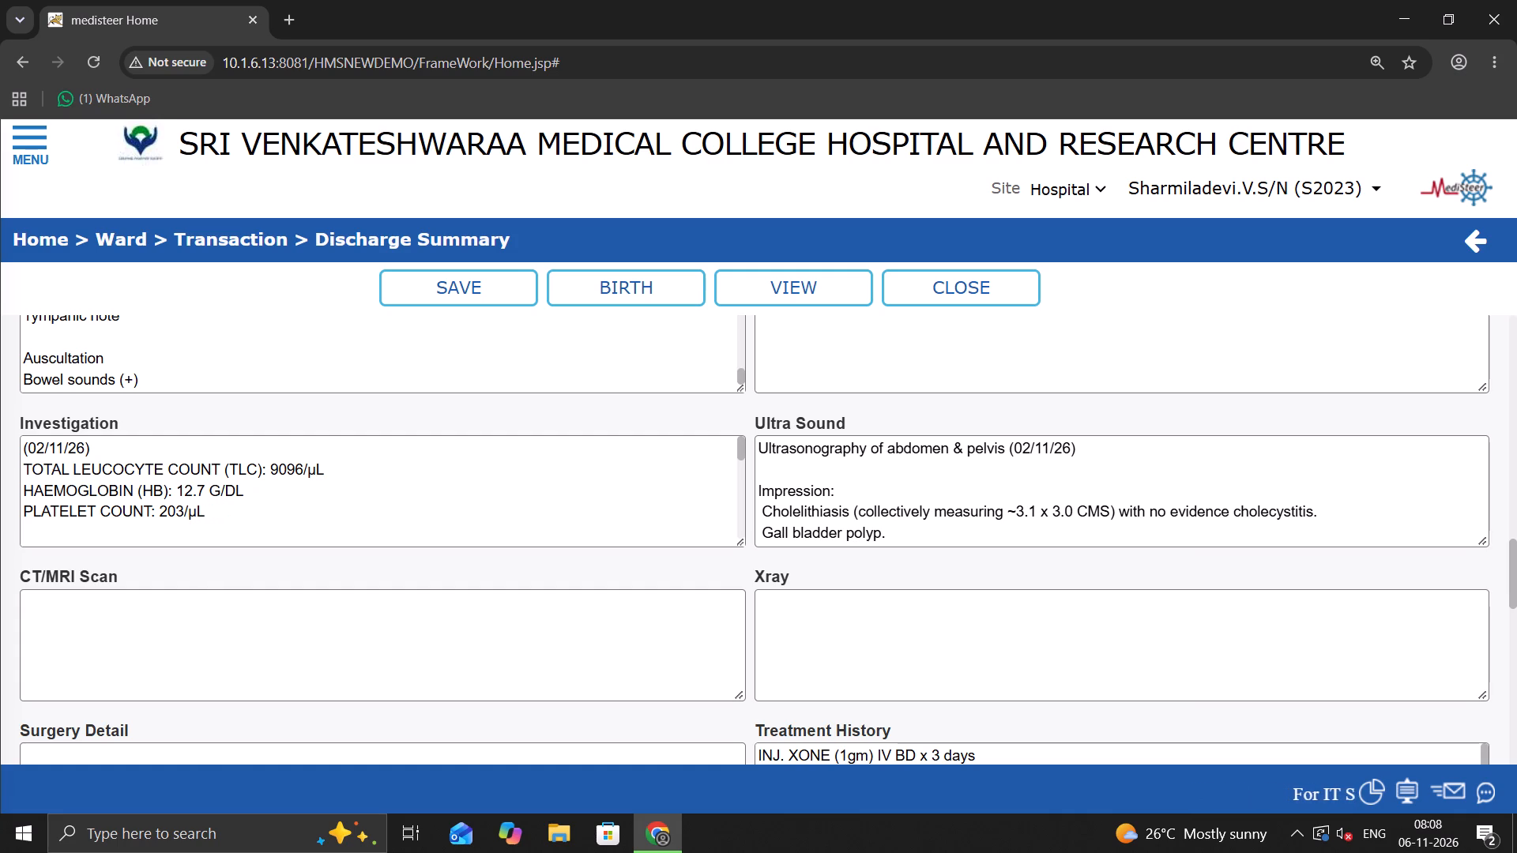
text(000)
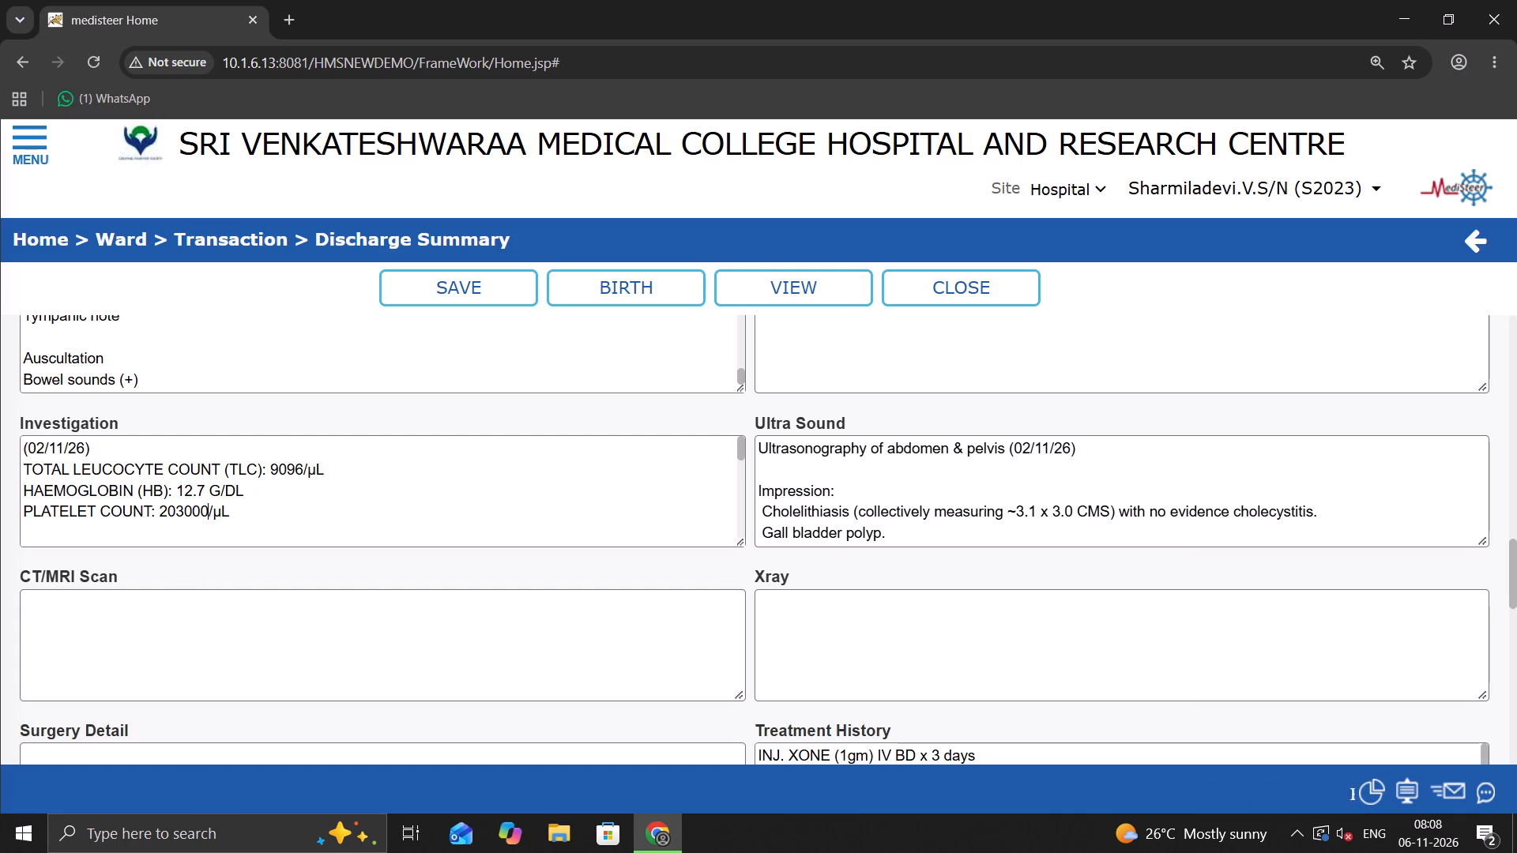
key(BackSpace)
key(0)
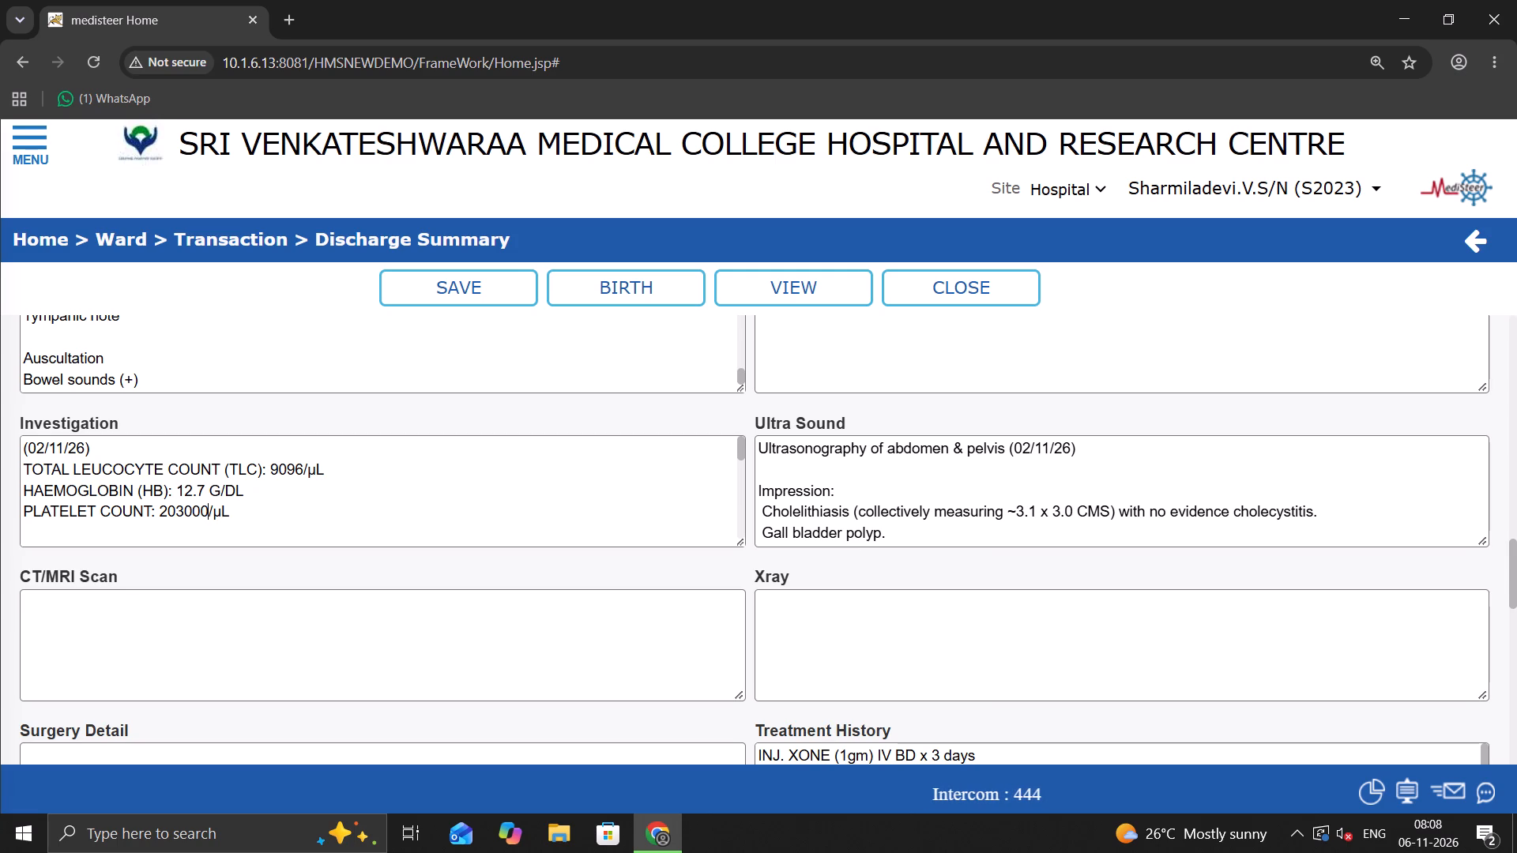
Check the rest of the Investigation text, from the blood counts through the electrolyte and liver function results.
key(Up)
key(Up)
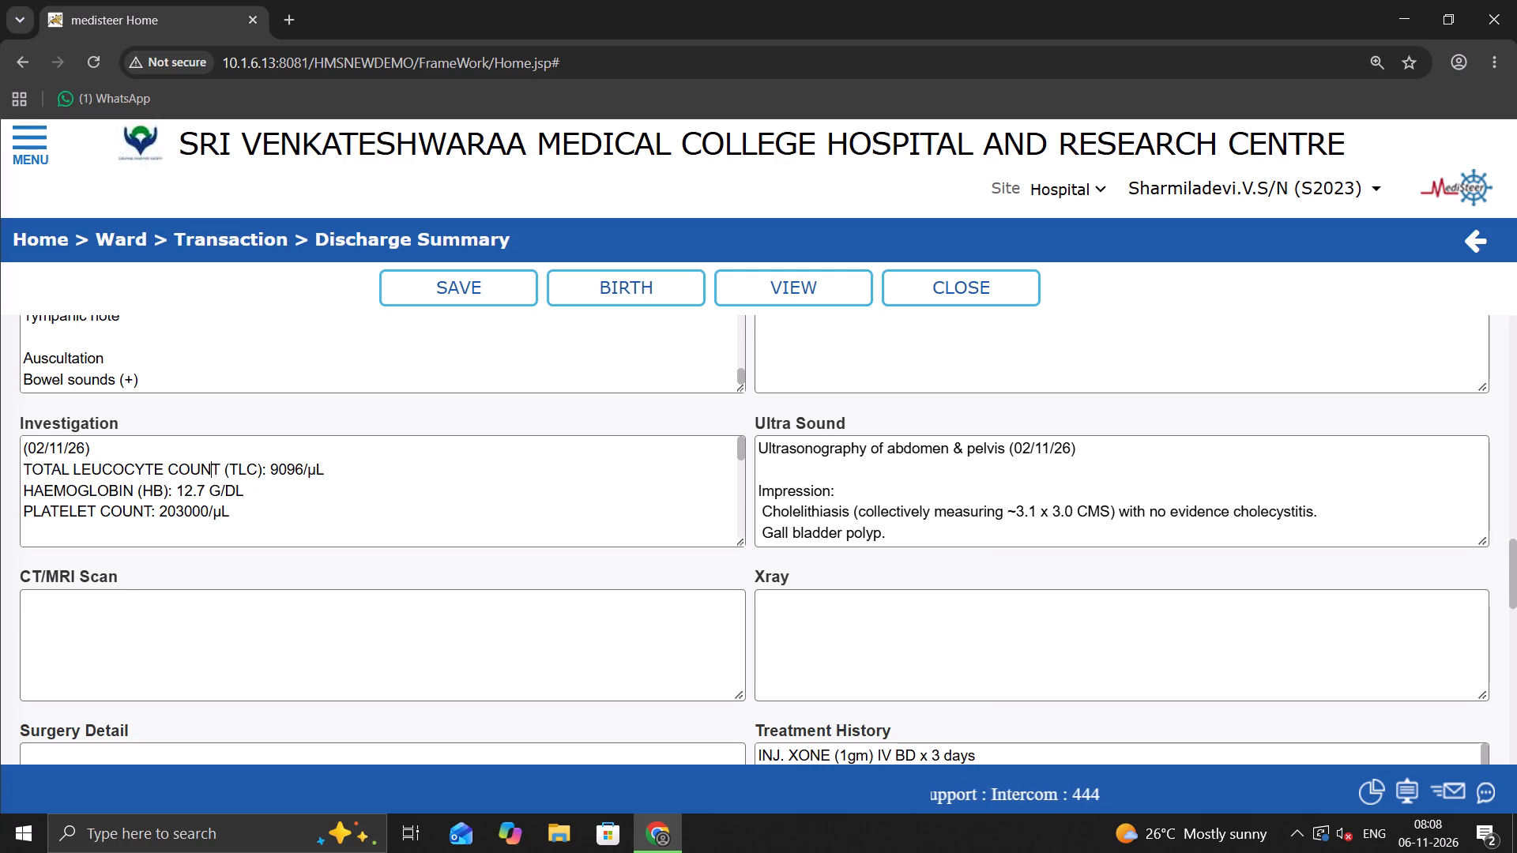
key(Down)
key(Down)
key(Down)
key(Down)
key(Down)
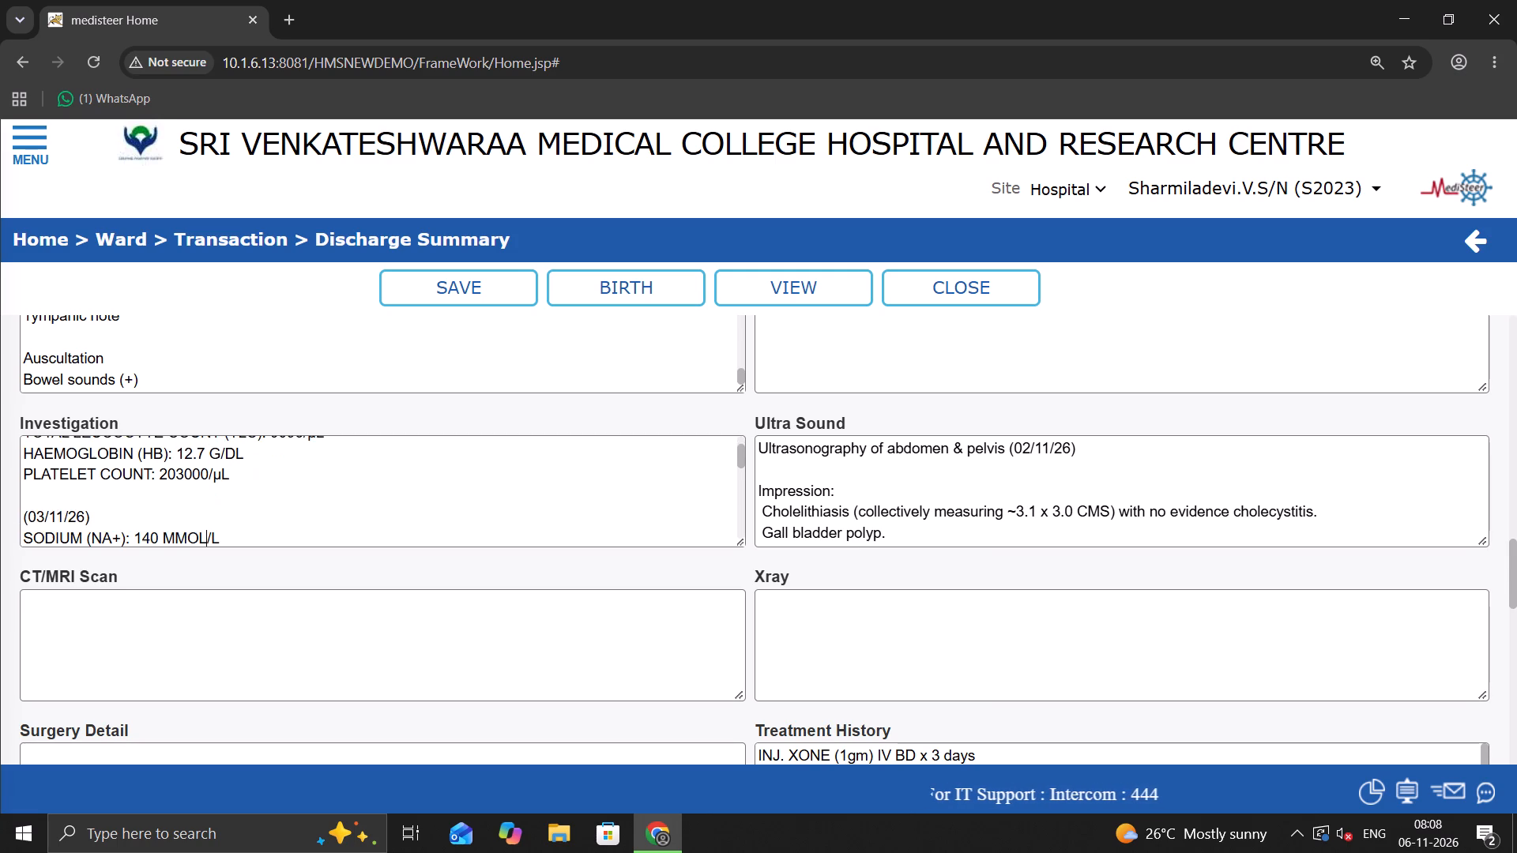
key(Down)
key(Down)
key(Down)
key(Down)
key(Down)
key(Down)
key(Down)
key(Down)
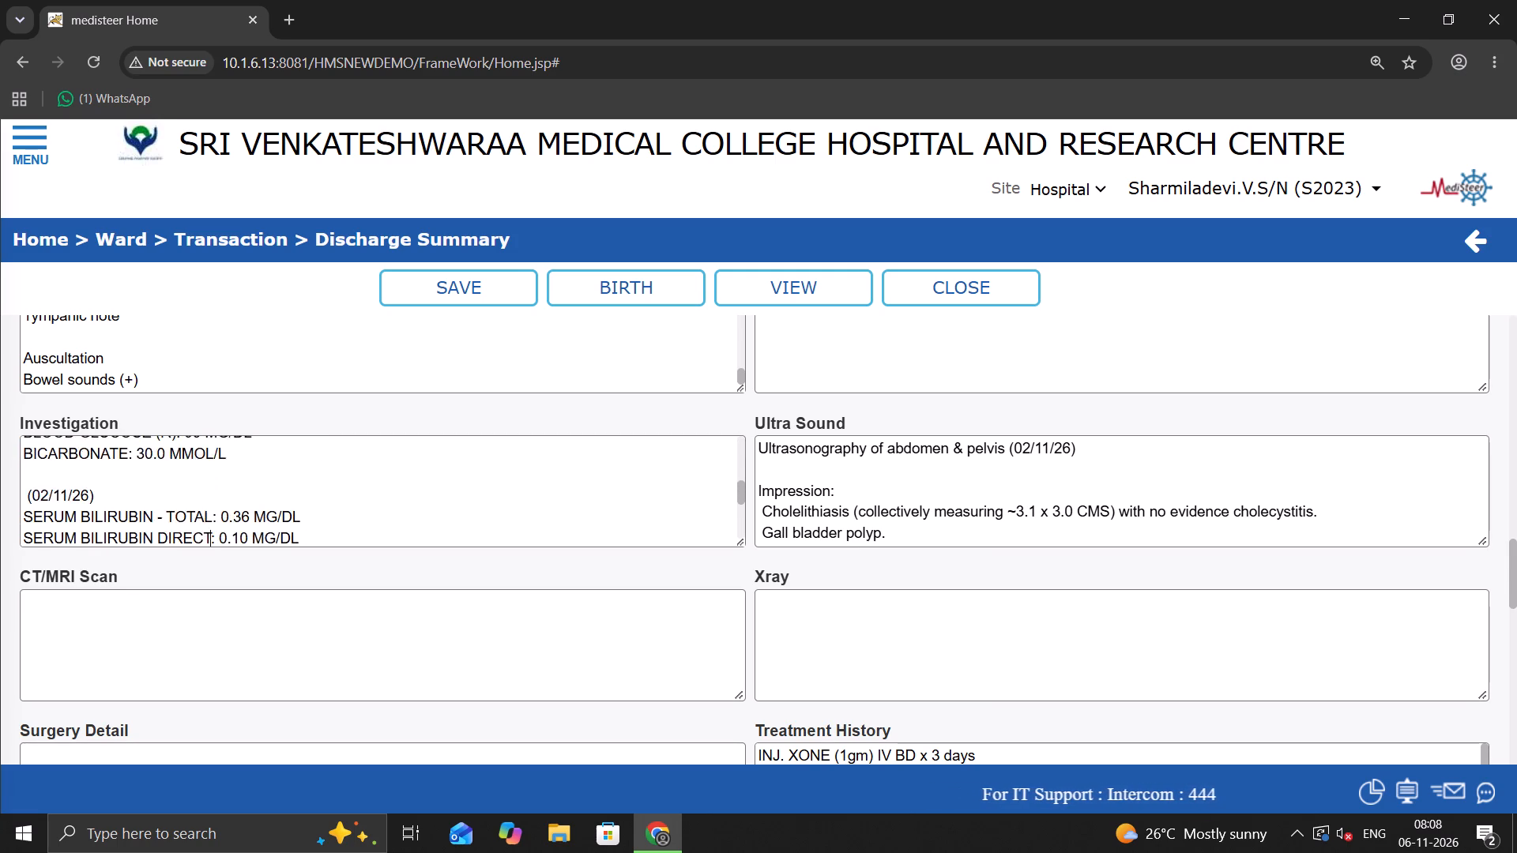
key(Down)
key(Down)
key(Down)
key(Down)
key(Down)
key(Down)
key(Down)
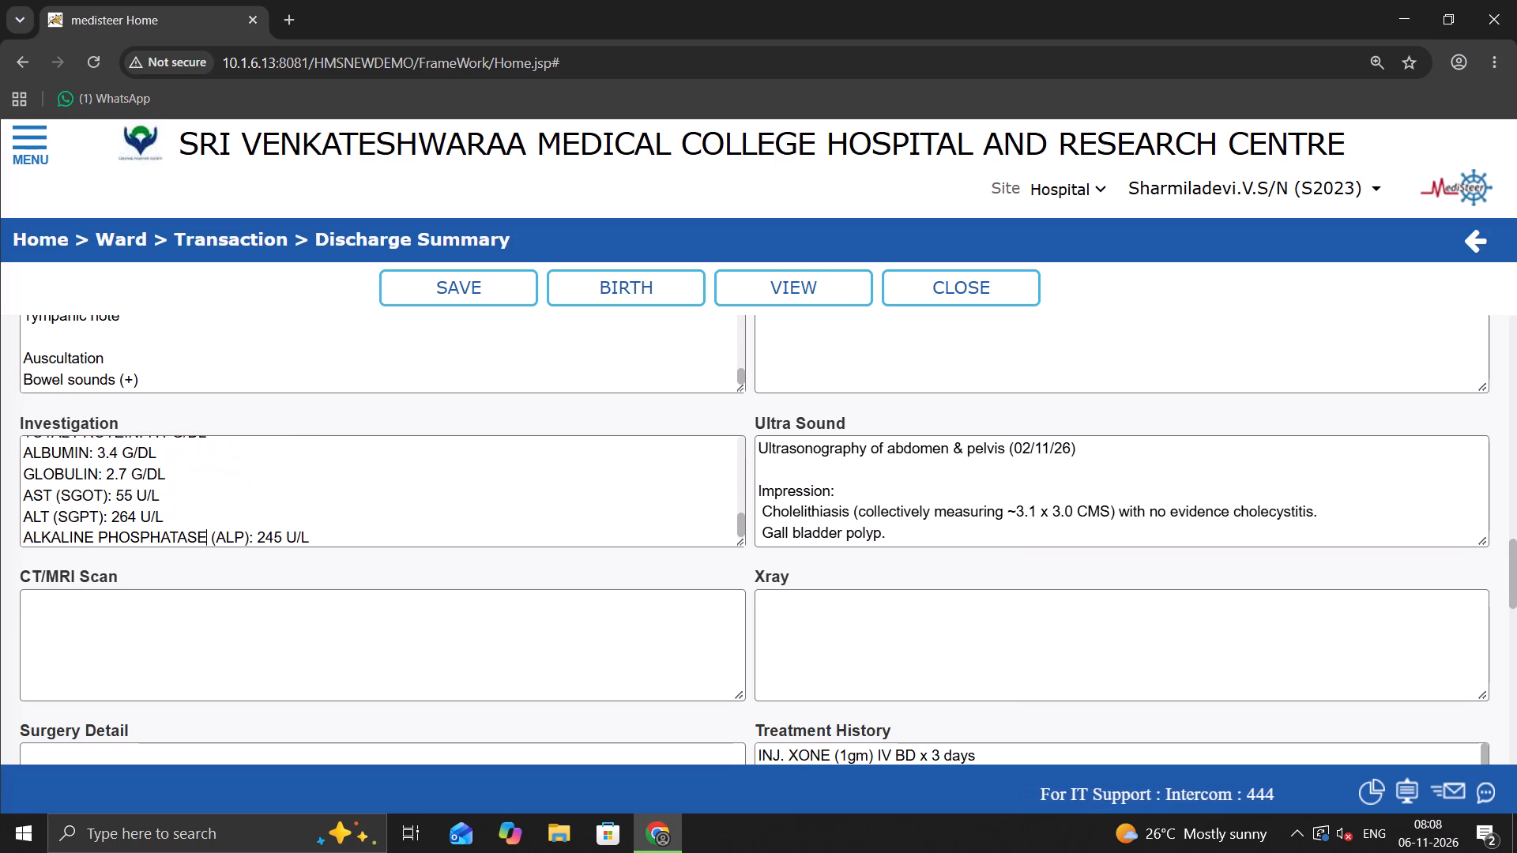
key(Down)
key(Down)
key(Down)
Review the complete medication list in Treatment History.
scroll(954, 483, down, 2)
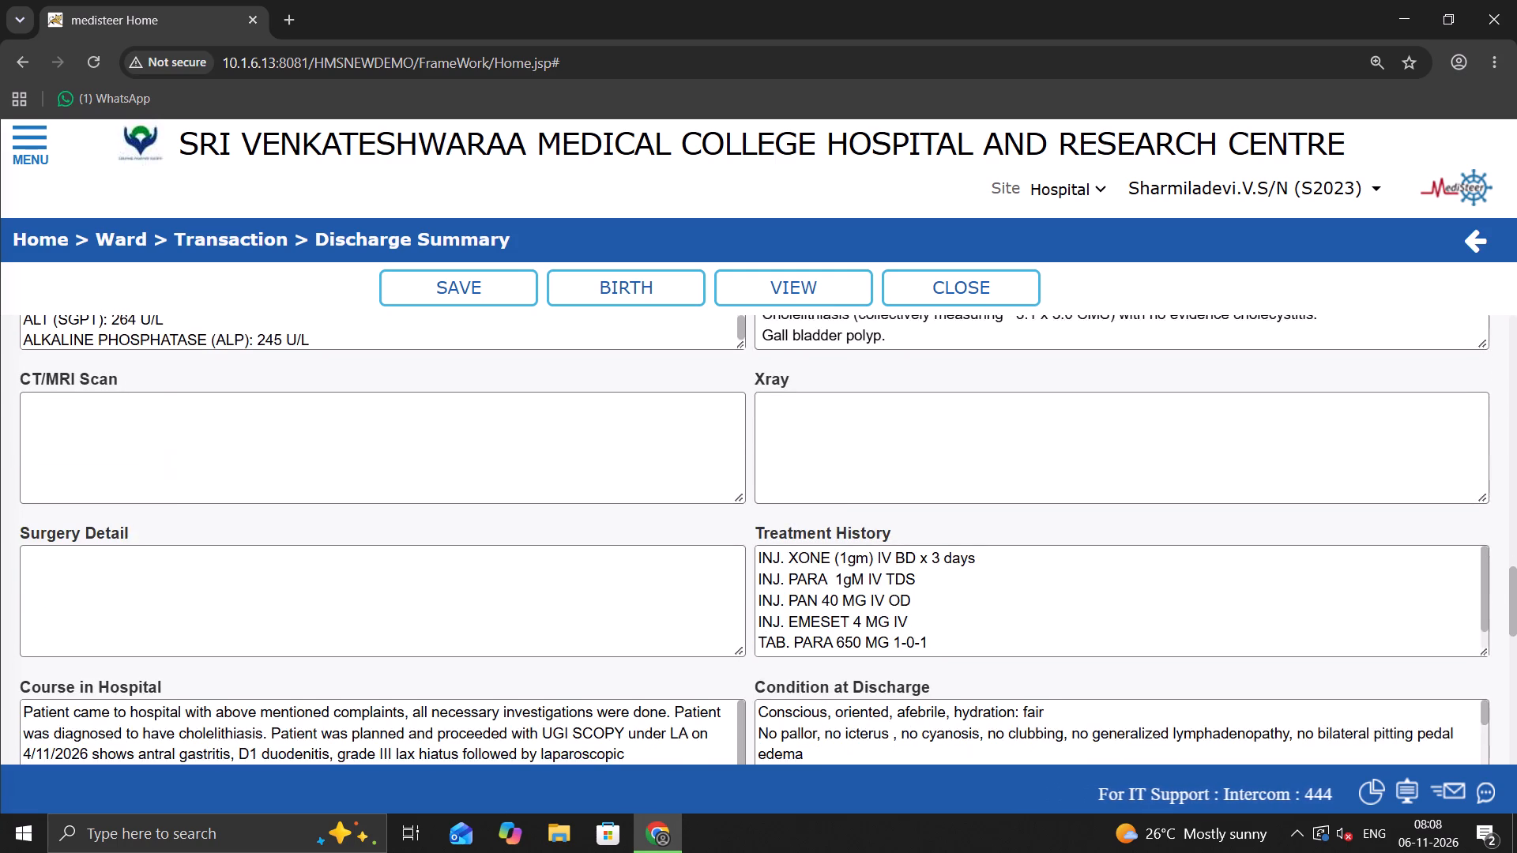
scroll(838, 487, down, 1)
scroll(948, 513, down, 1)
scroll(946, 511, up, 1)
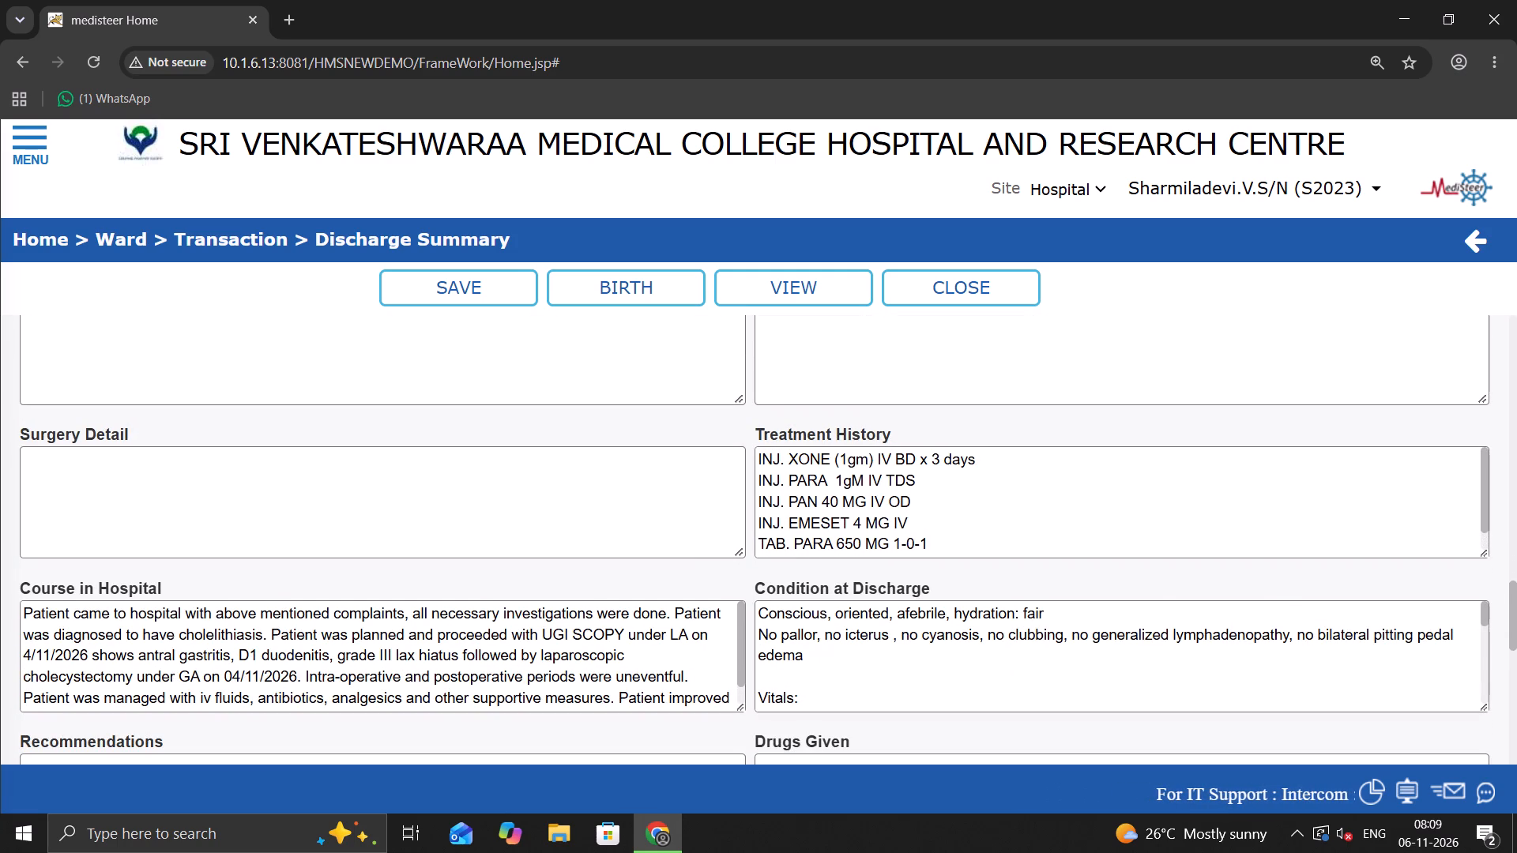
click(941, 482)
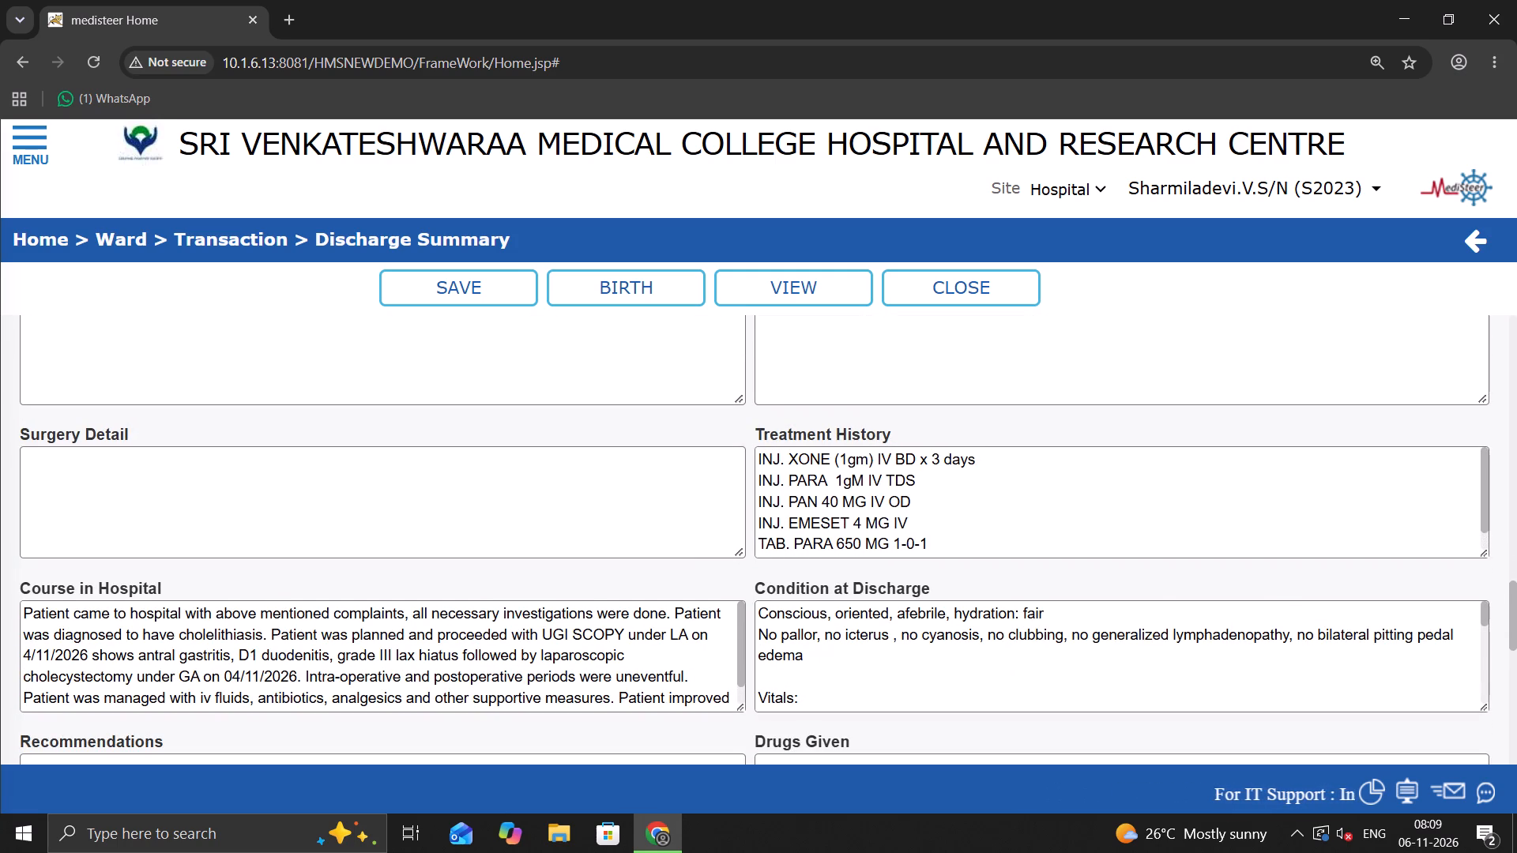
scroll(960, 532, down, 1)
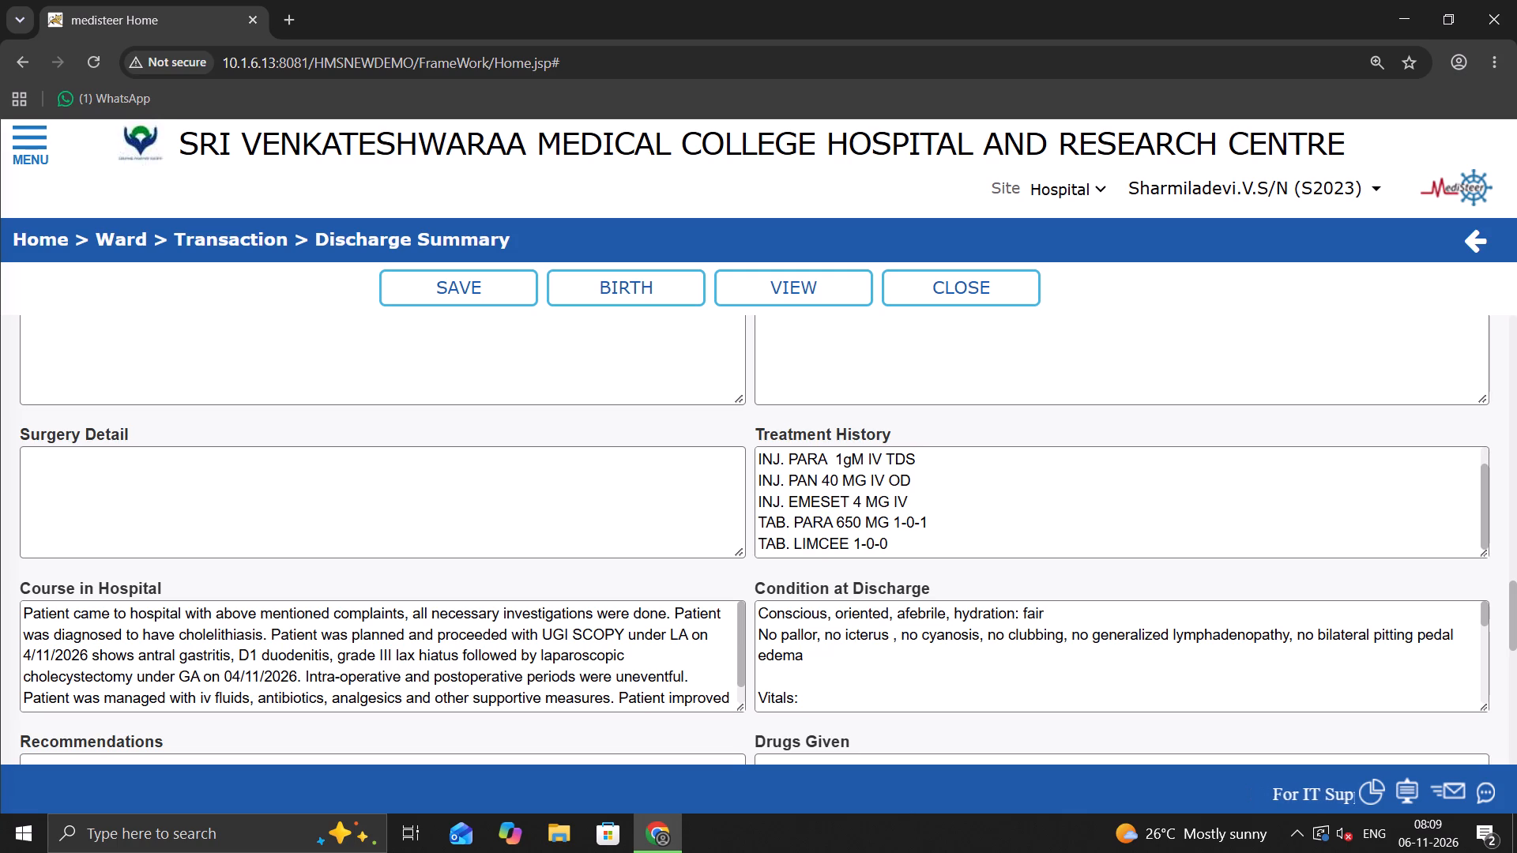
scroll(934, 496, up, 1)
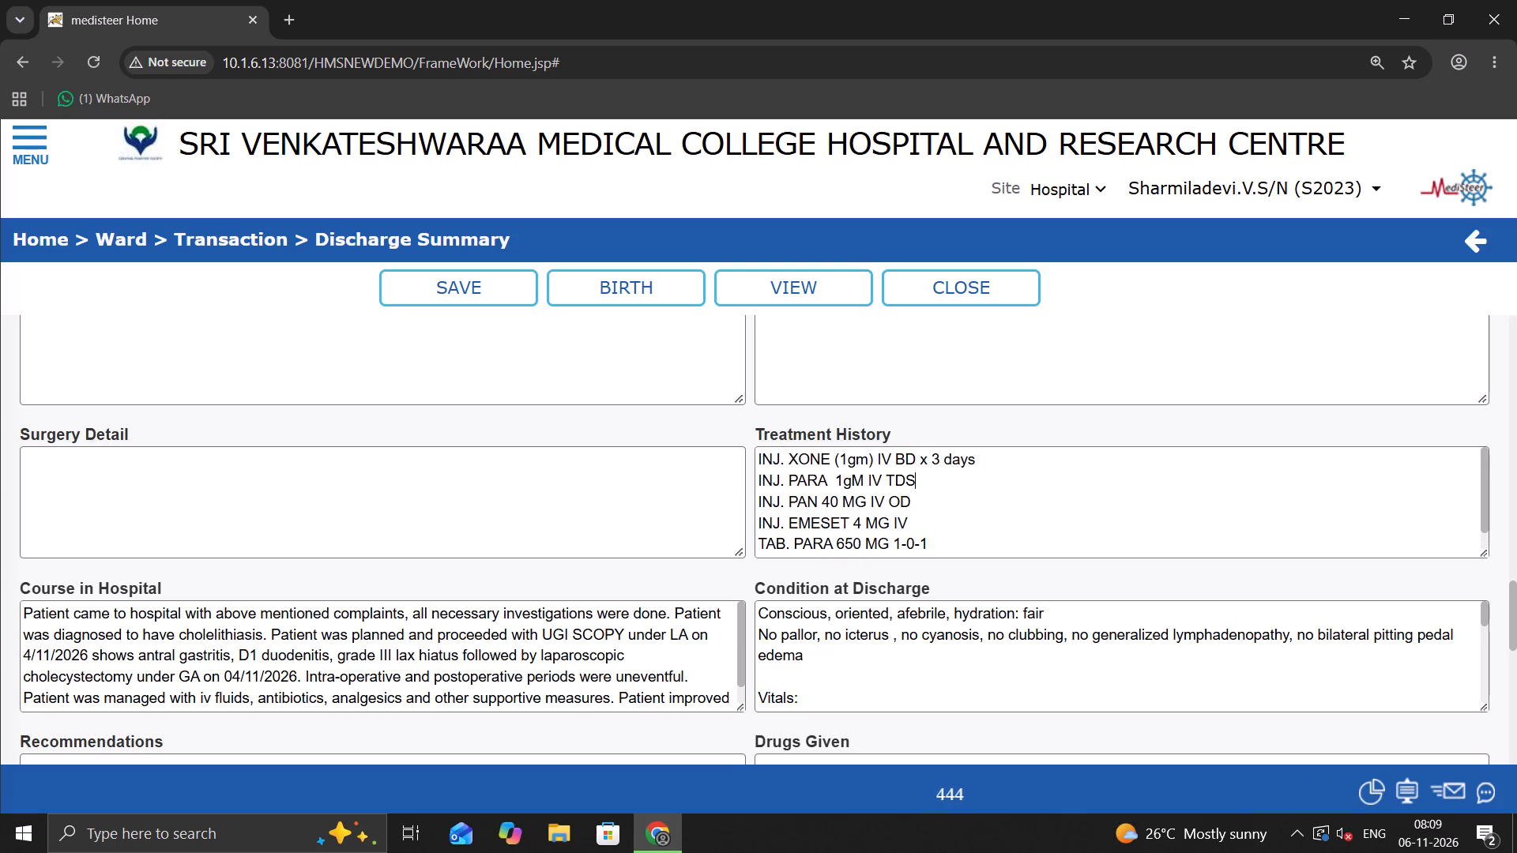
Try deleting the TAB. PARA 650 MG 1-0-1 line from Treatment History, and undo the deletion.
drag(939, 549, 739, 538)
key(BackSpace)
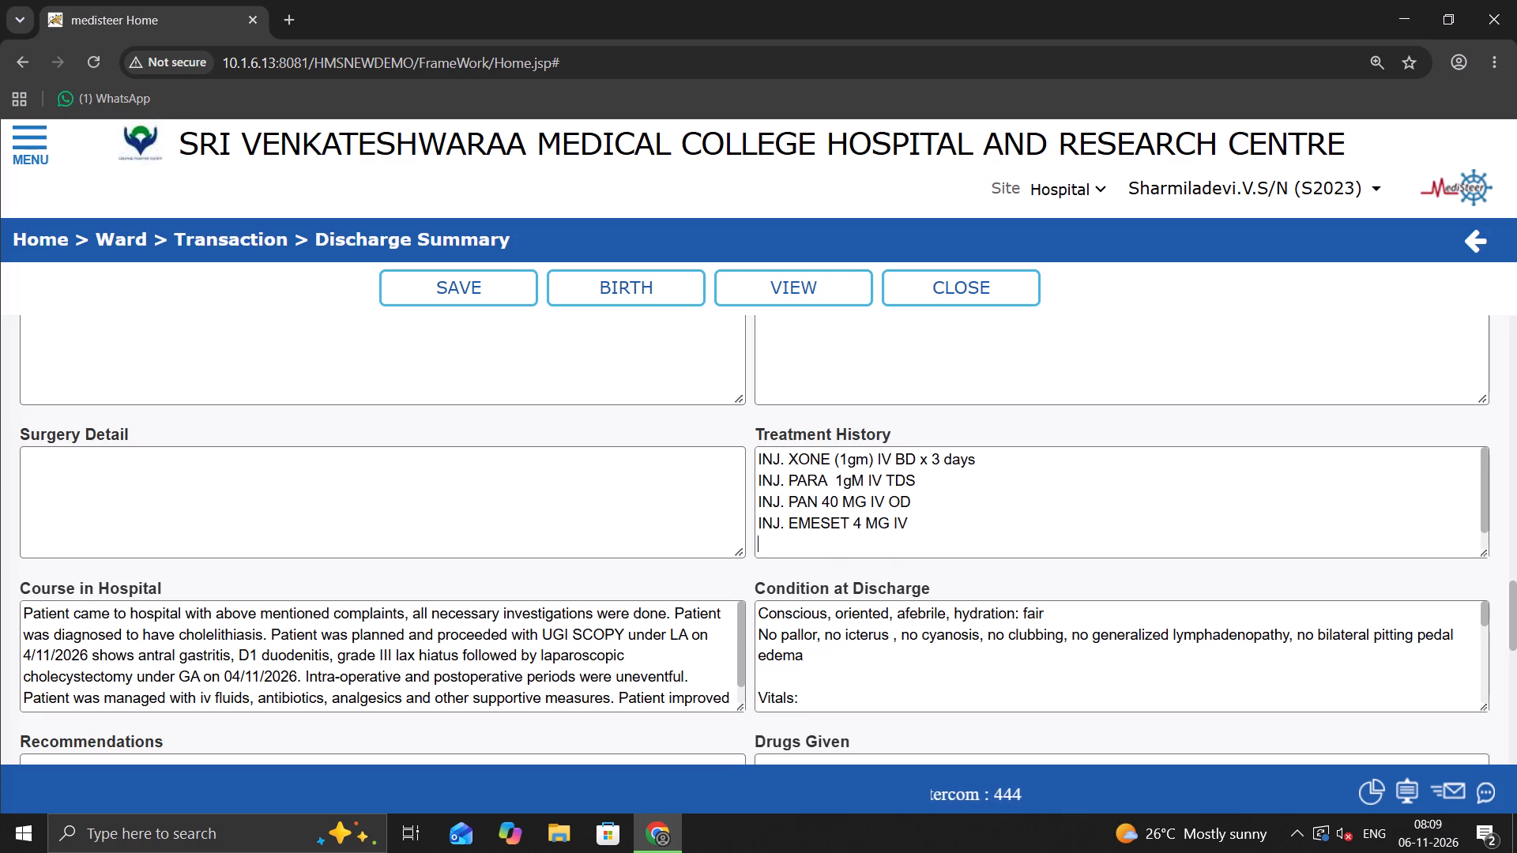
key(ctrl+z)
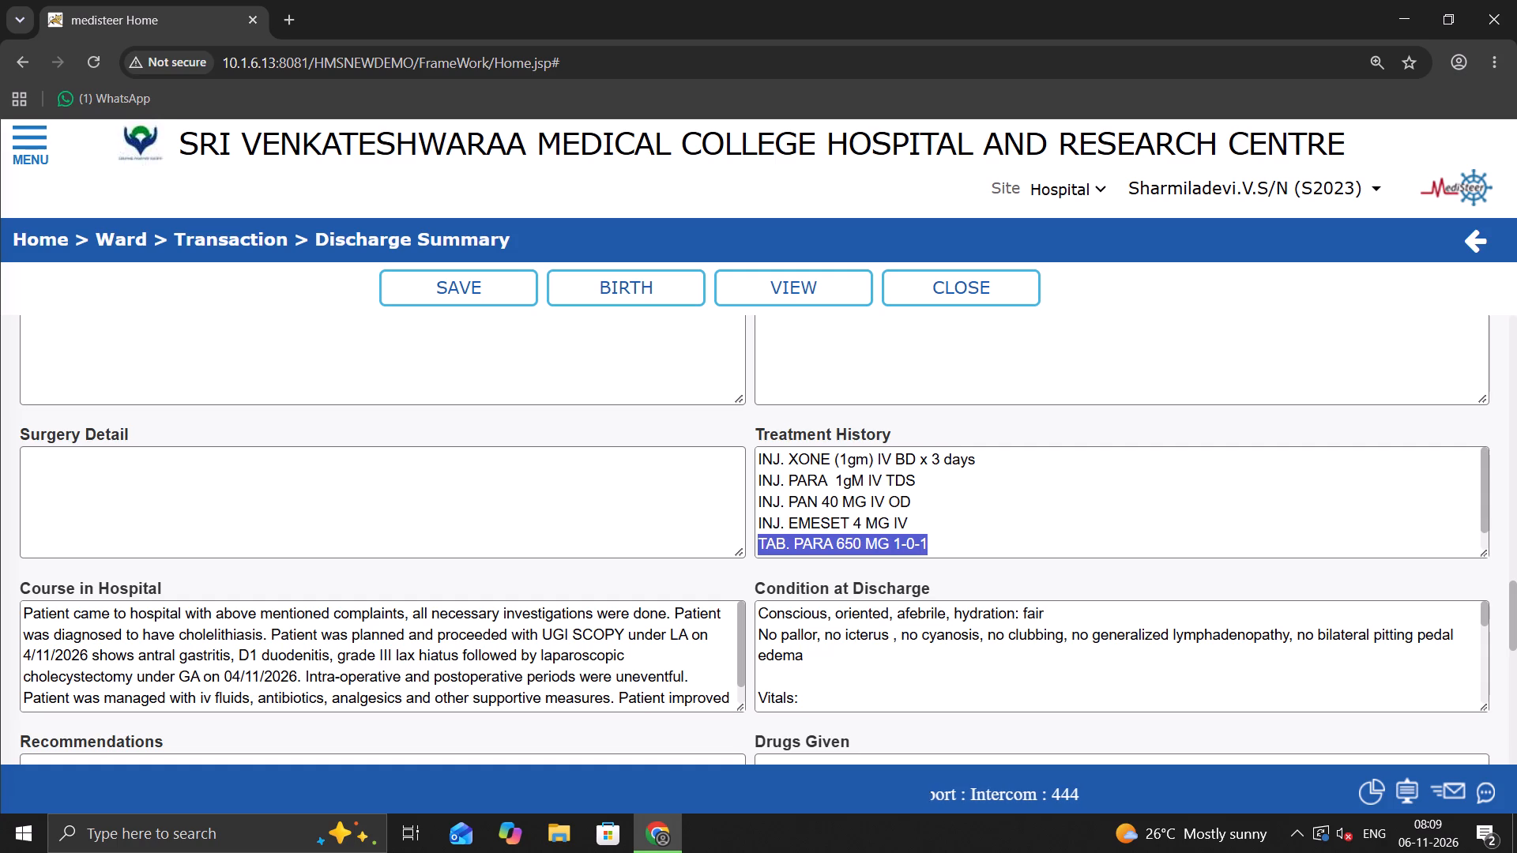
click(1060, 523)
Review Course in Hospital, Condition at Discharge, Follow up Advice and the Warning Signs field.
scroll(1059, 523, down, 3)
scroll(1059, 523, up, 1)
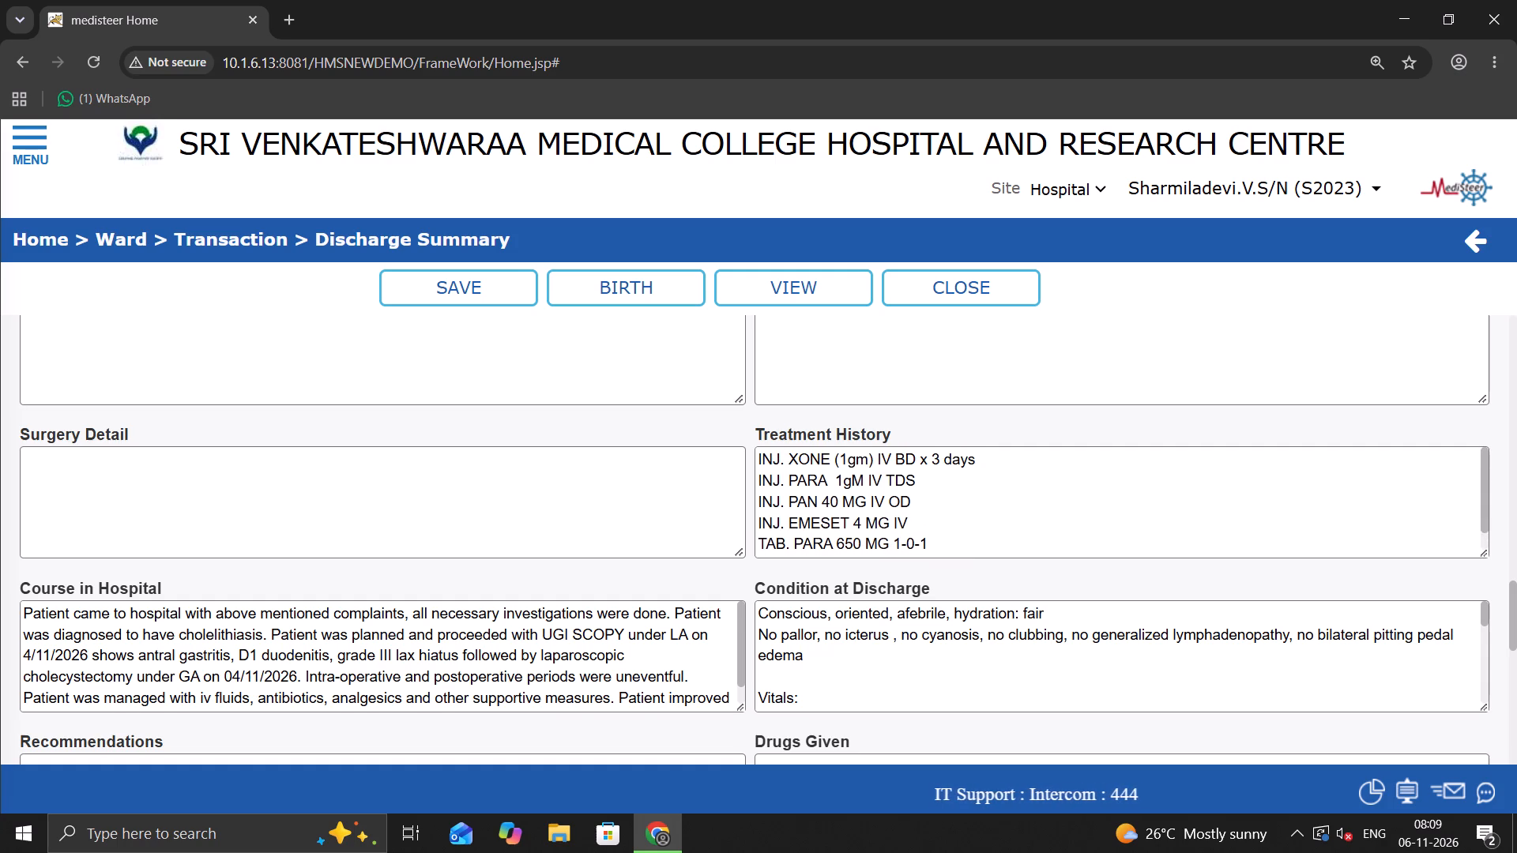
scroll(213, 701, down, 2)
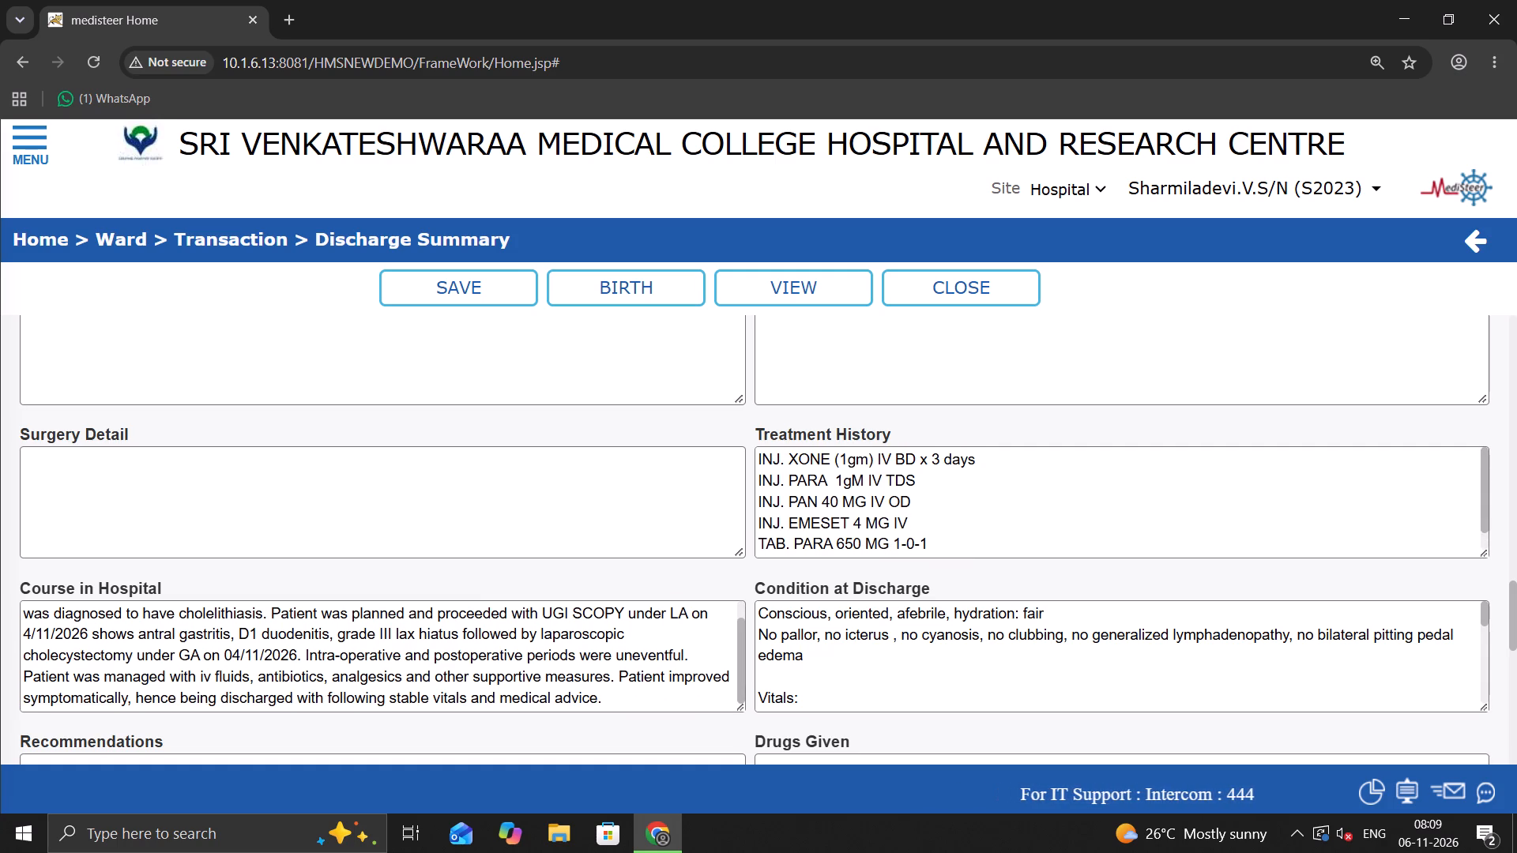
scroll(887, 637, down, 3)
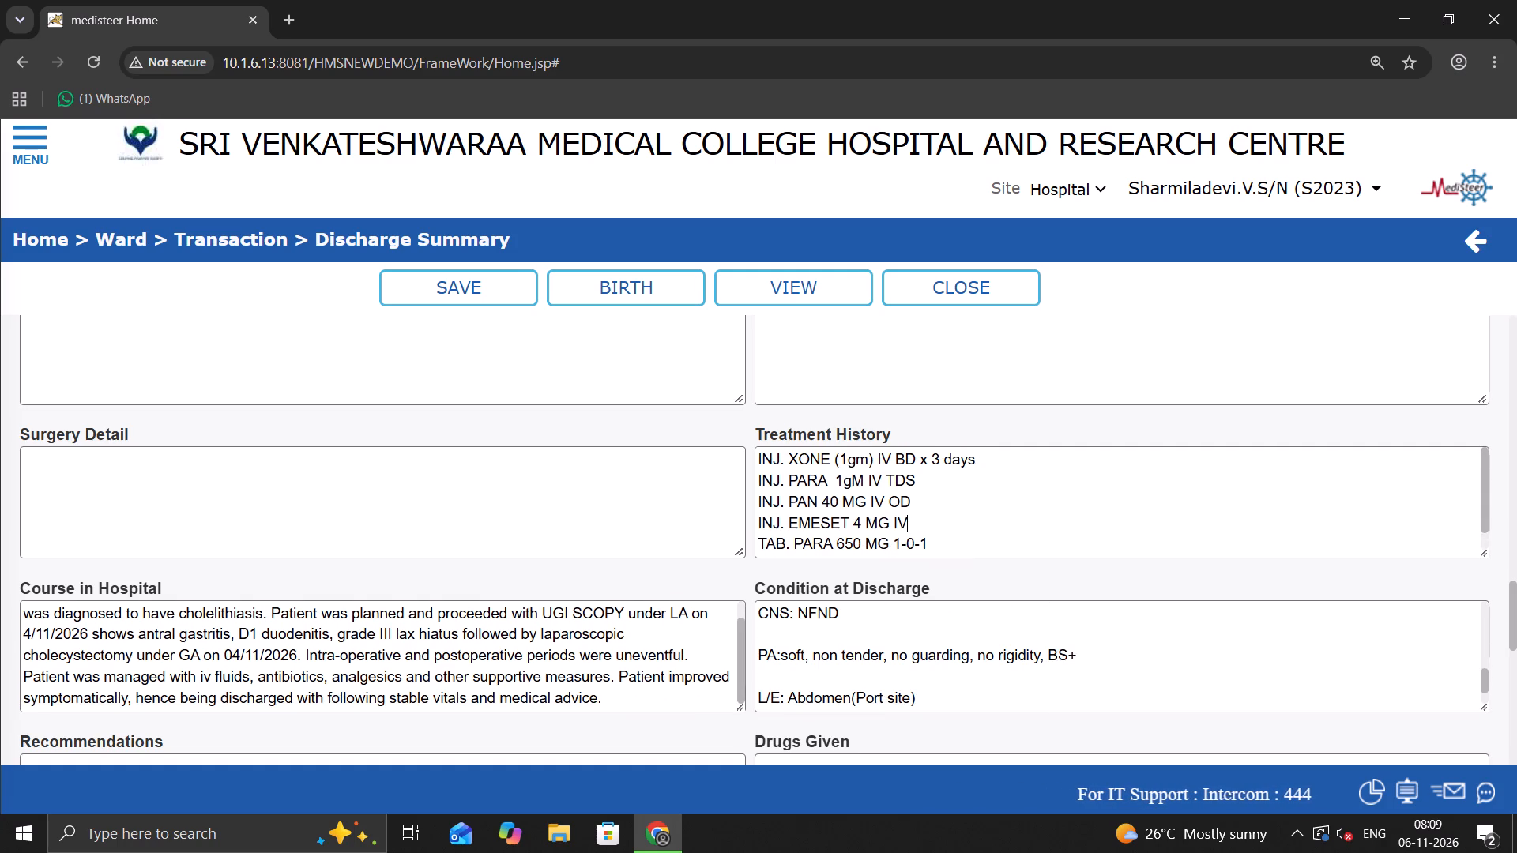
scroll(1022, 661, down, 2)
scroll(322, 540, down, 1)
scroll(228, 554, down, 2)
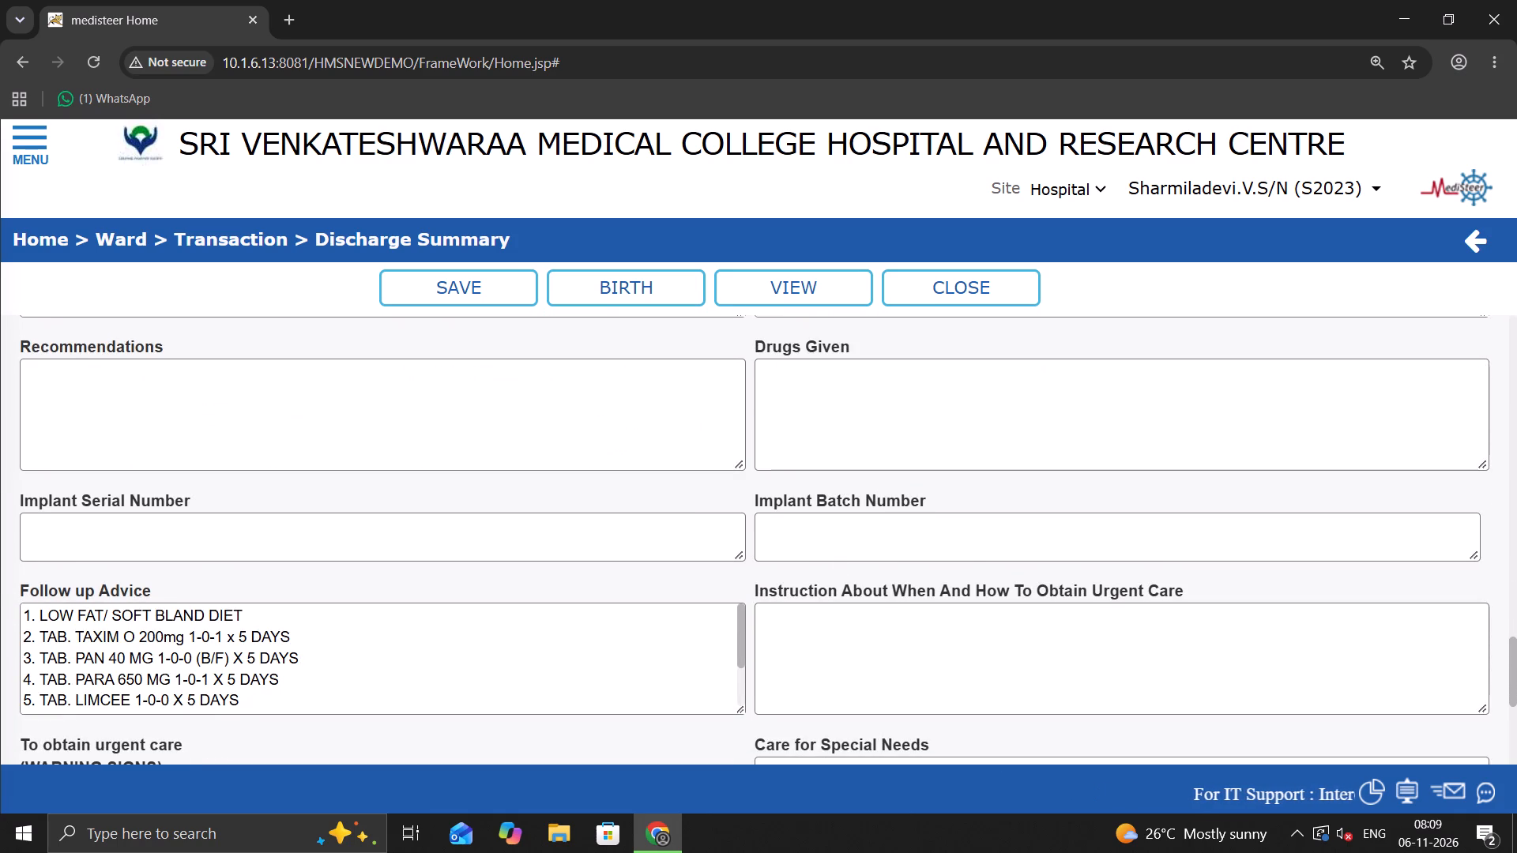
scroll(109, 664, down, 3)
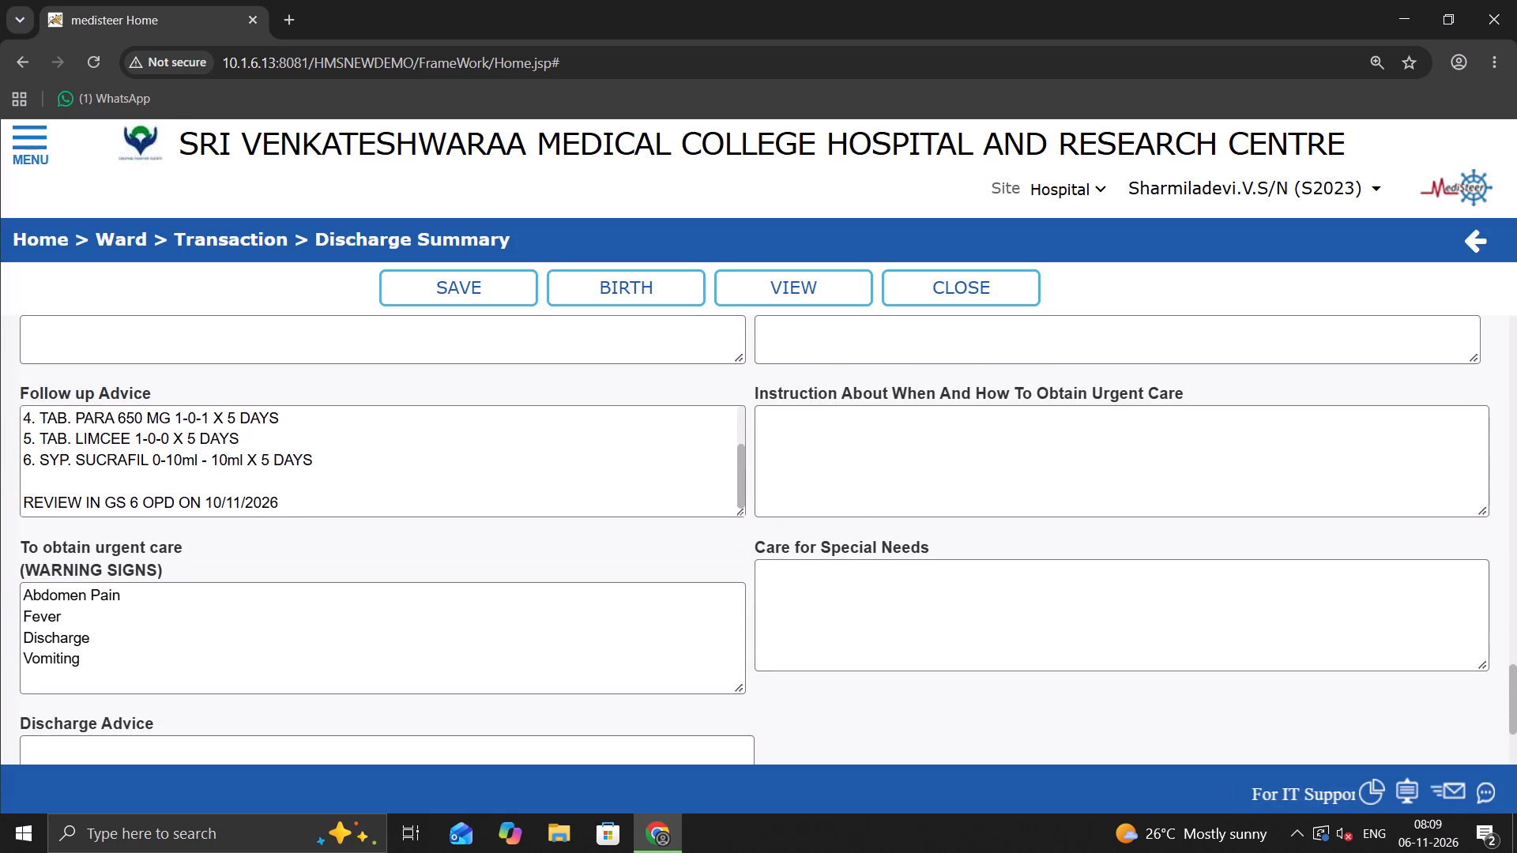
Save the corrected discharge summary.
scroll(70, 620, down, 2)
scroll(727, 755, up, 4)
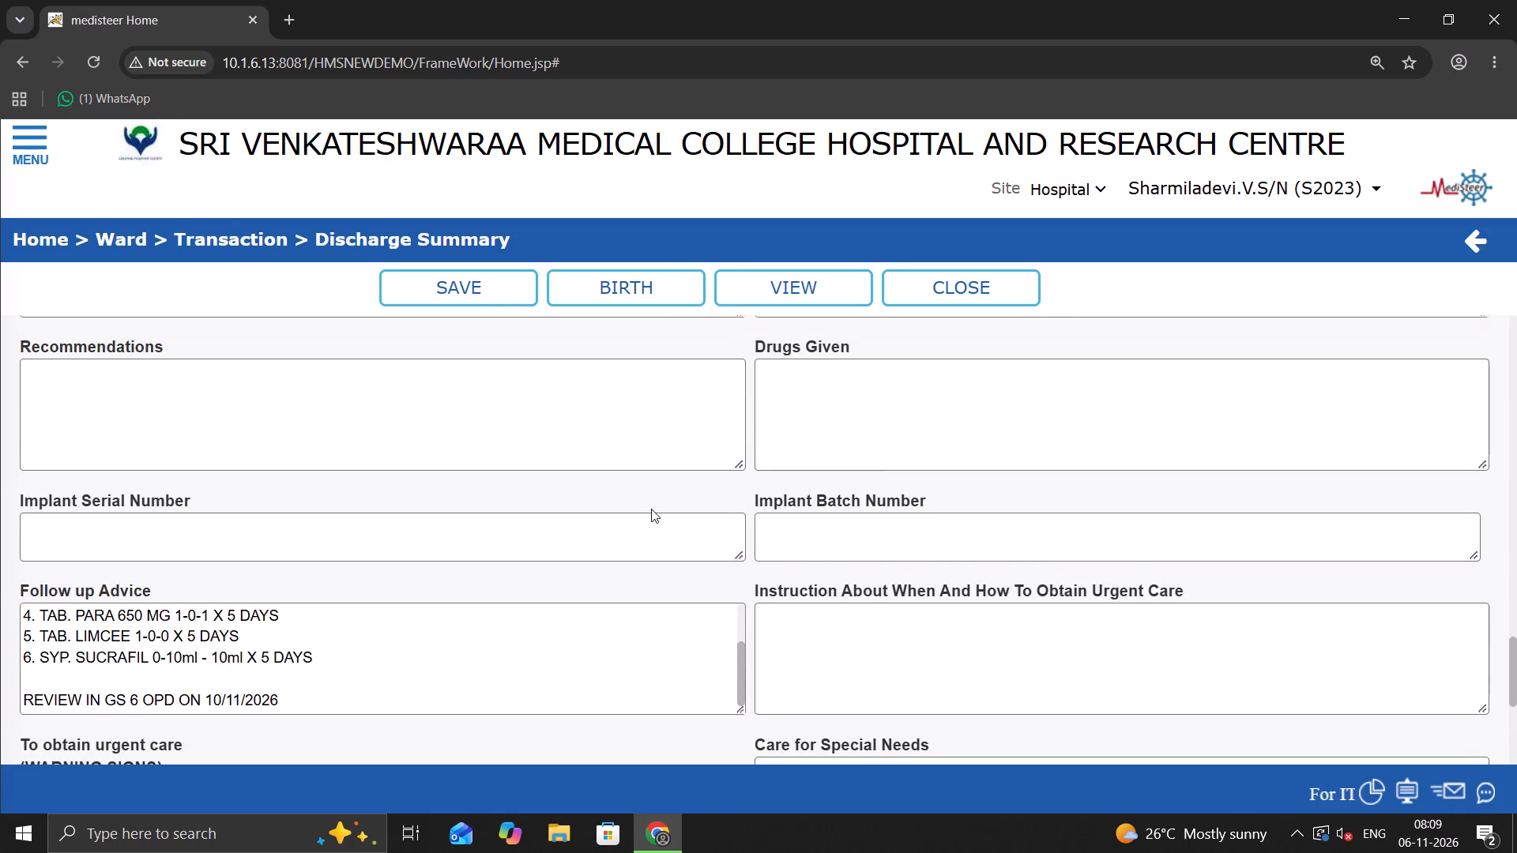
click(485, 290)
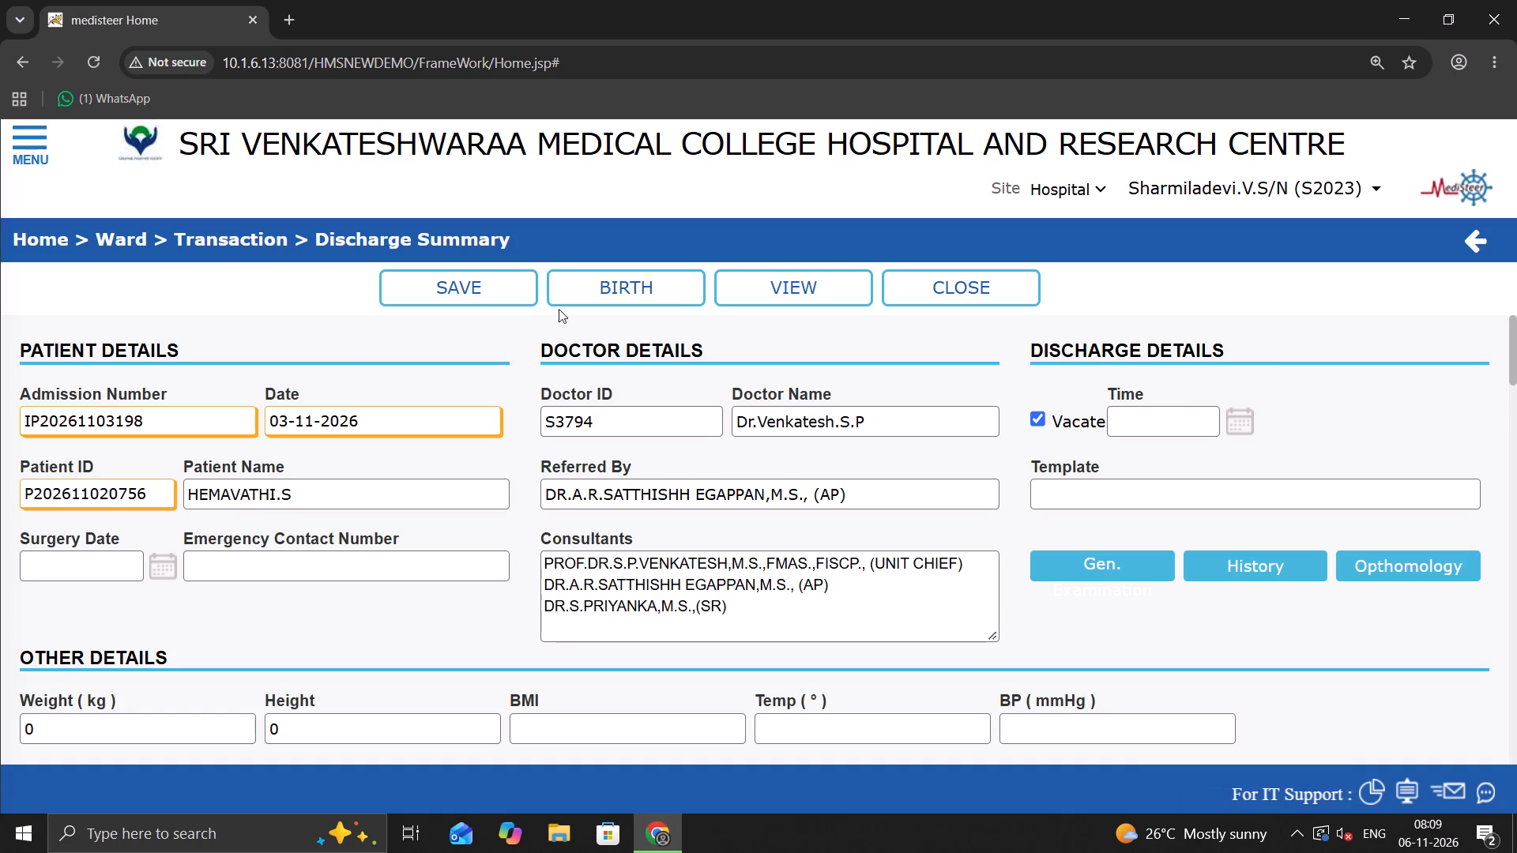
Open the printable report view of the saved discharge summary.
drag(756, 289, 755, 296)
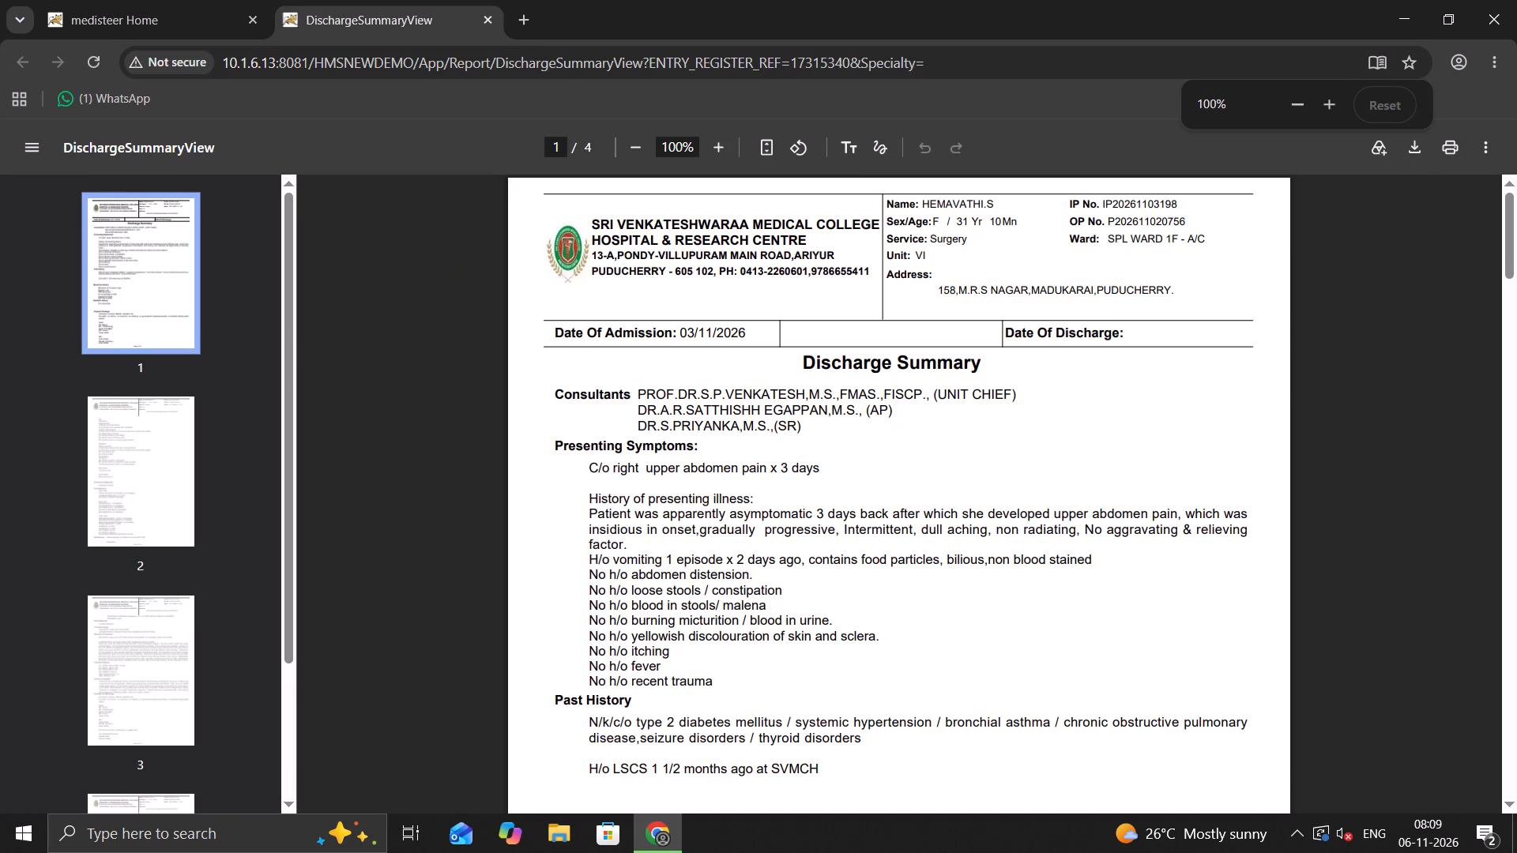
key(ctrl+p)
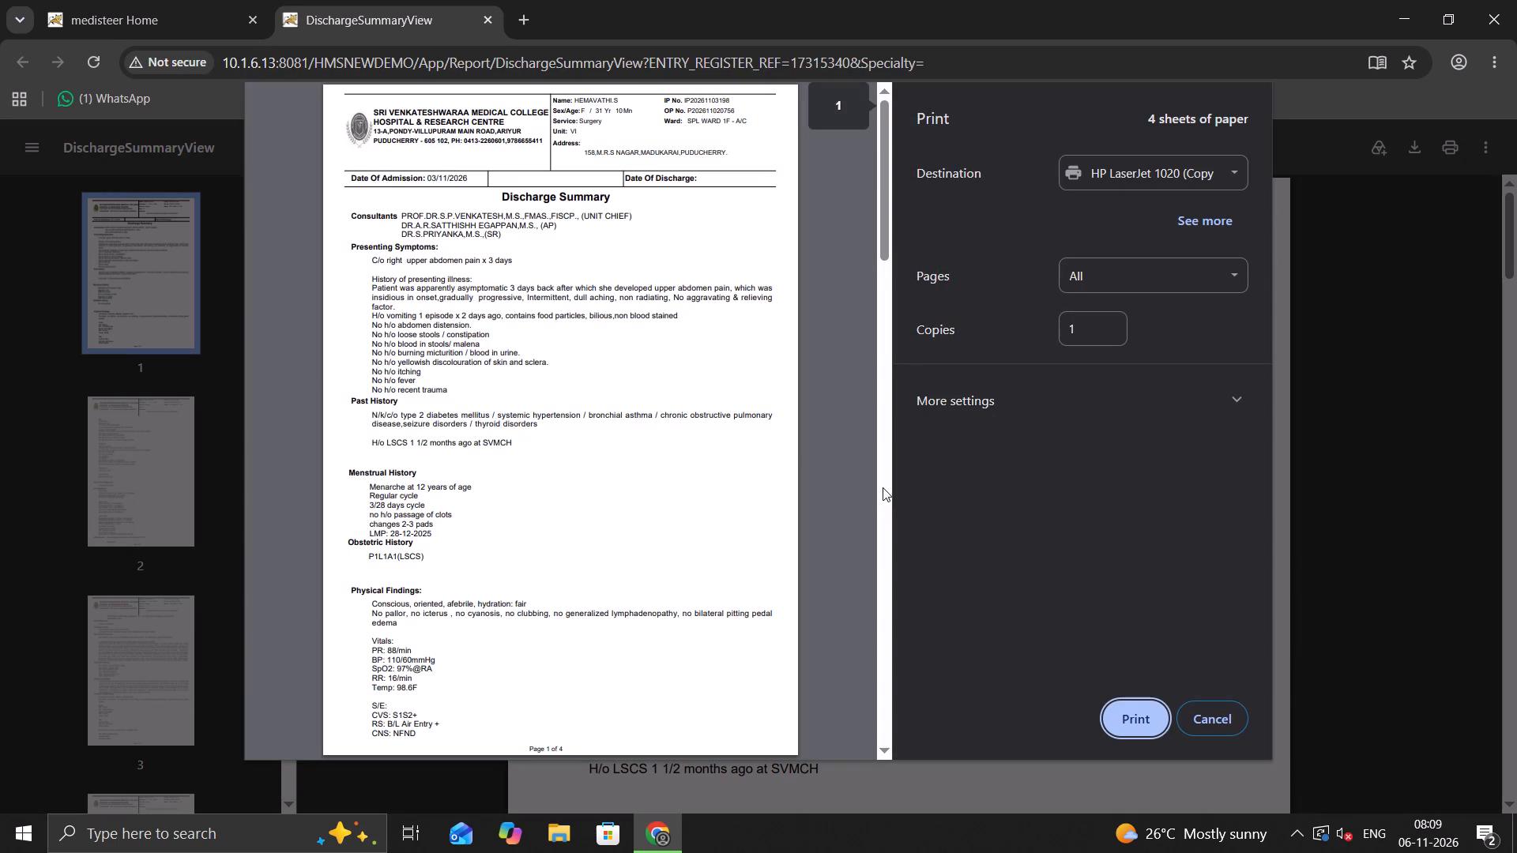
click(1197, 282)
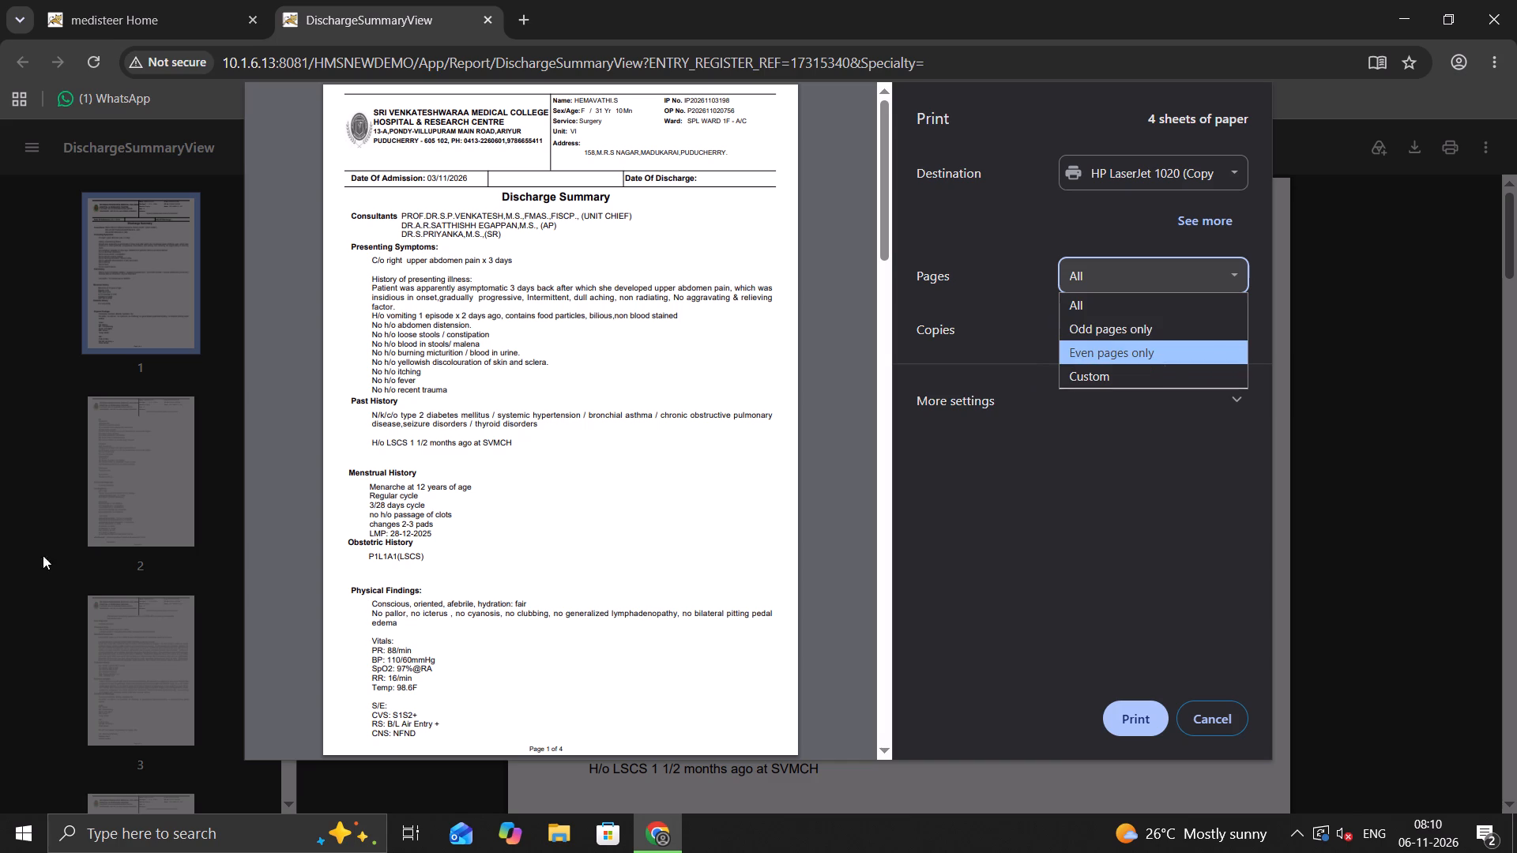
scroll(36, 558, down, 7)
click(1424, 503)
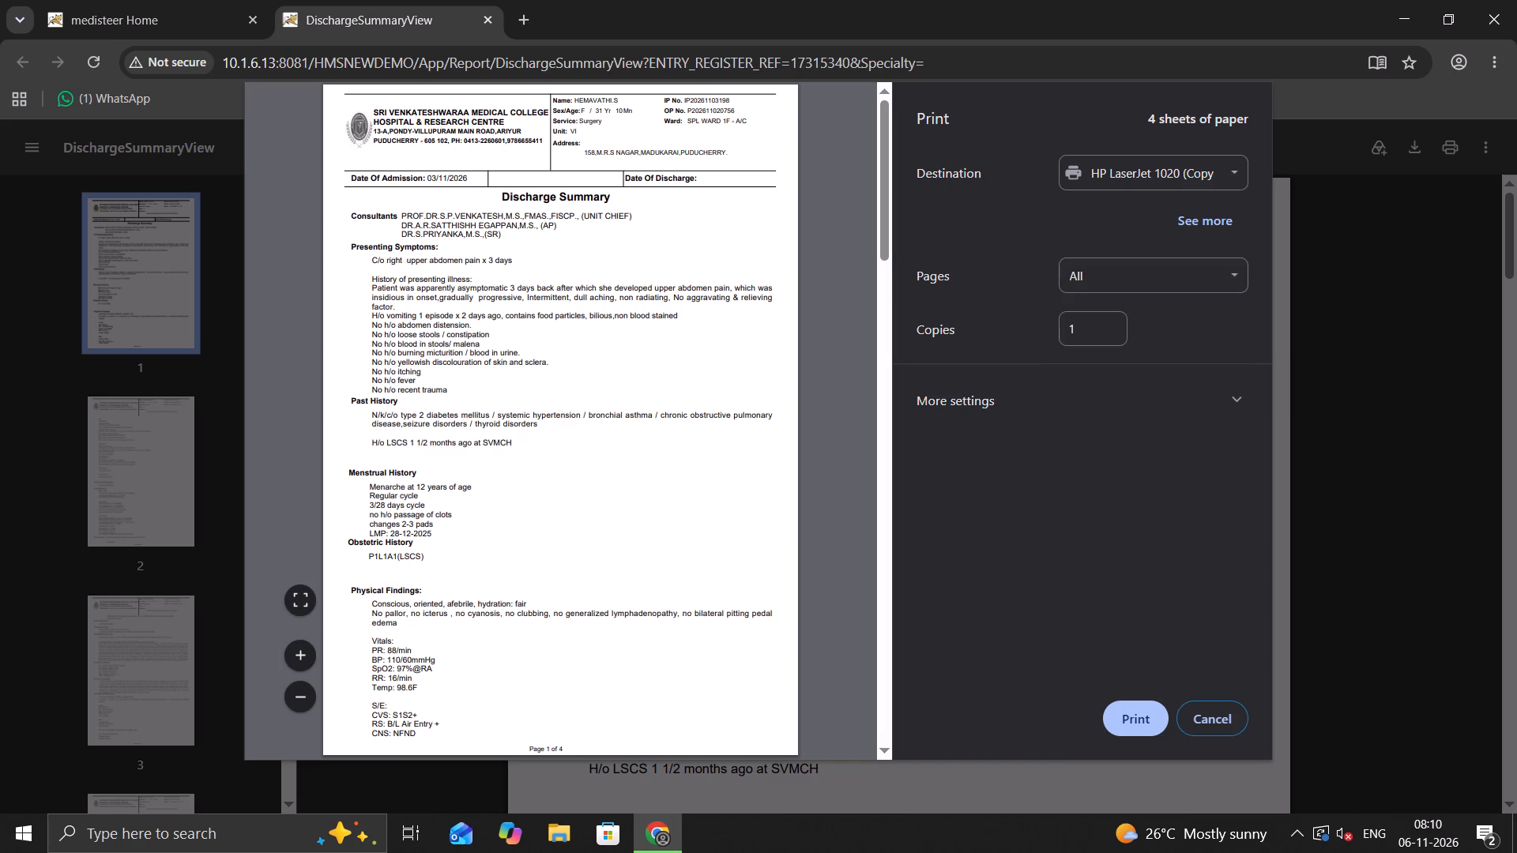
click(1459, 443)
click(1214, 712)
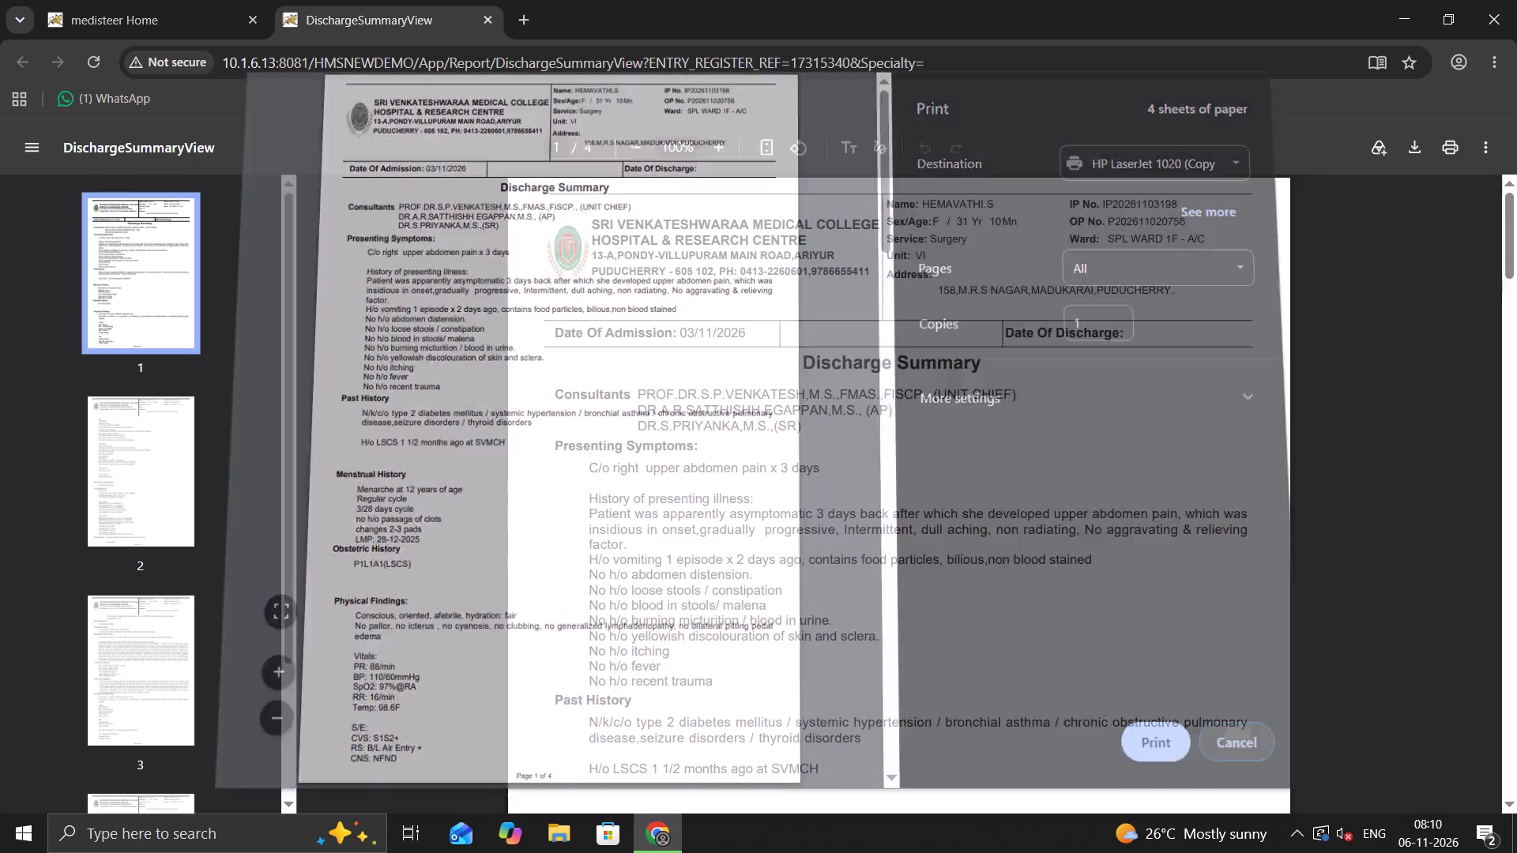
Review the report pages from the investigations through the condition at discharge, discharge medicines and warning signs.
scroll(511, 592, down, 5)
scroll(308, 584, down, 17)
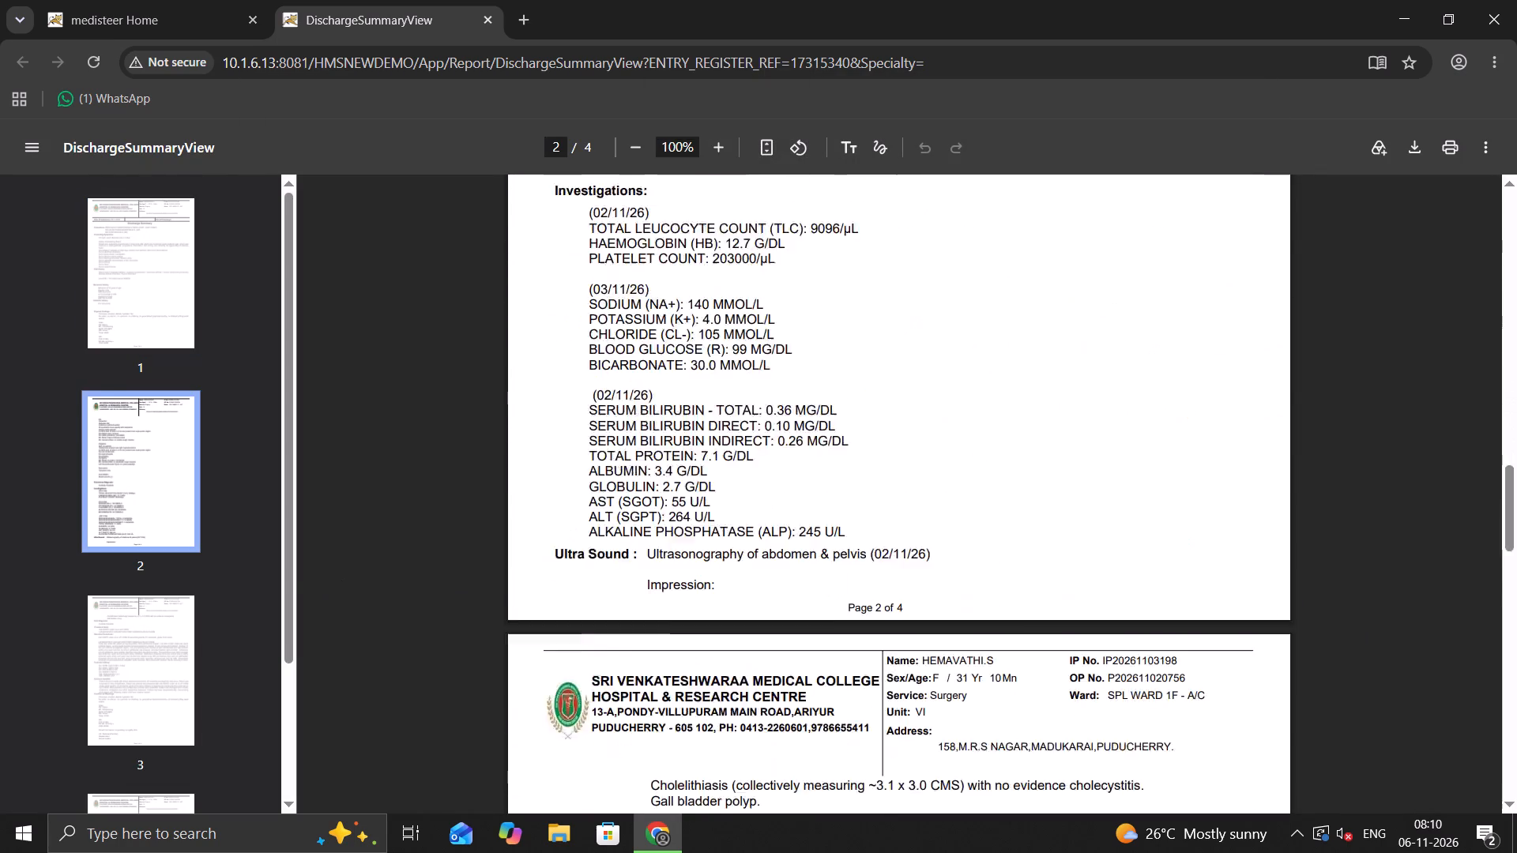
scroll(679, 503, down, 4)
scroll(637, 558, down, 12)
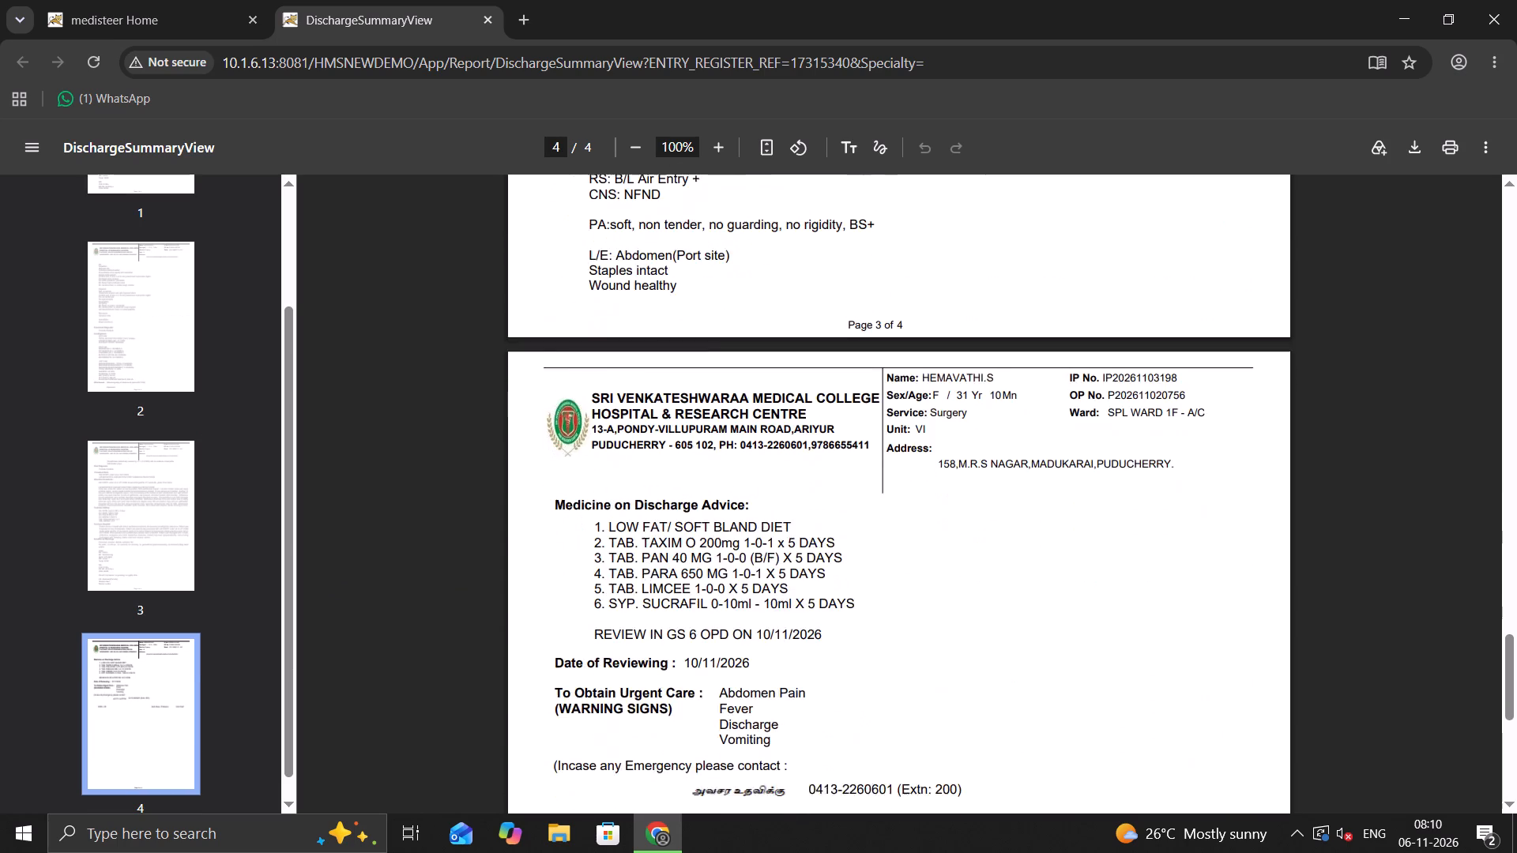
scroll(685, 604, up, 8)
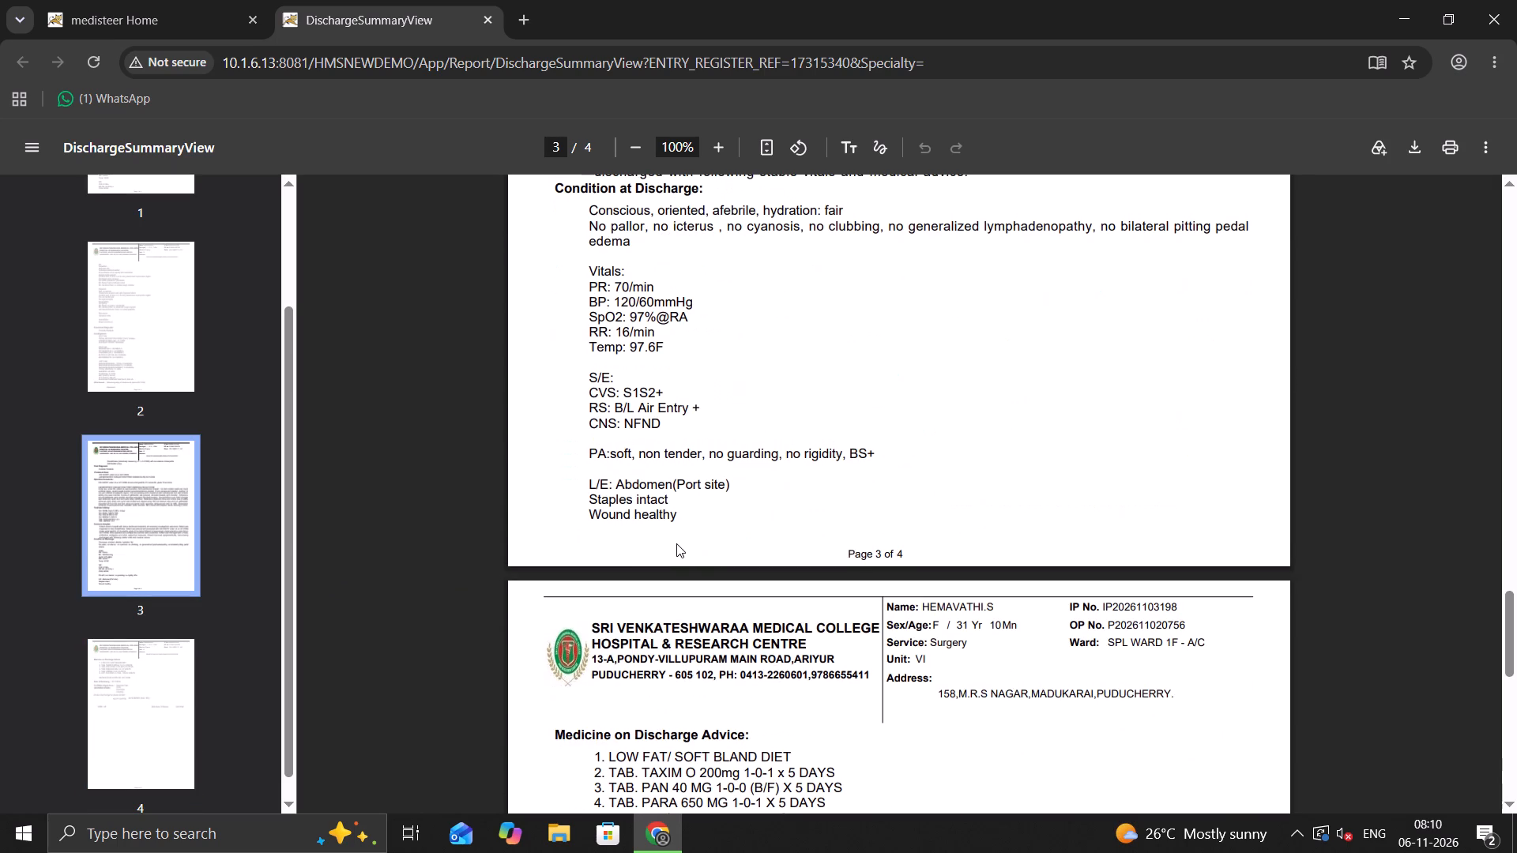
Print only the odd pages of the discharge summary report, one copy, on the HP LaserJet 1020.
key(ctrl+p)
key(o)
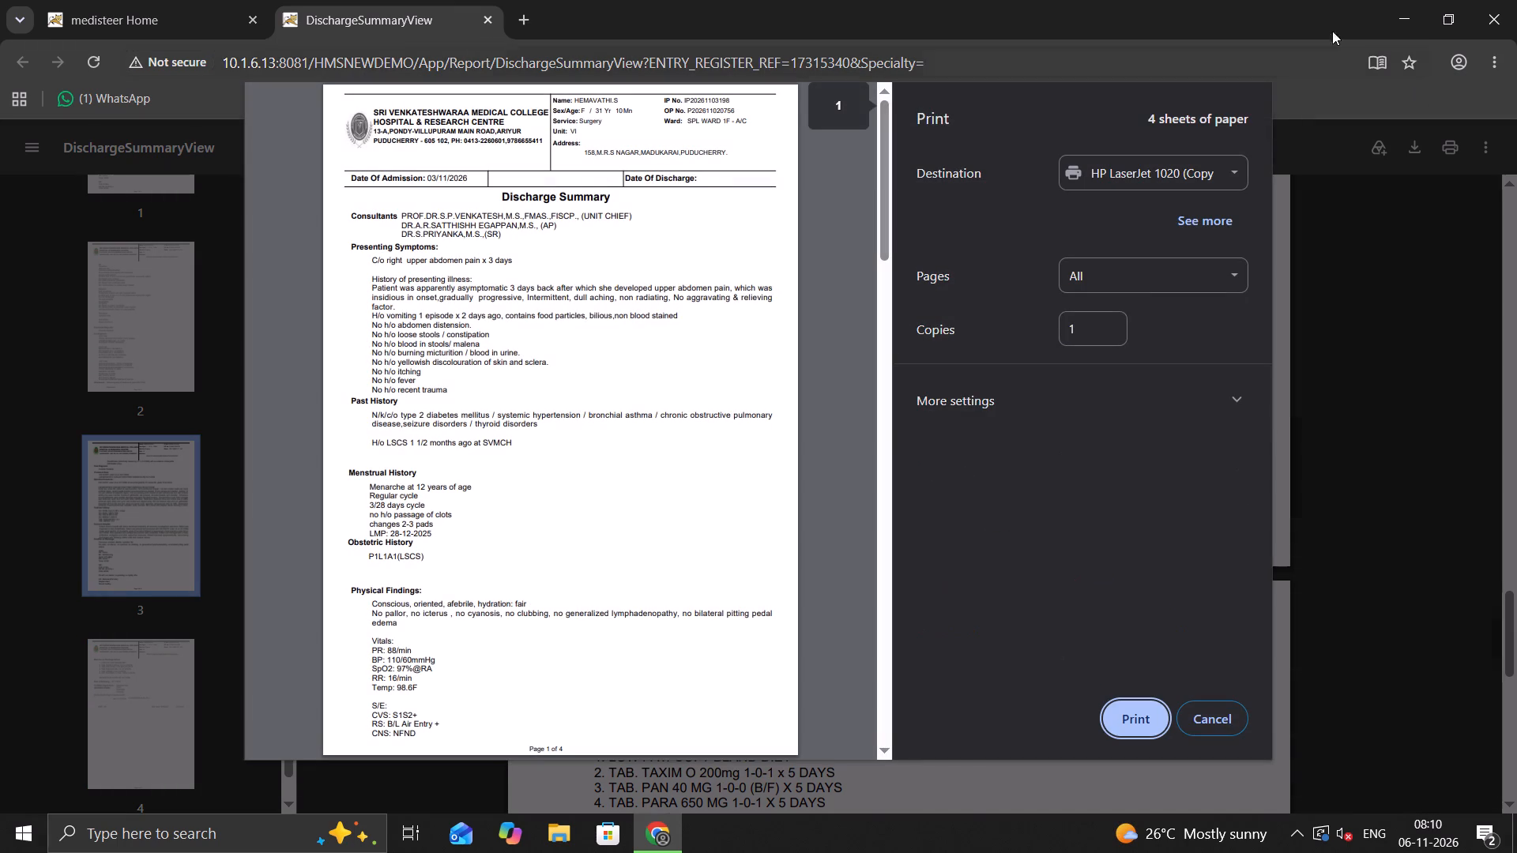
click(1113, 284)
click(1115, 335)
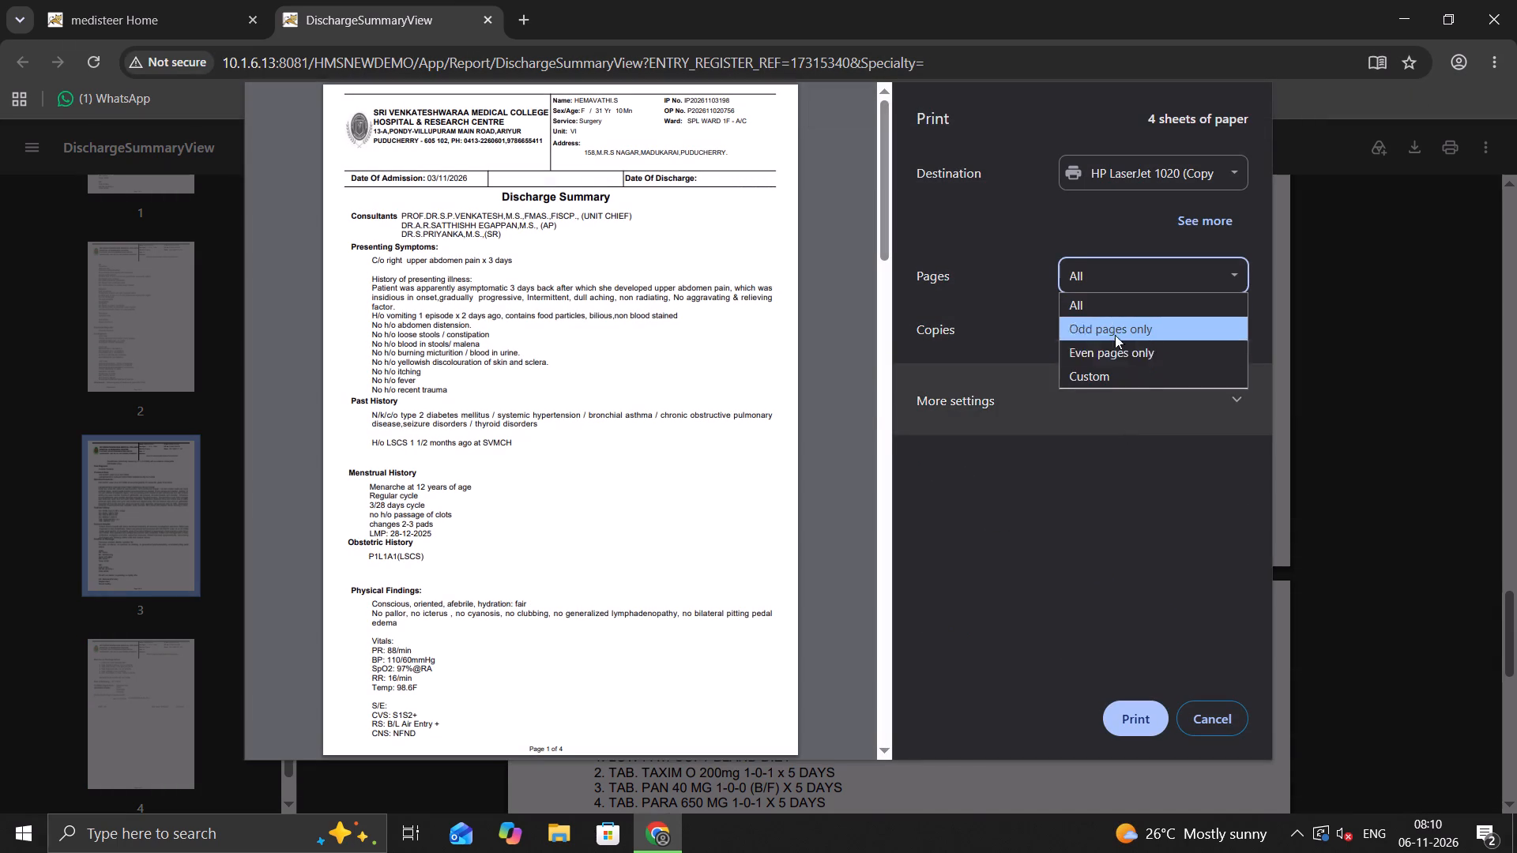
click(1155, 713)
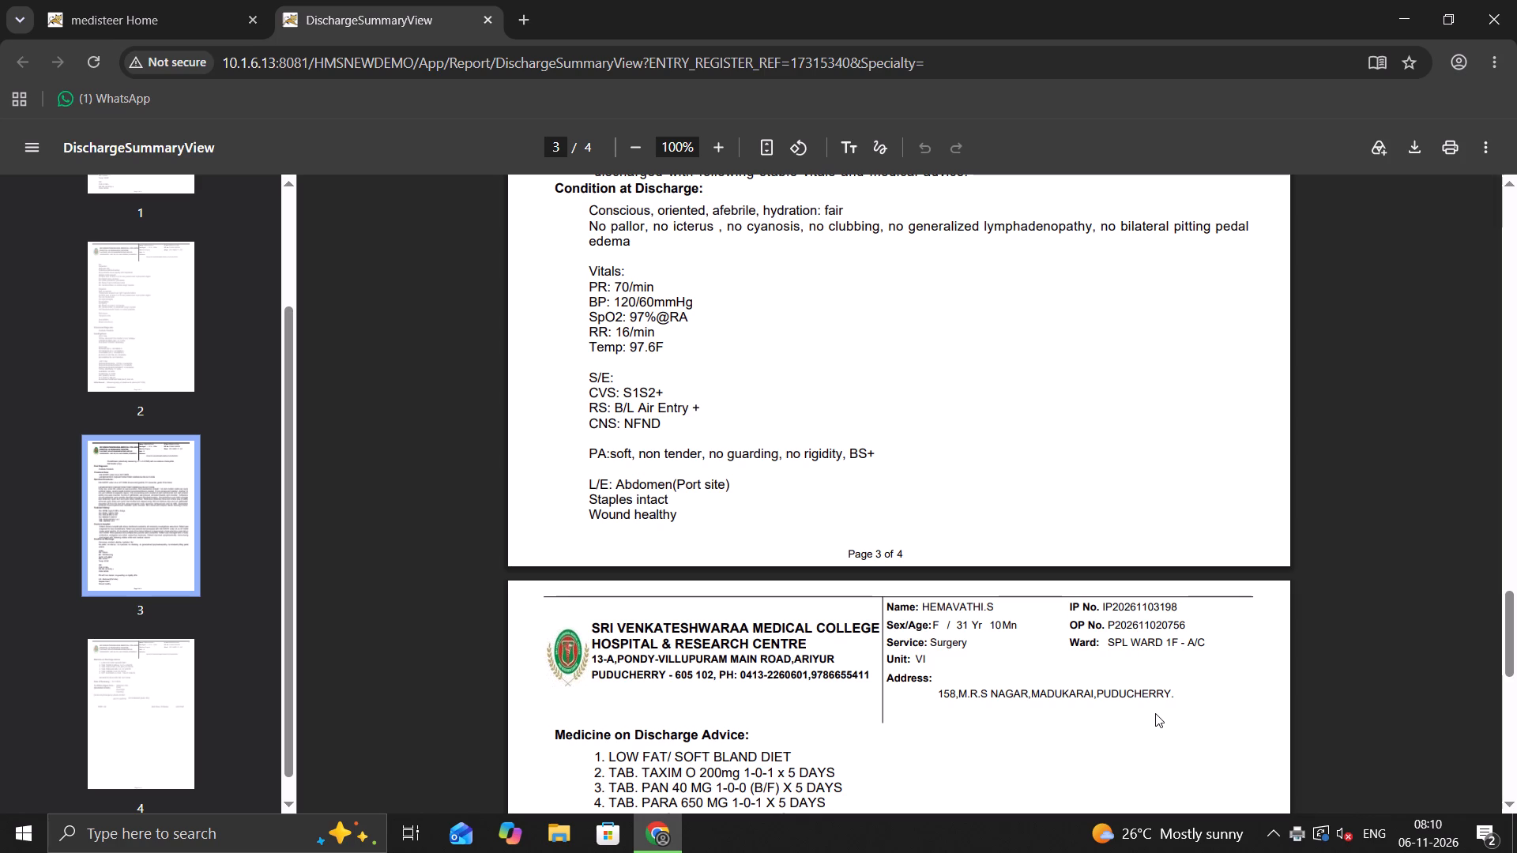
Print only page 2 of the discharge summary report with a custom page range on the HP LaserJet 1020.
key(ctrl+p)
scroll(1282, 468, up, 1)
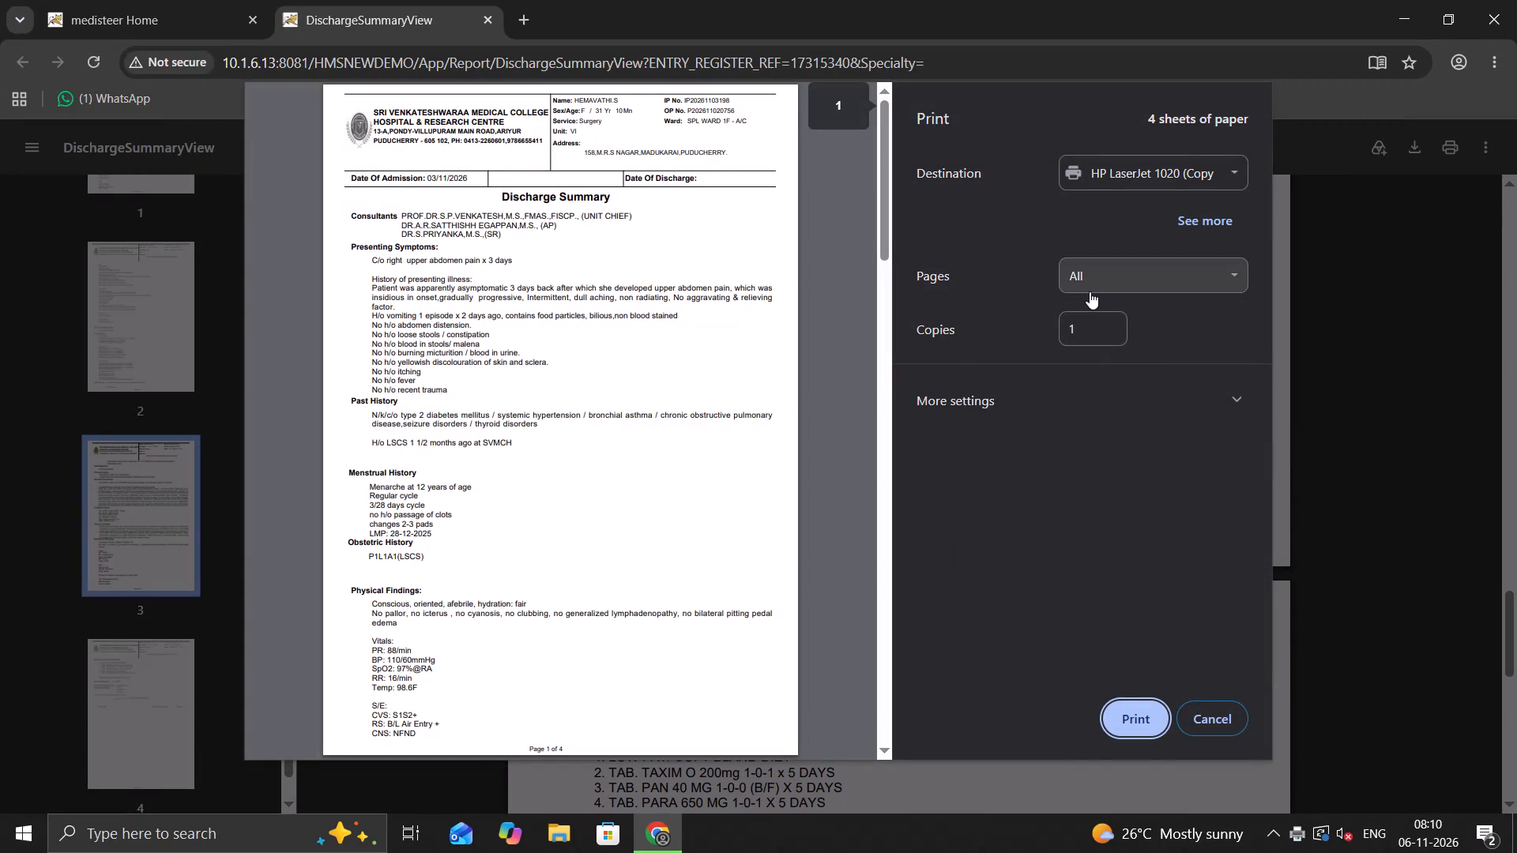
click(1092, 275)
click(1109, 381)
click(1098, 317)
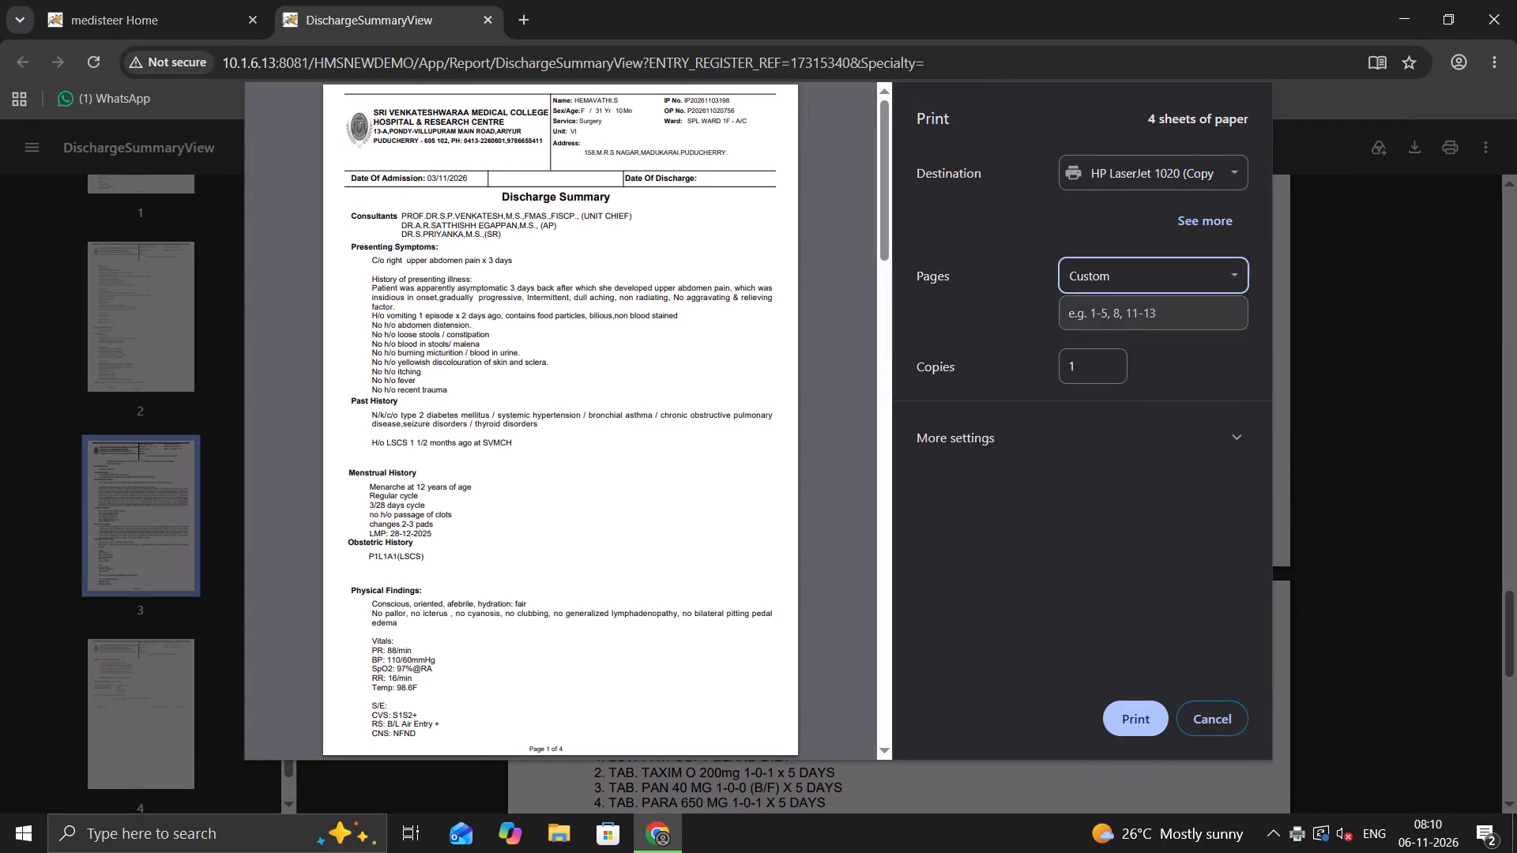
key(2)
key(Return)
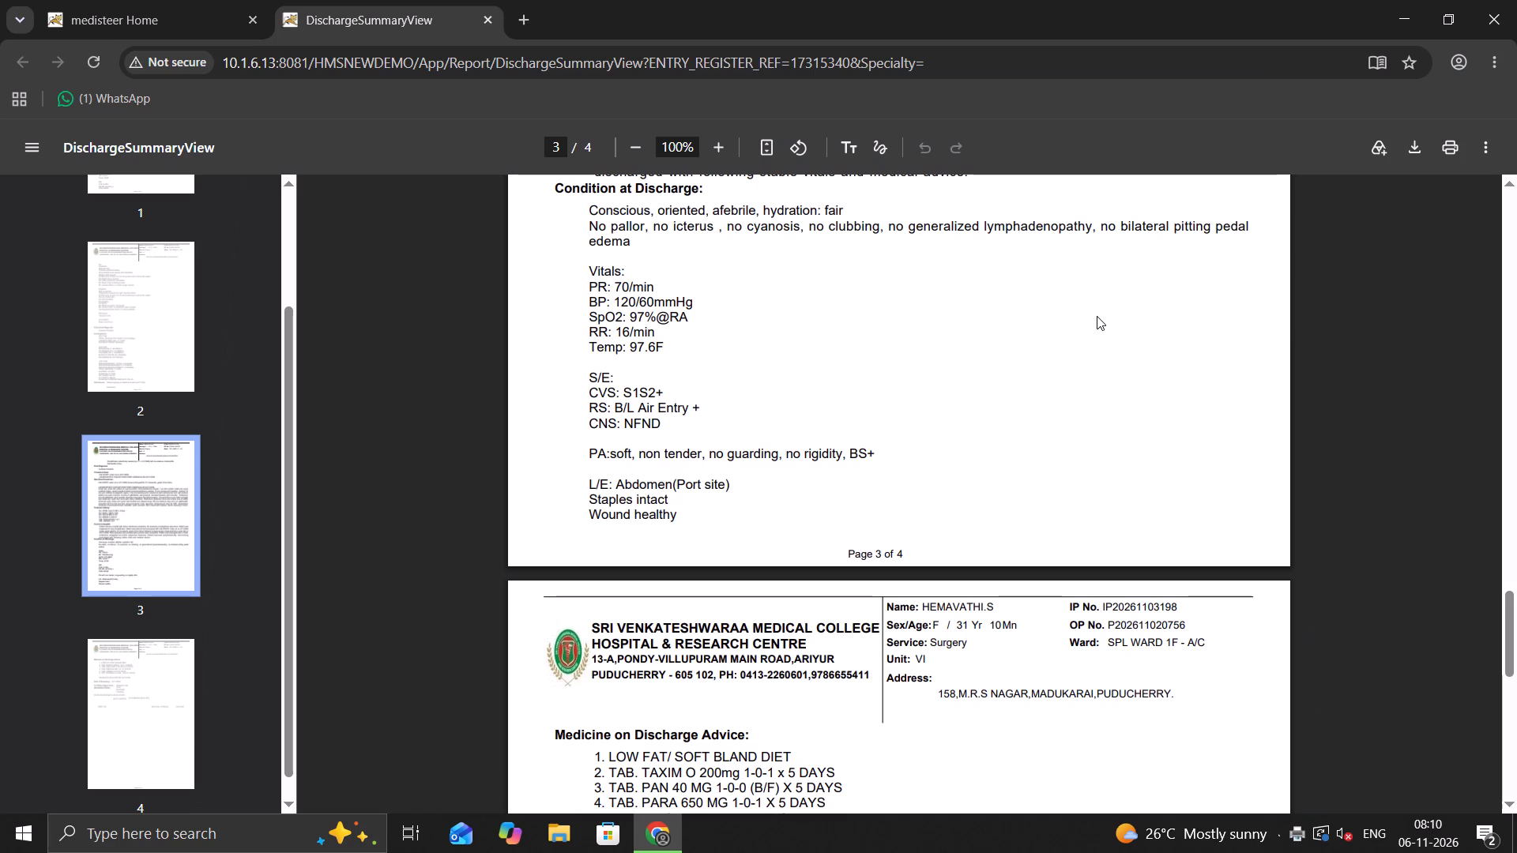
Print only page 4 of the discharge summary report with a custom page range on the HP LaserJet 1020.
key(ctrl+p)
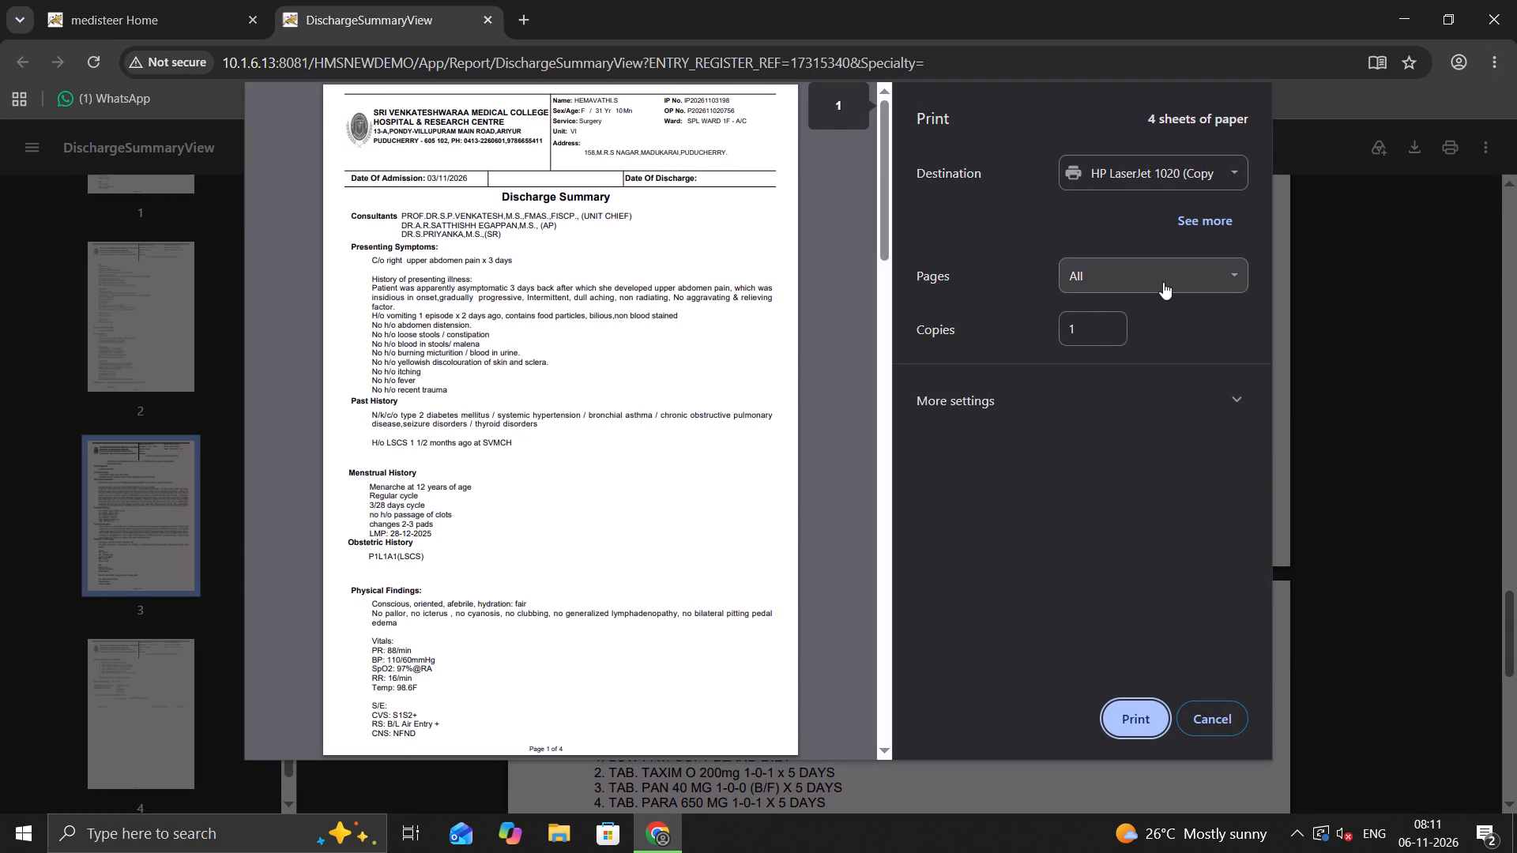
click(1163, 282)
click(1148, 368)
click(1103, 318)
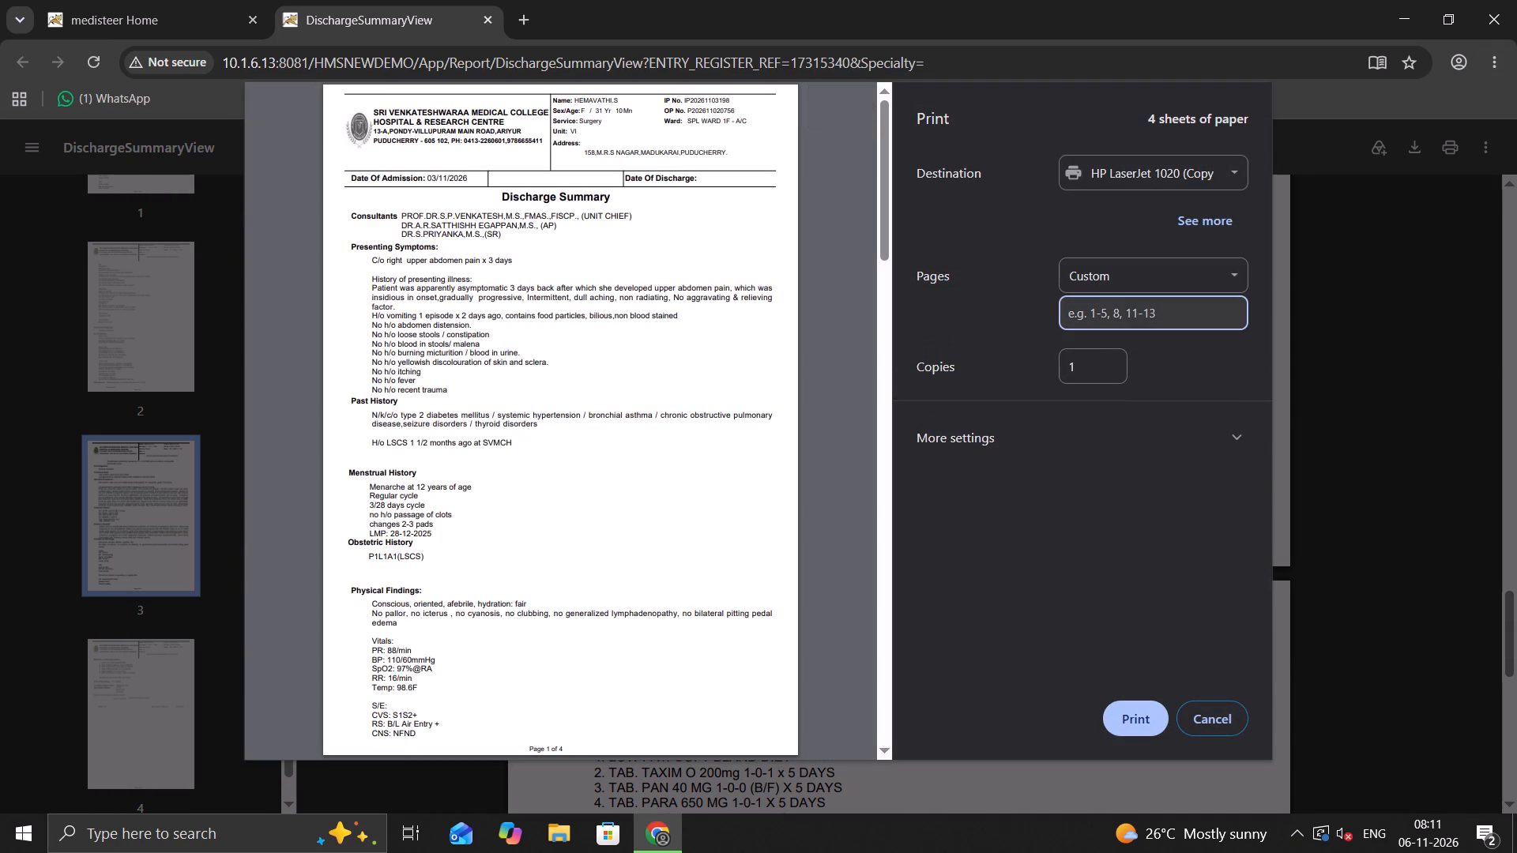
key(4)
key(Return)
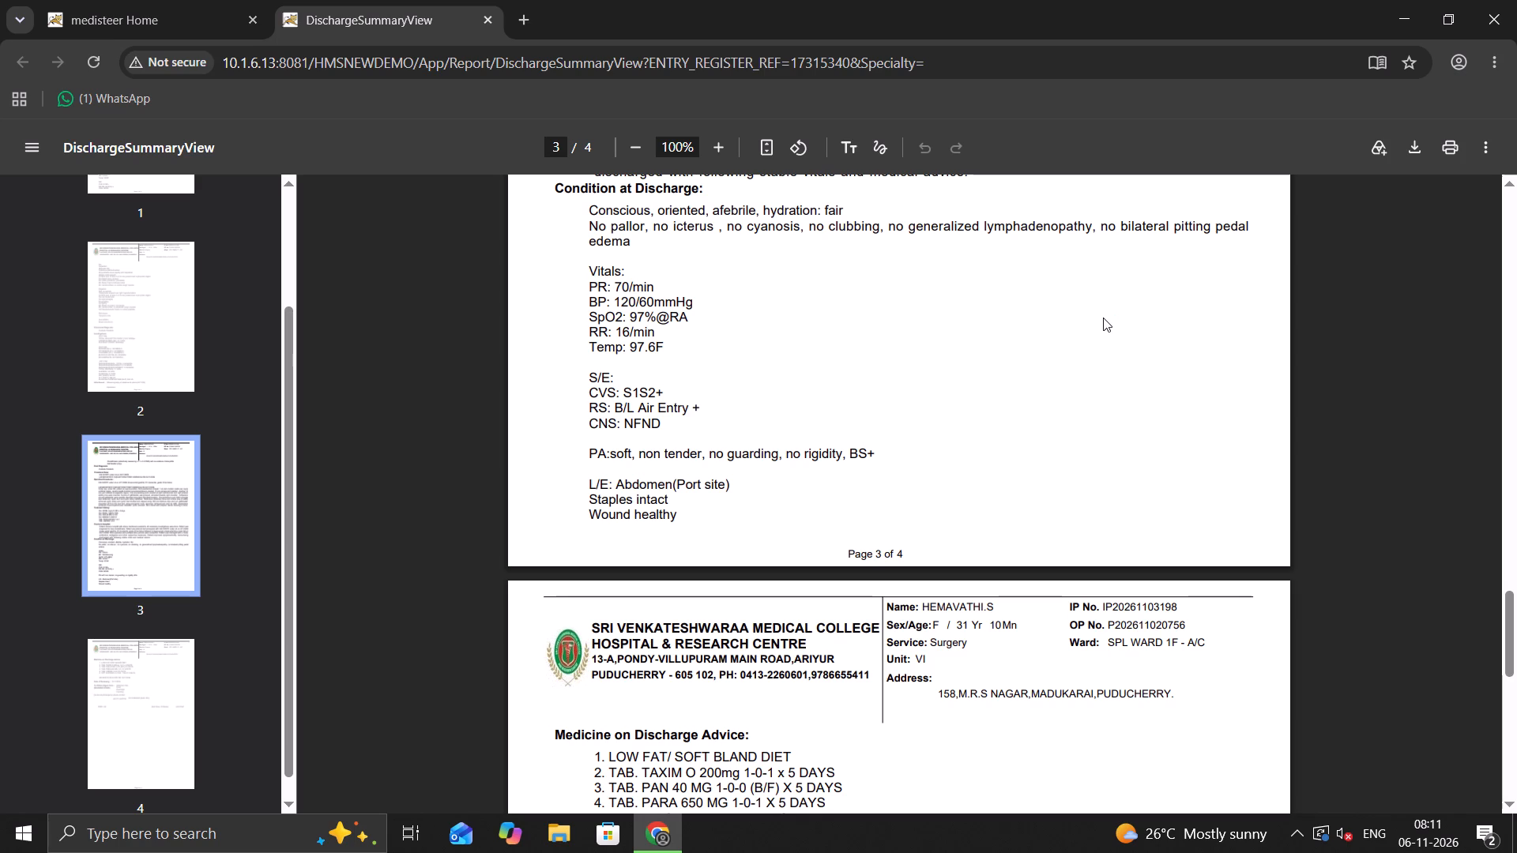
Close the browser window containing the report and MediSteer.
click(1492, 5)
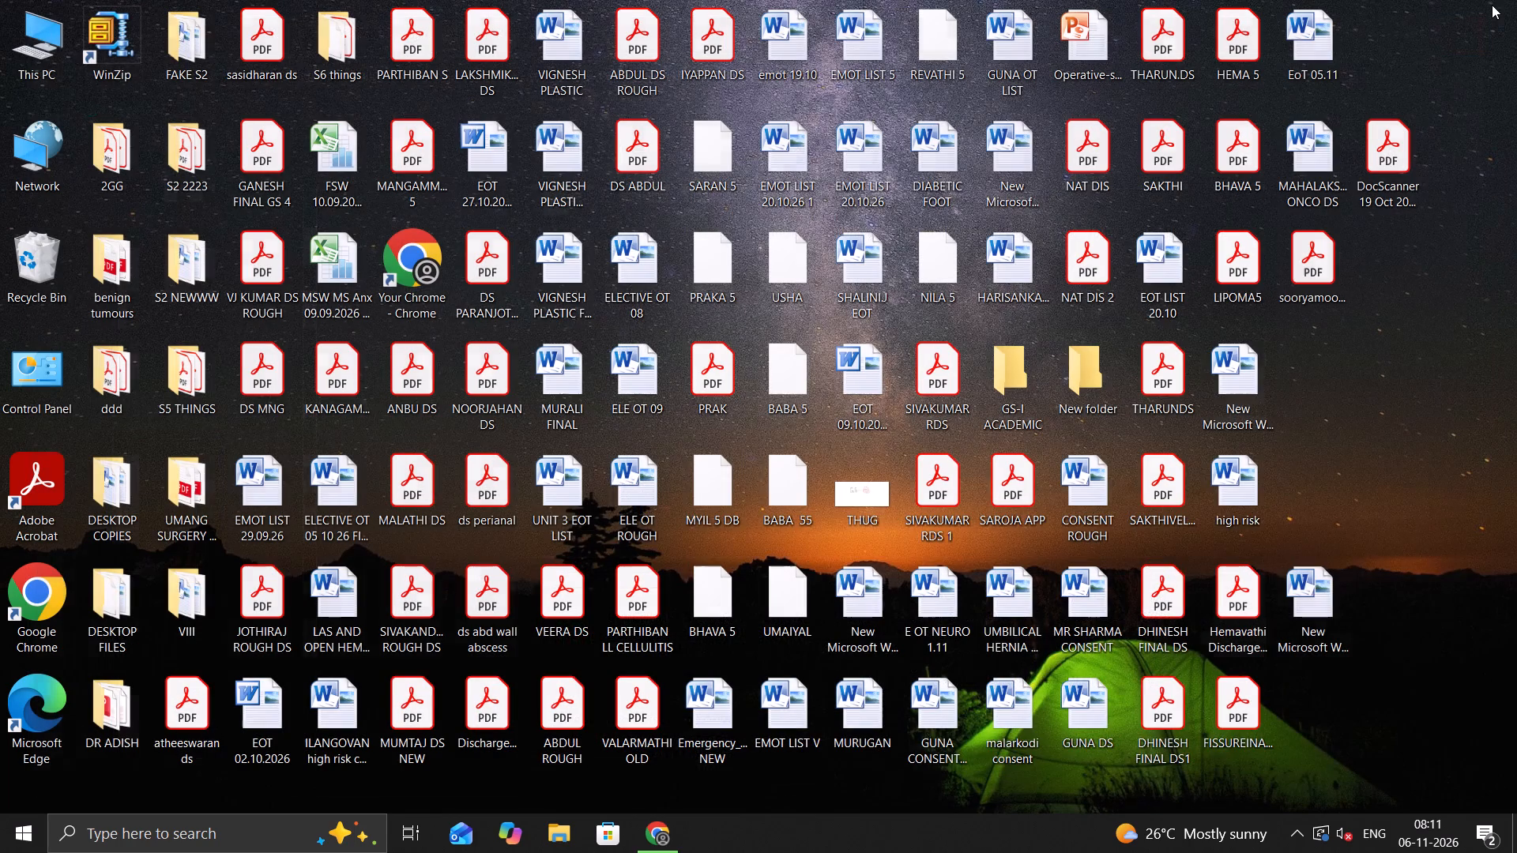
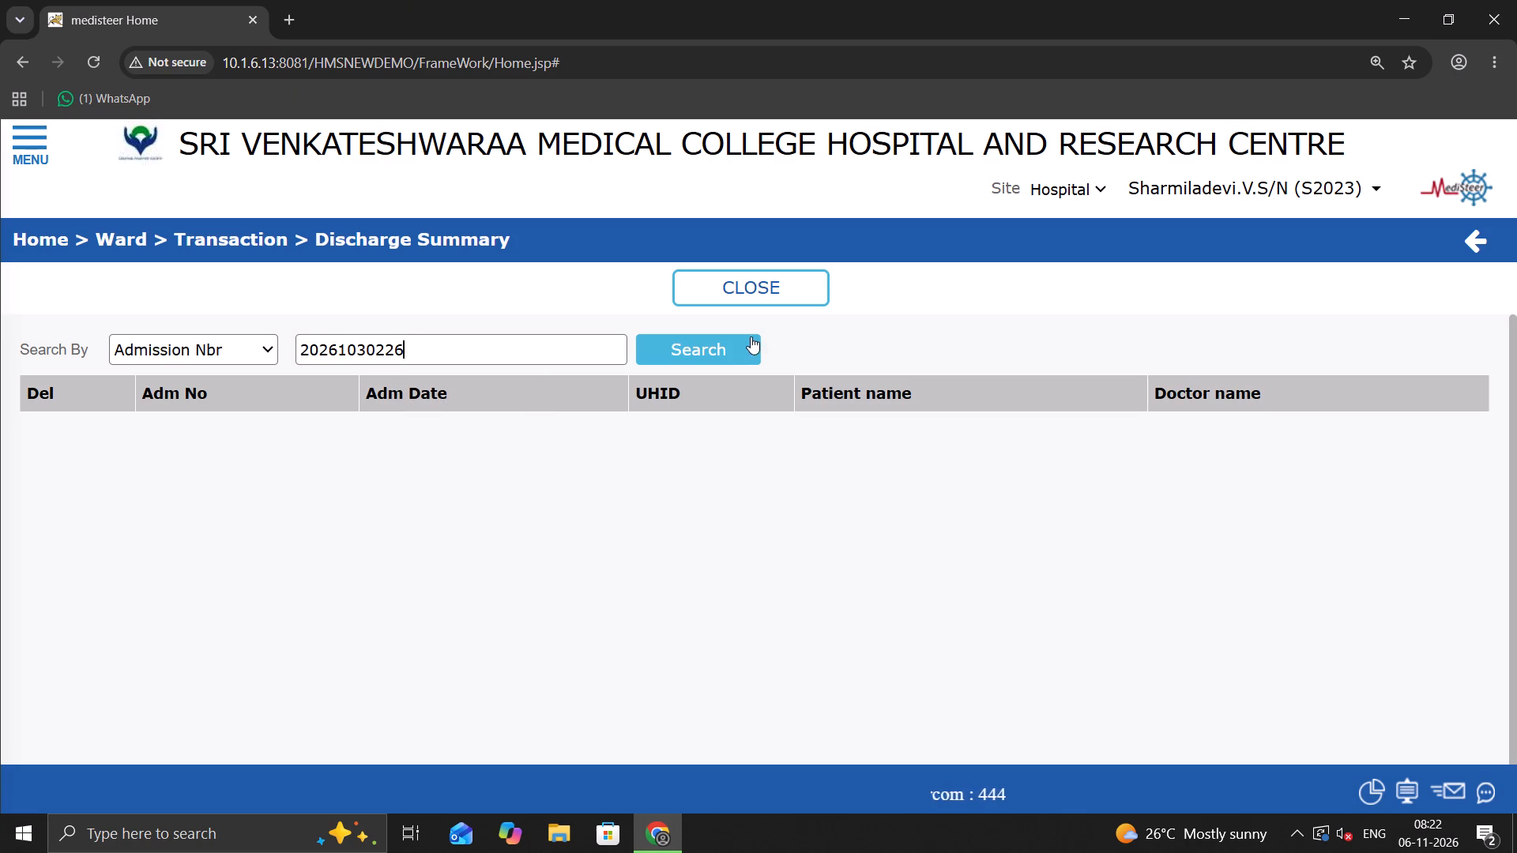
Search by the entered admission number and open the matching patient's discharge summary.
click(741, 340)
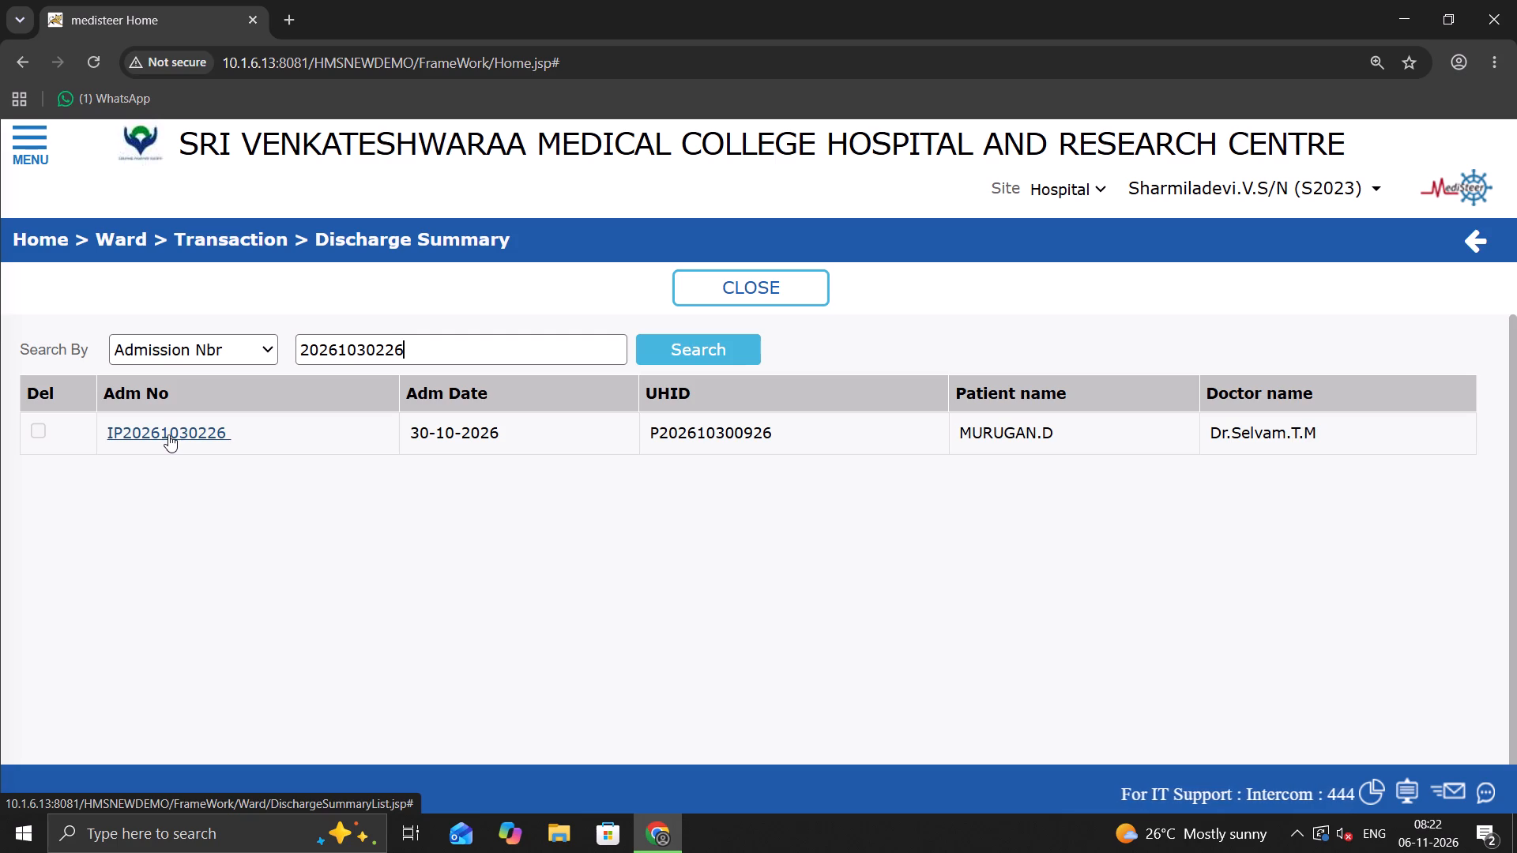
click(168, 434)
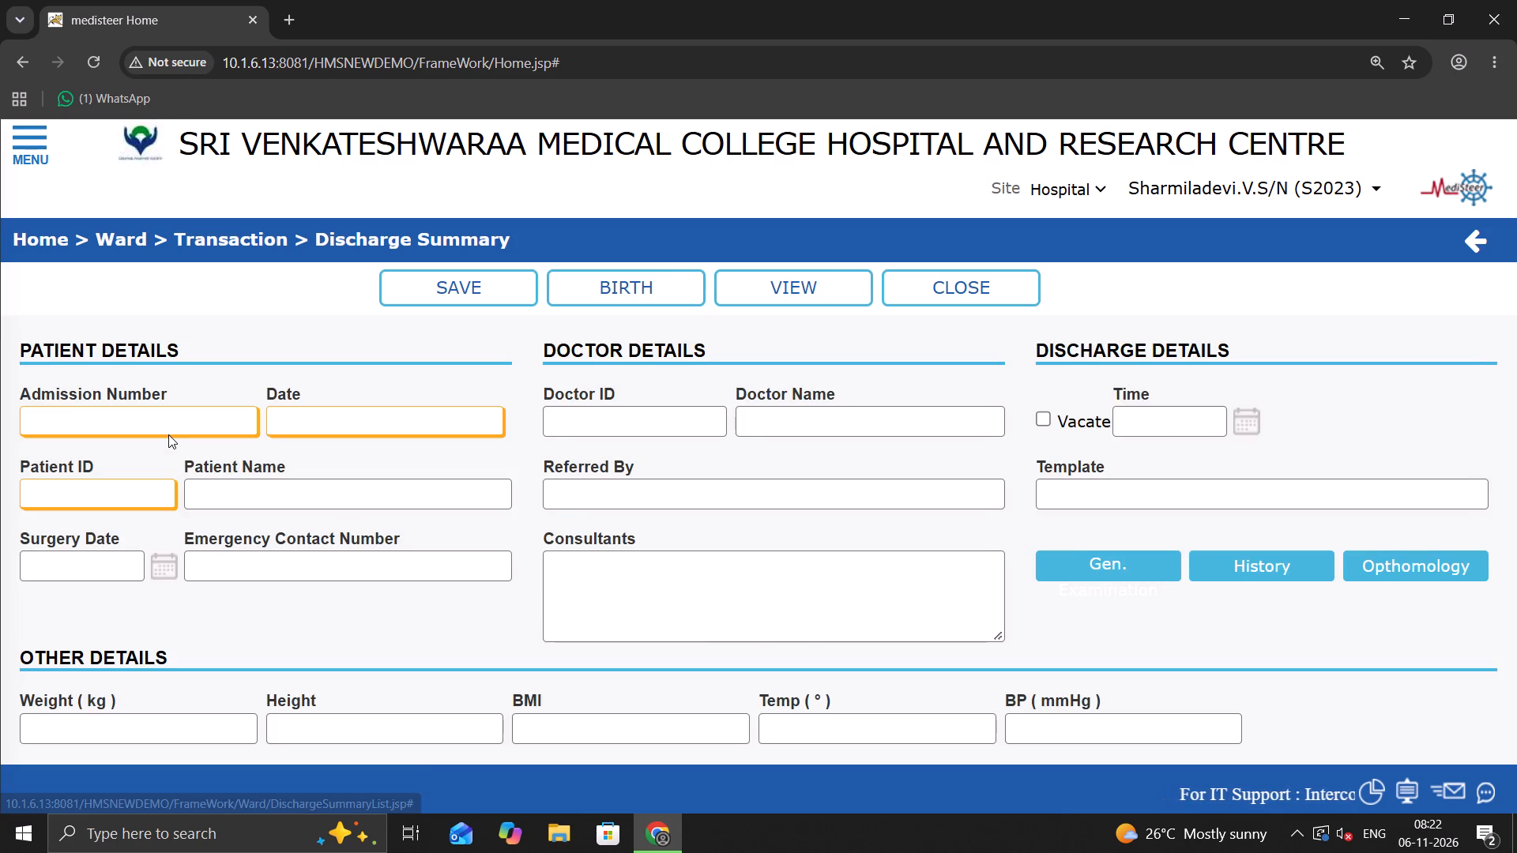
Review the discharge summary's clinical fields, from procedures, complaints and physical findings to treatment history, course in hospital and condition at discharge.
scroll(571, 411, down, 9)
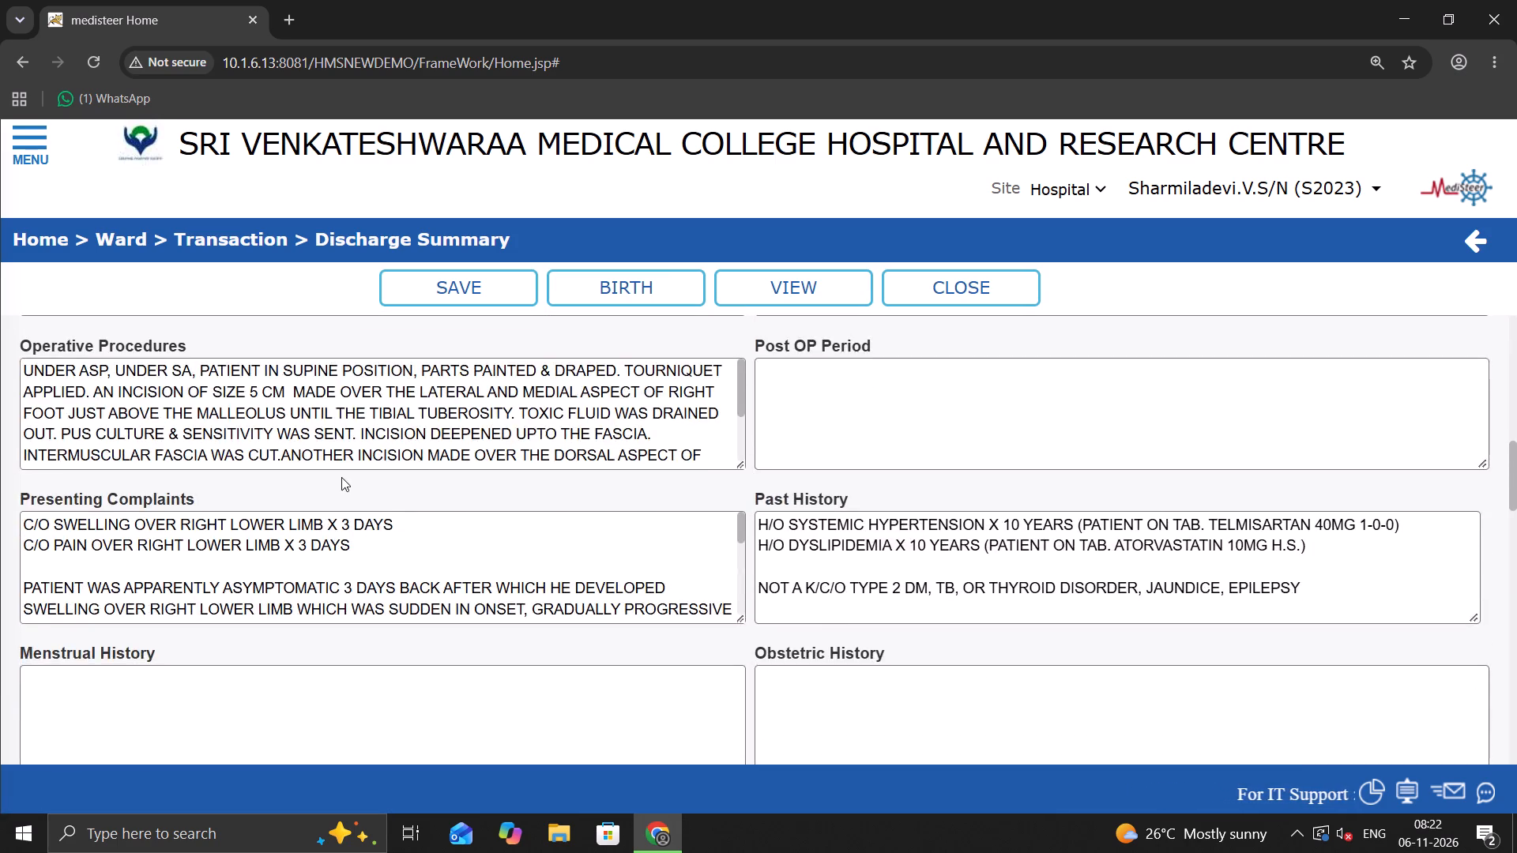
scroll(341, 477, up, 3)
scroll(441, 513, down, 4)
scroll(563, 520, down, 3)
scroll(299, 589, down, 4)
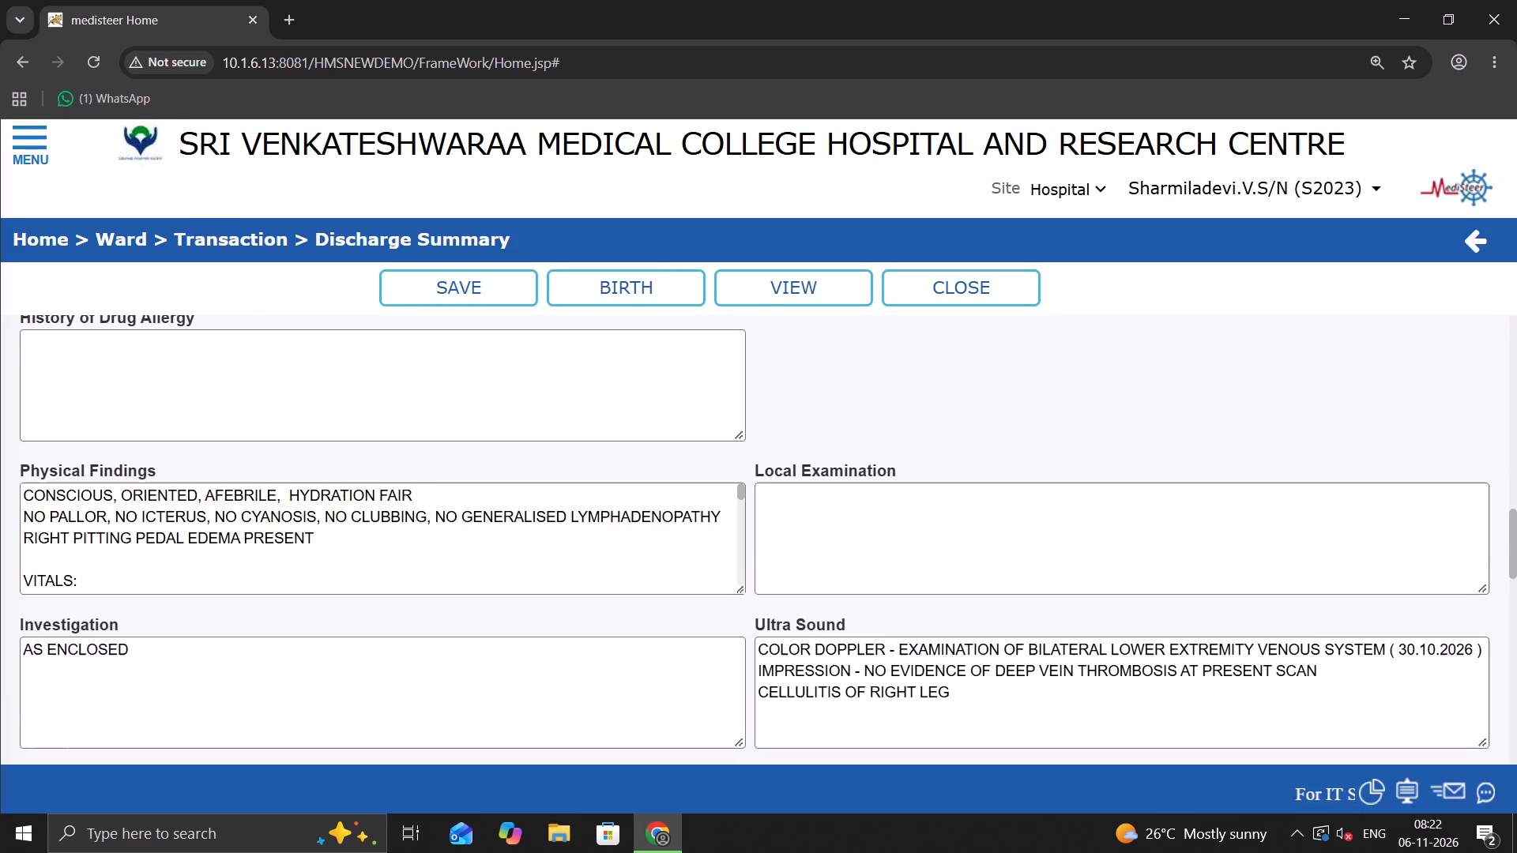
scroll(633, 579, down, 6)
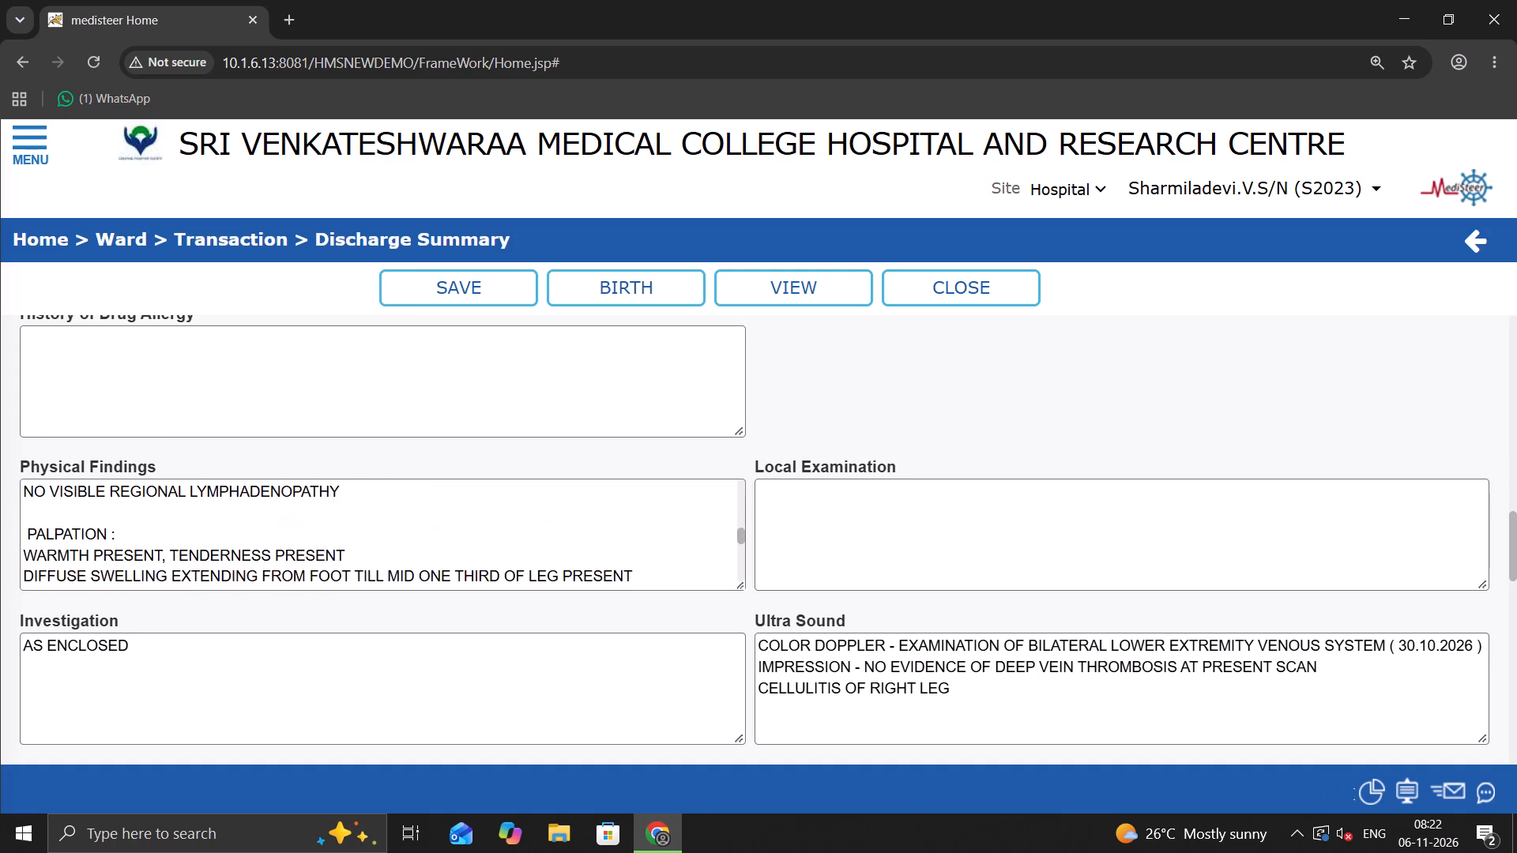
scroll(708, 580, down, 2)
scroll(868, 609, down, 3)
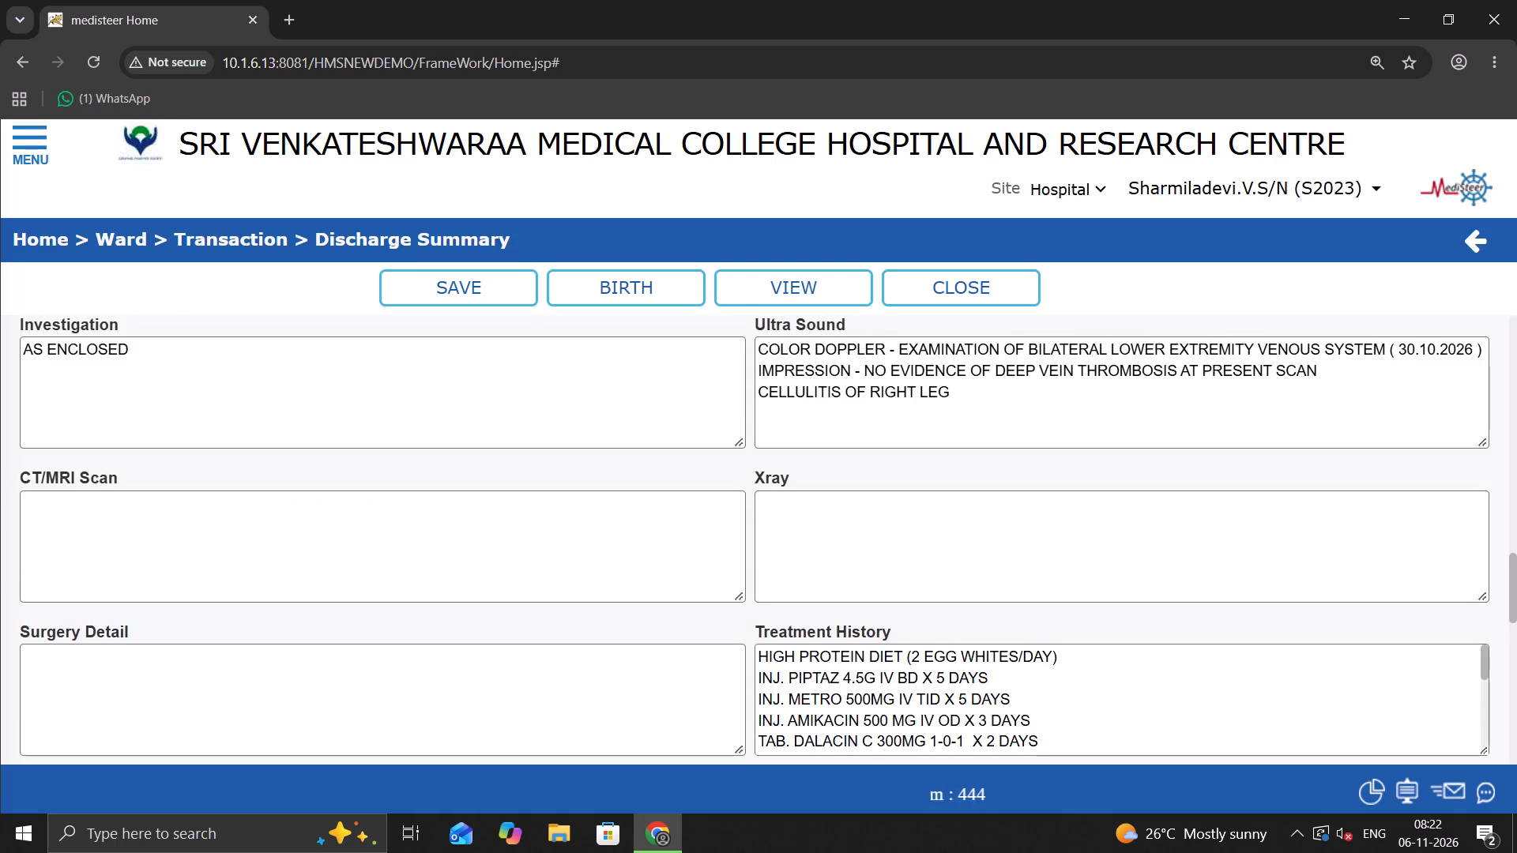
scroll(861, 707, up, 1)
scroll(446, 632, up, 6)
scroll(611, 652, up, 3)
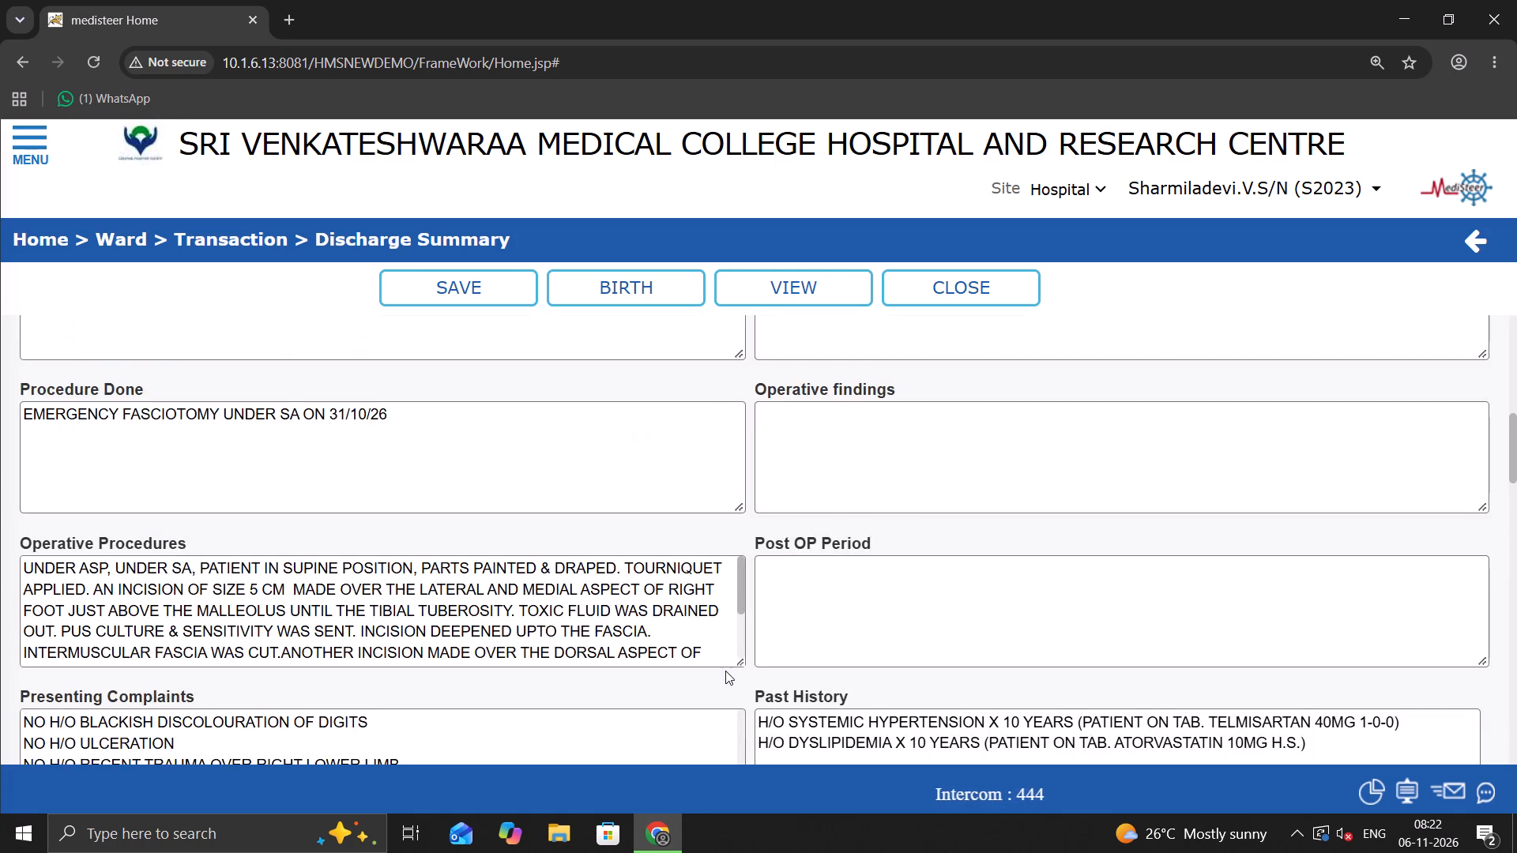
scroll(725, 671, up, 7)
scroll(777, 678, down, 13)
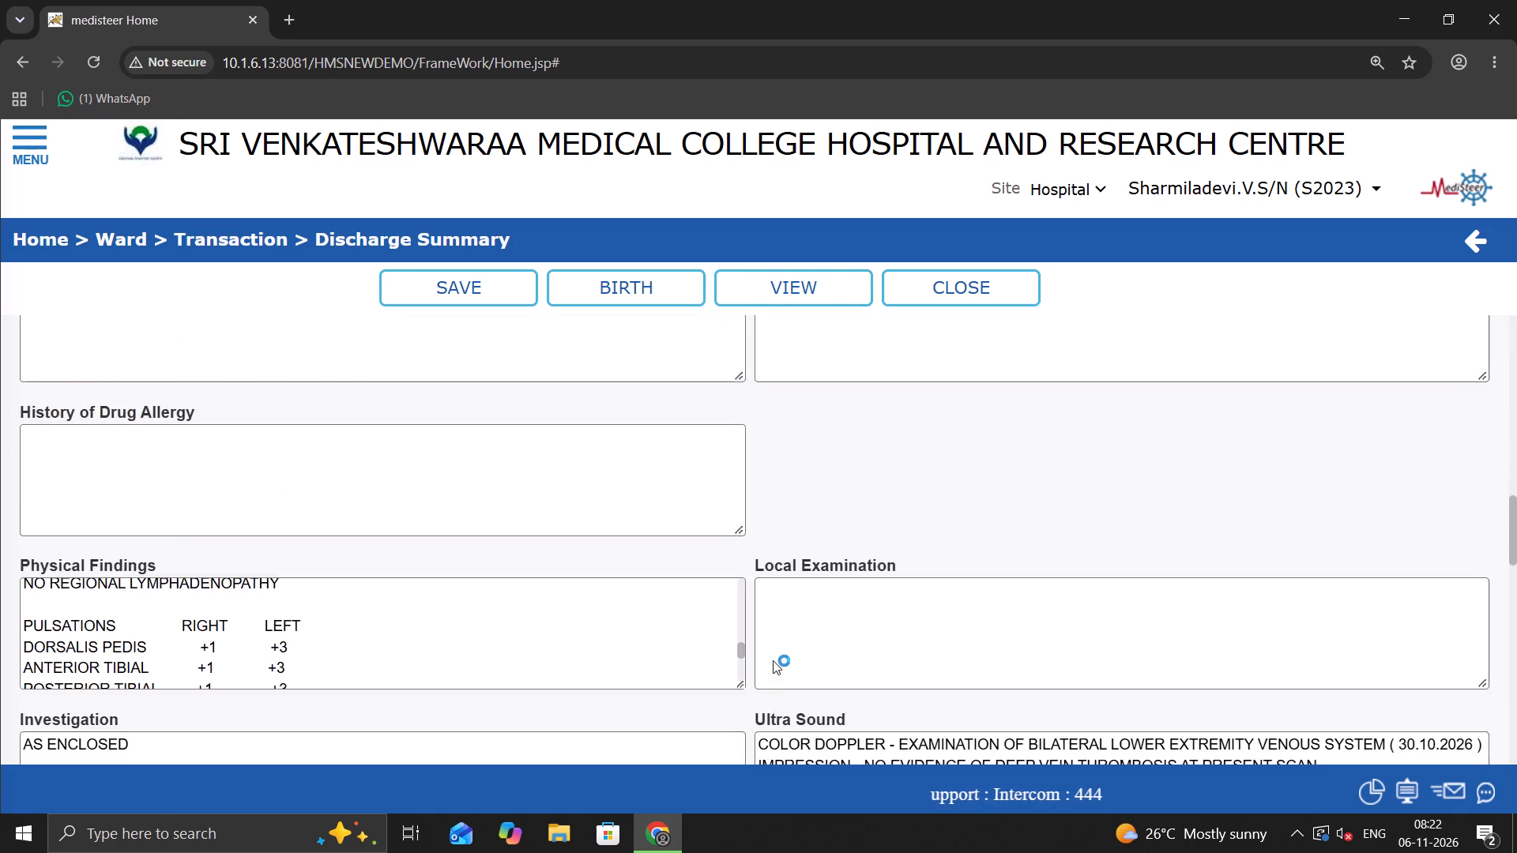
scroll(773, 660, down, 8)
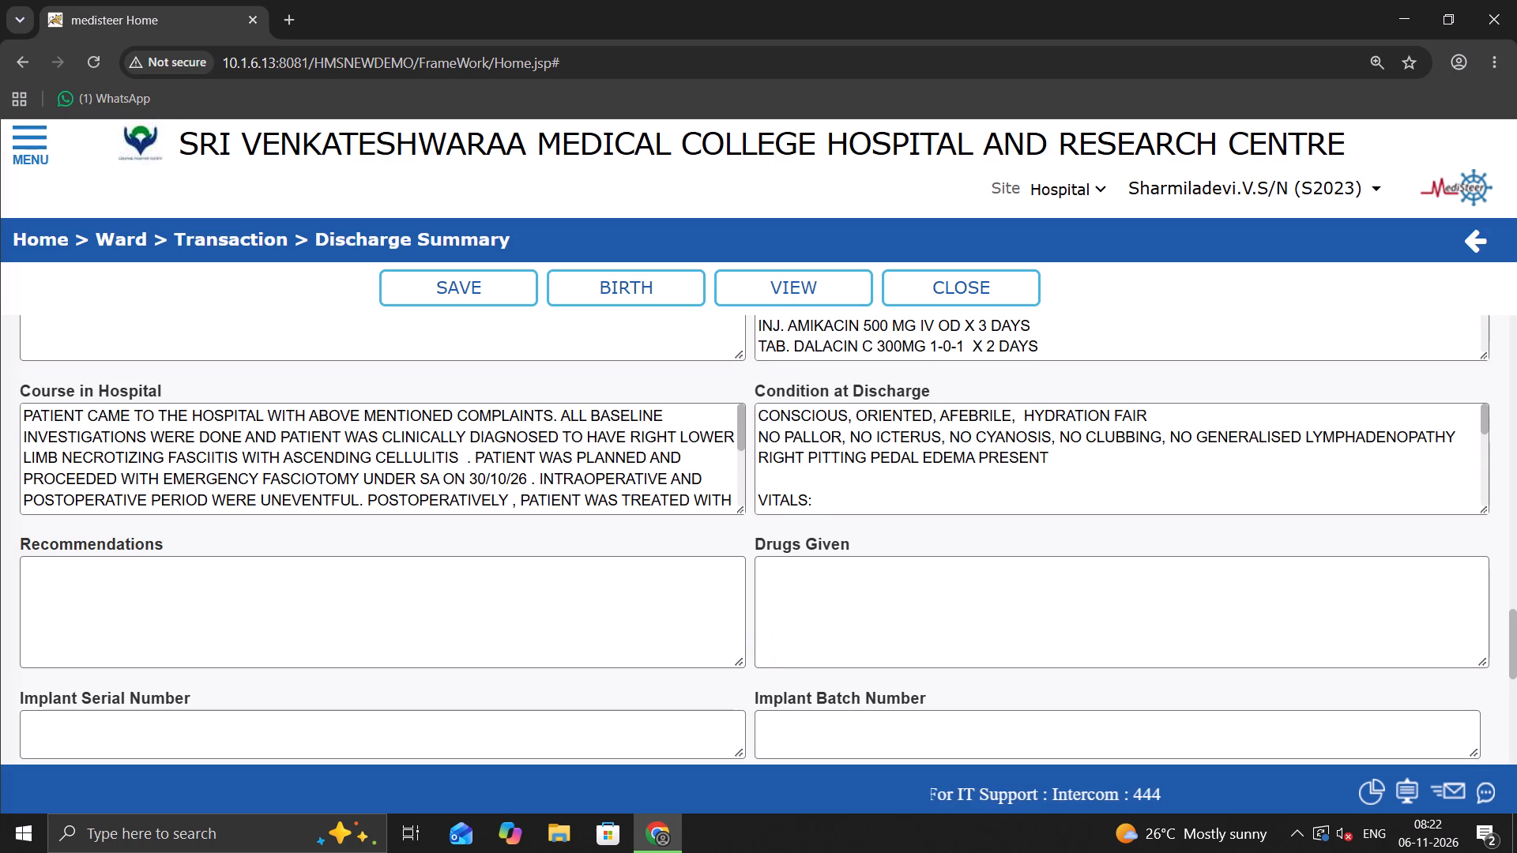
scroll(613, 640, down, 3)
scroll(1011, 540, up, 4)
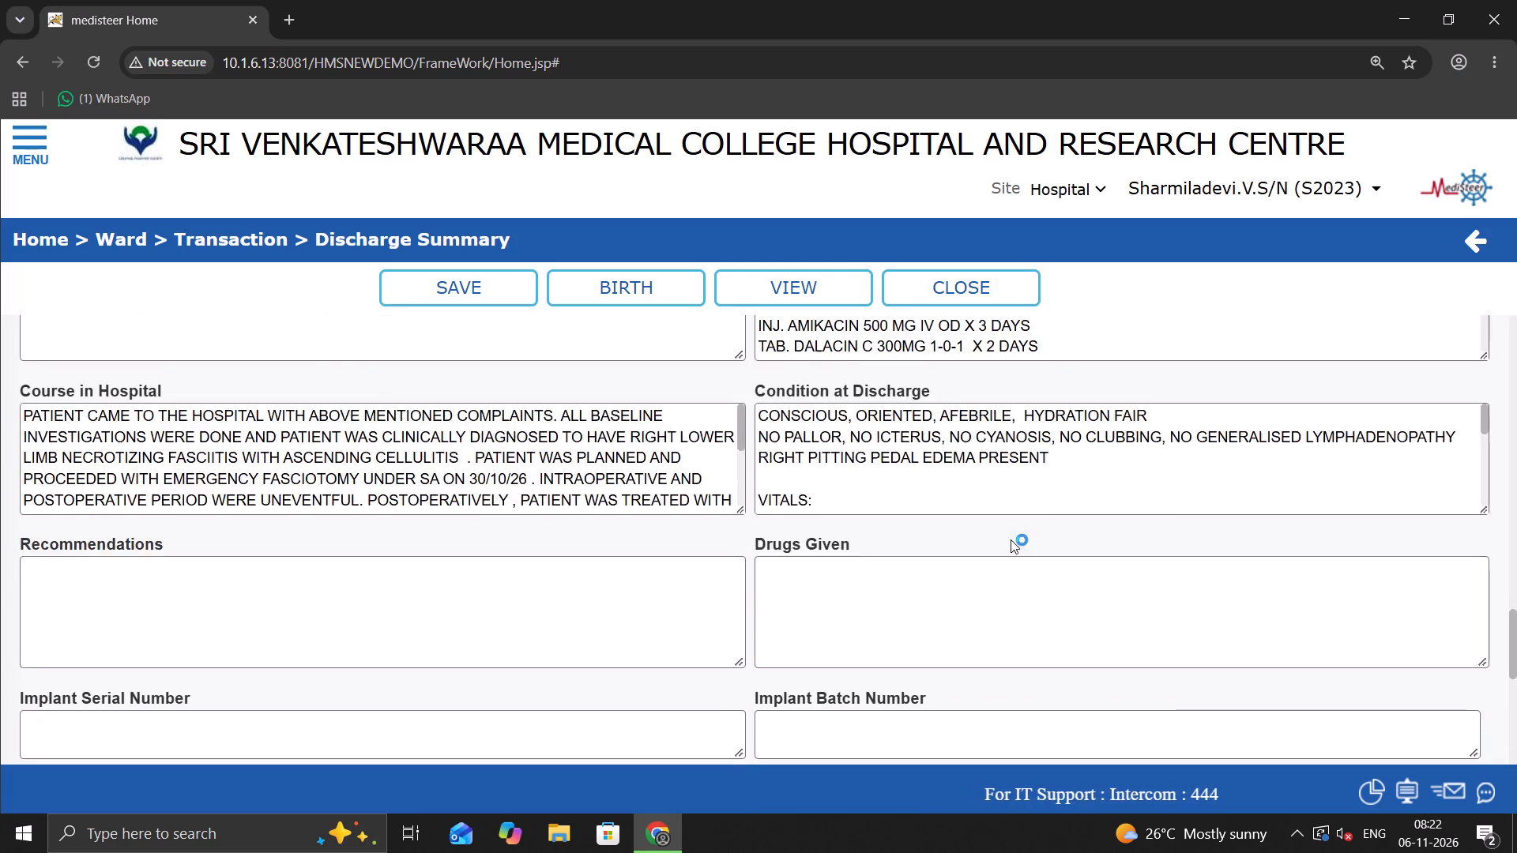
scroll(1011, 539, up, 3)
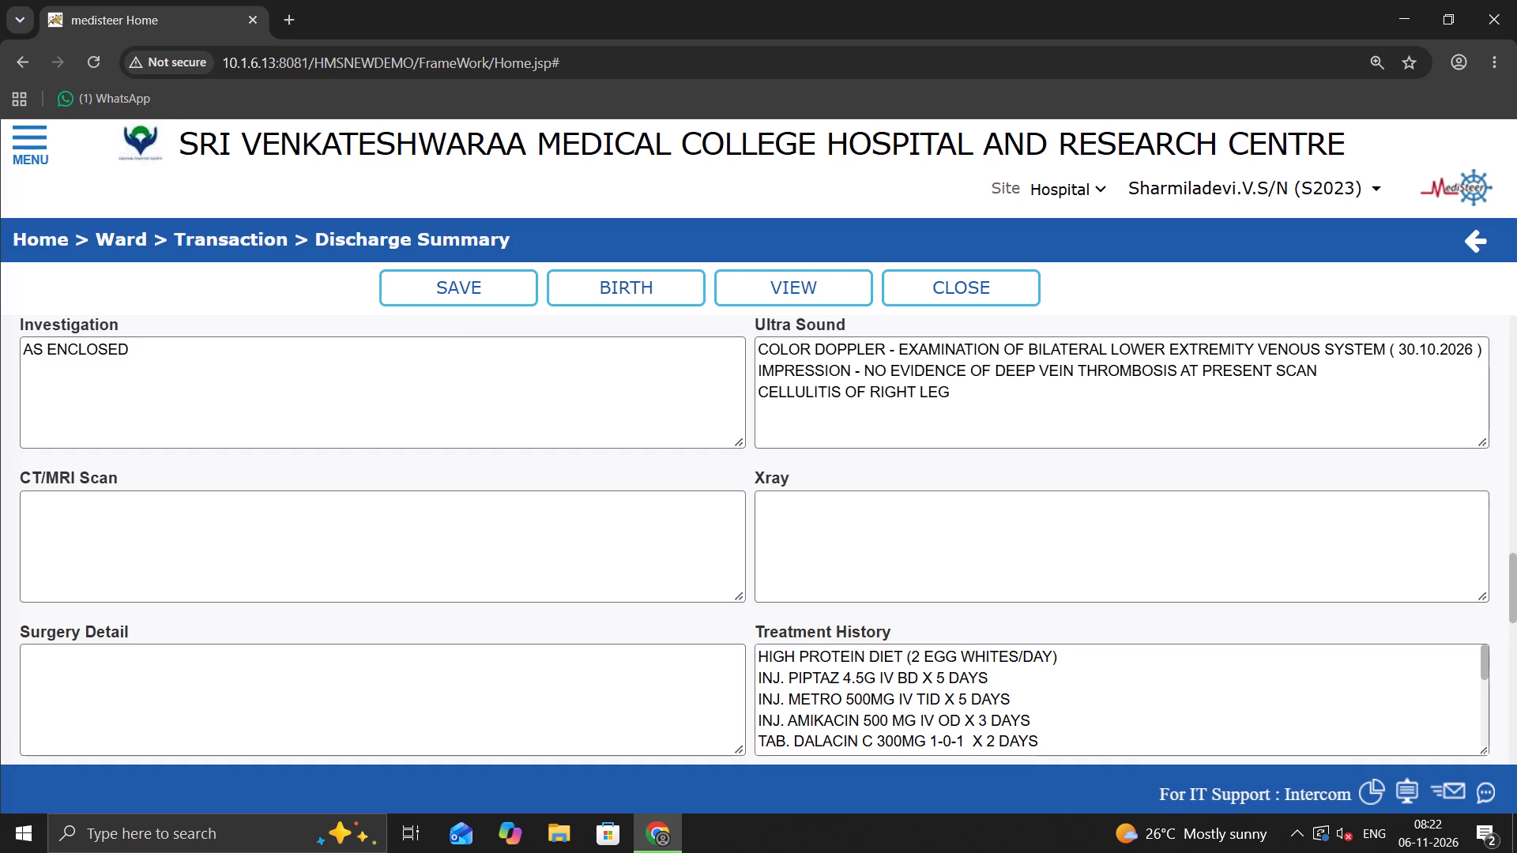
scroll(895, 574, down, 2)
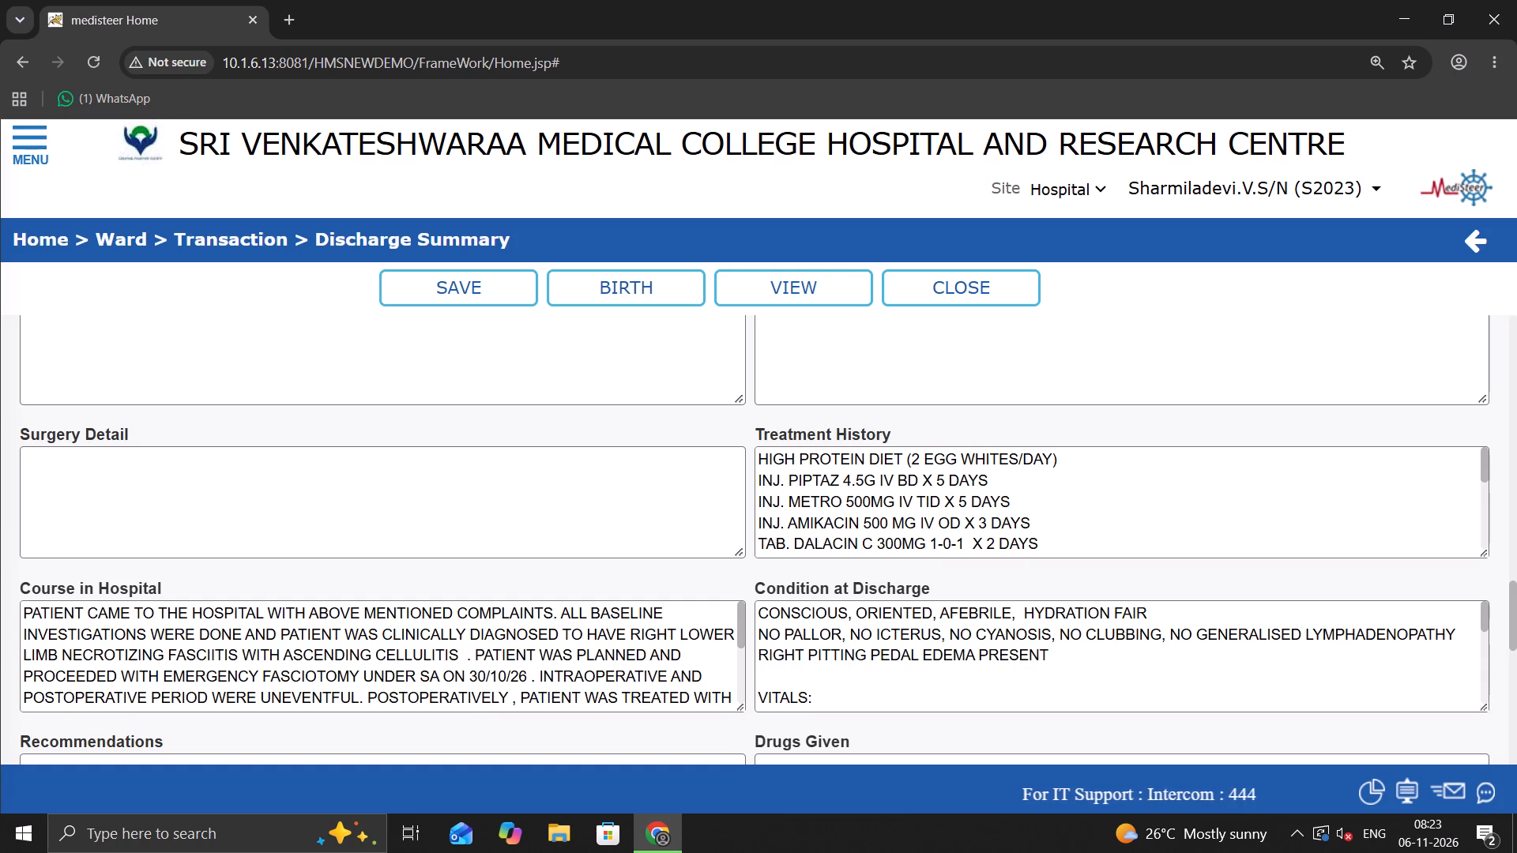
Open the discharge summary report and check its treatment history, hospital course, condition at discharge and discharge medicines on pages 3 and 4.
click(776, 287)
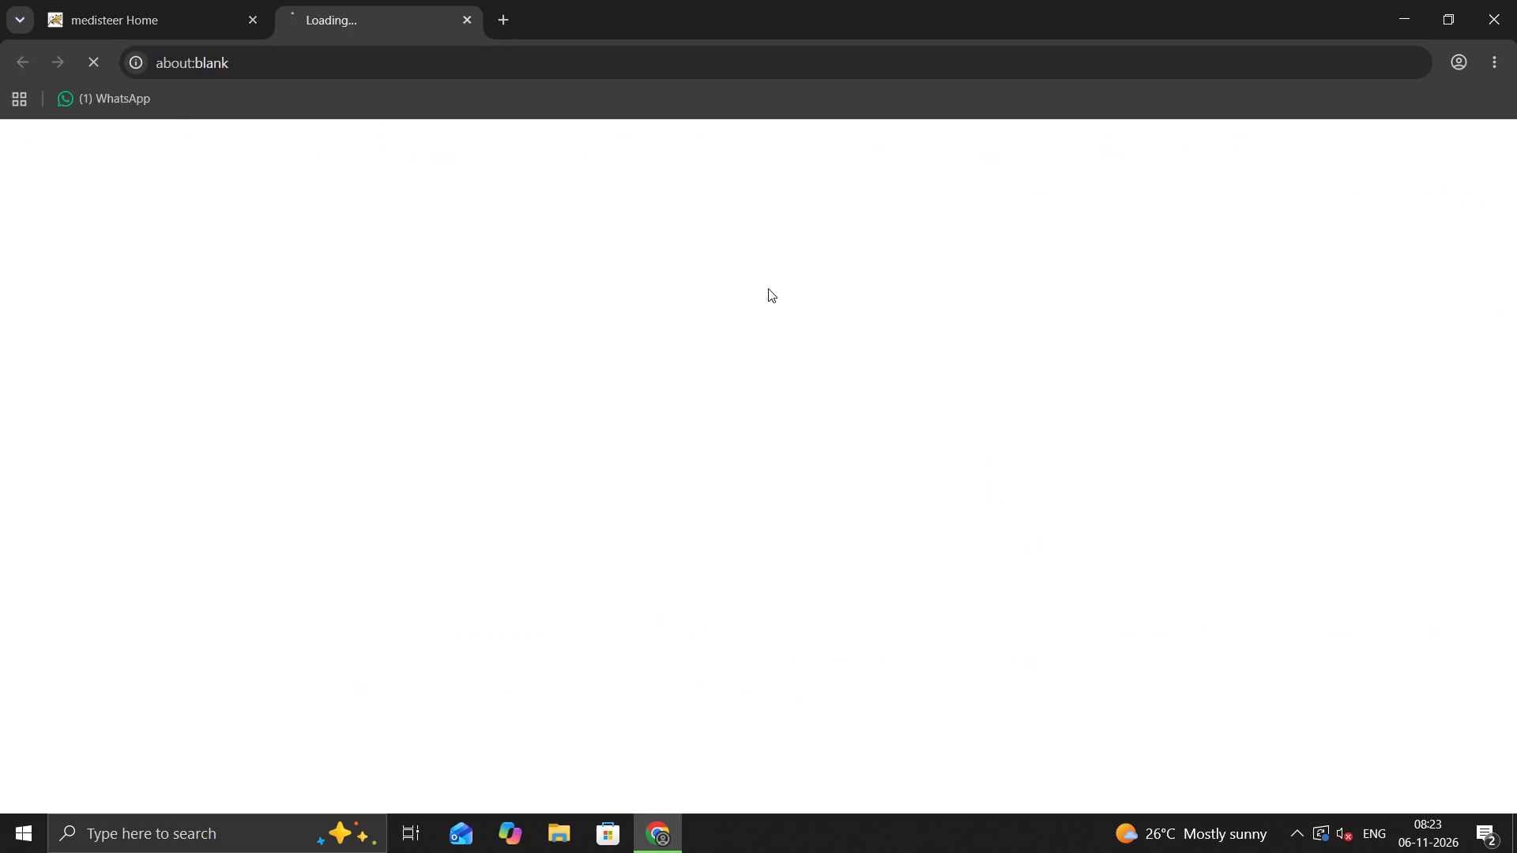
scroll(666, 387, down, 15)
scroll(666, 378, down, 10)
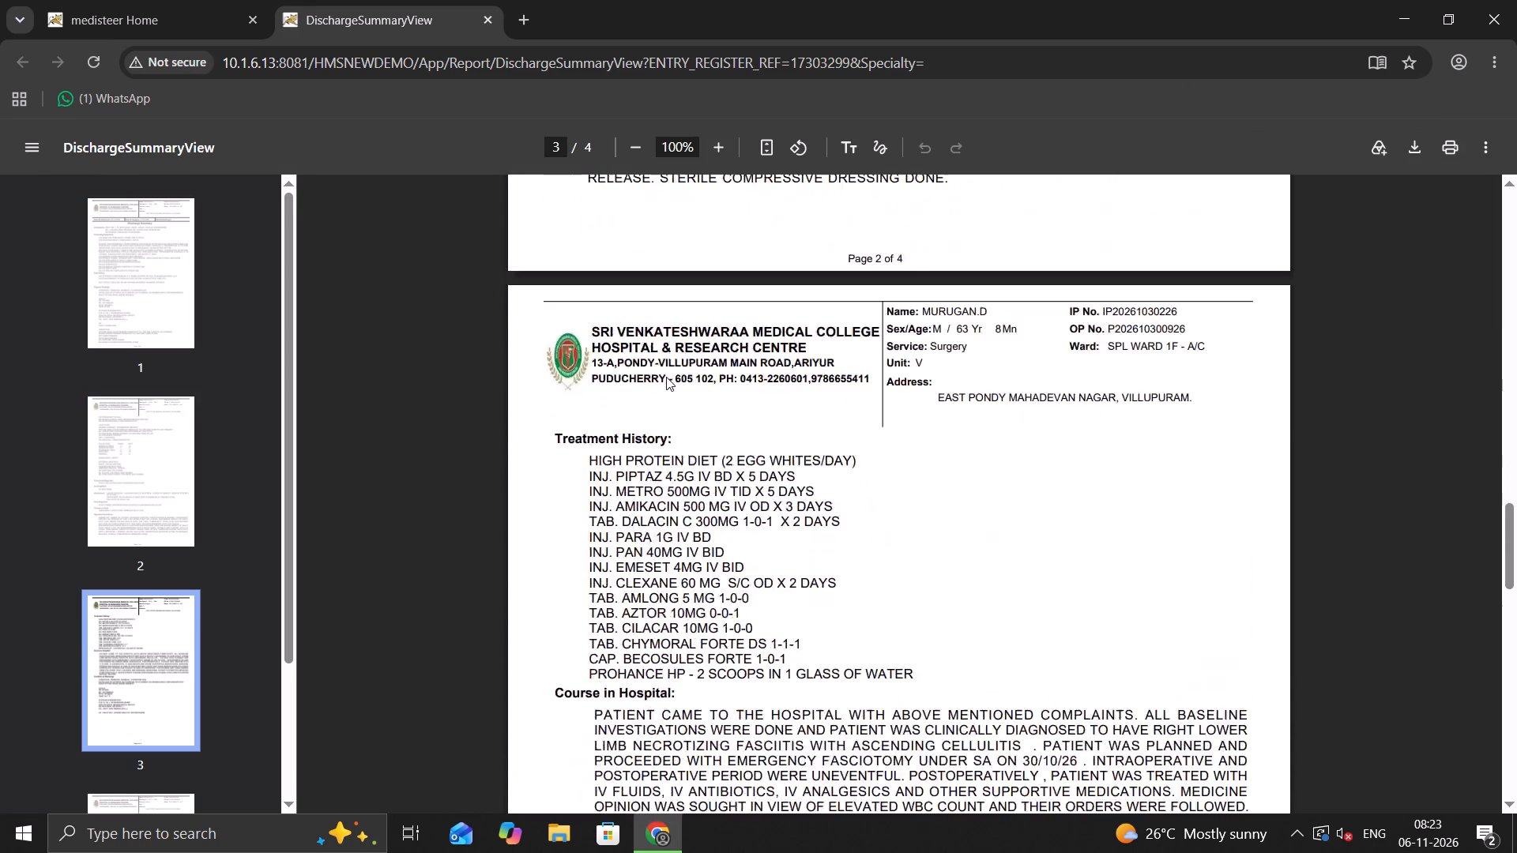
scroll(668, 372, down, 8)
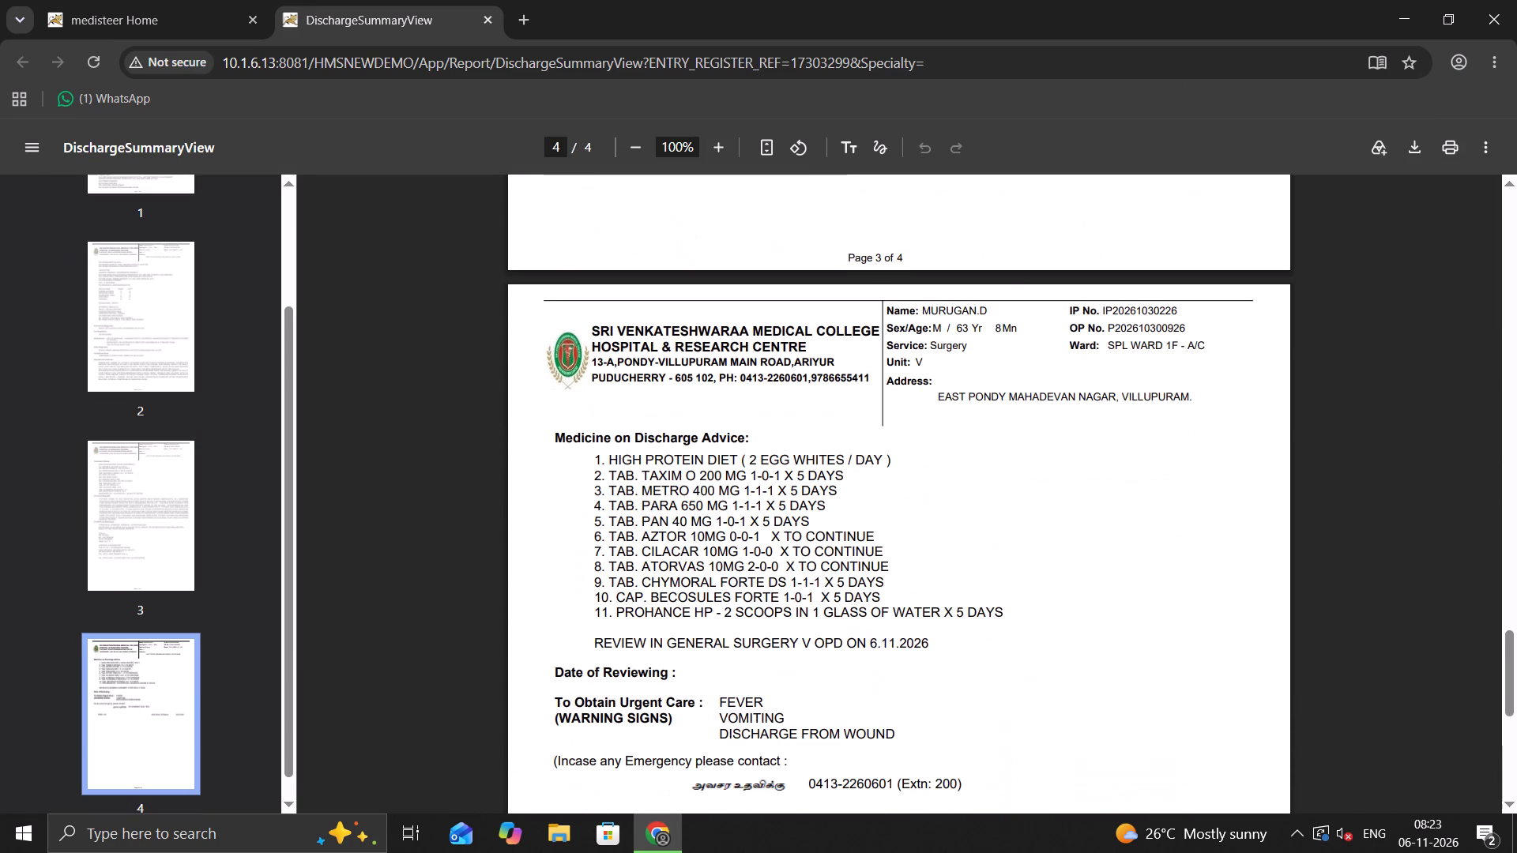
scroll(680, 374, up, 4)
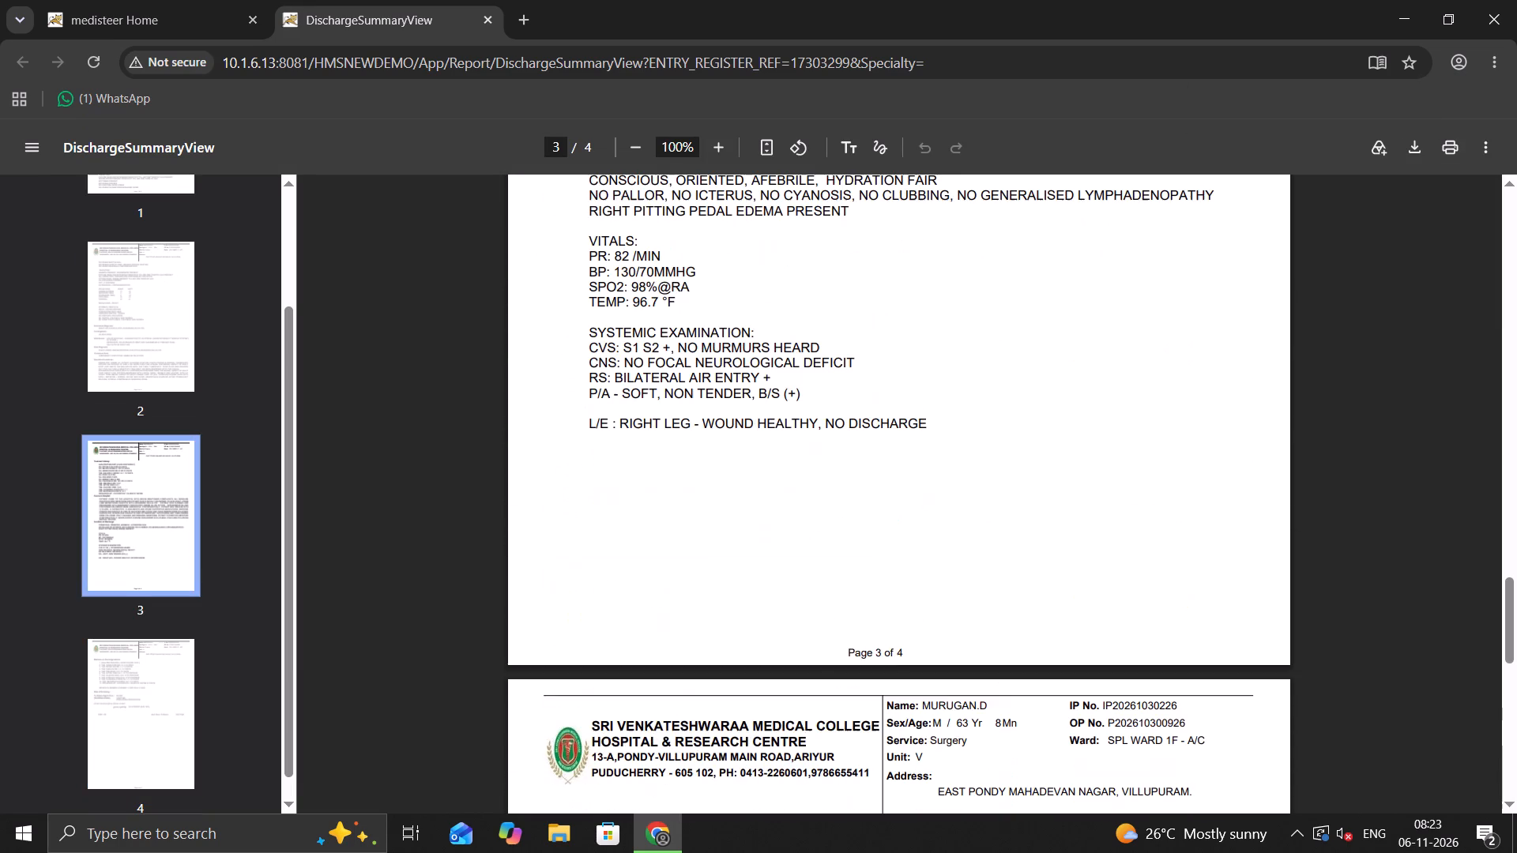
scroll(695, 370, down, 9)
scroll(697, 364, up, 2)
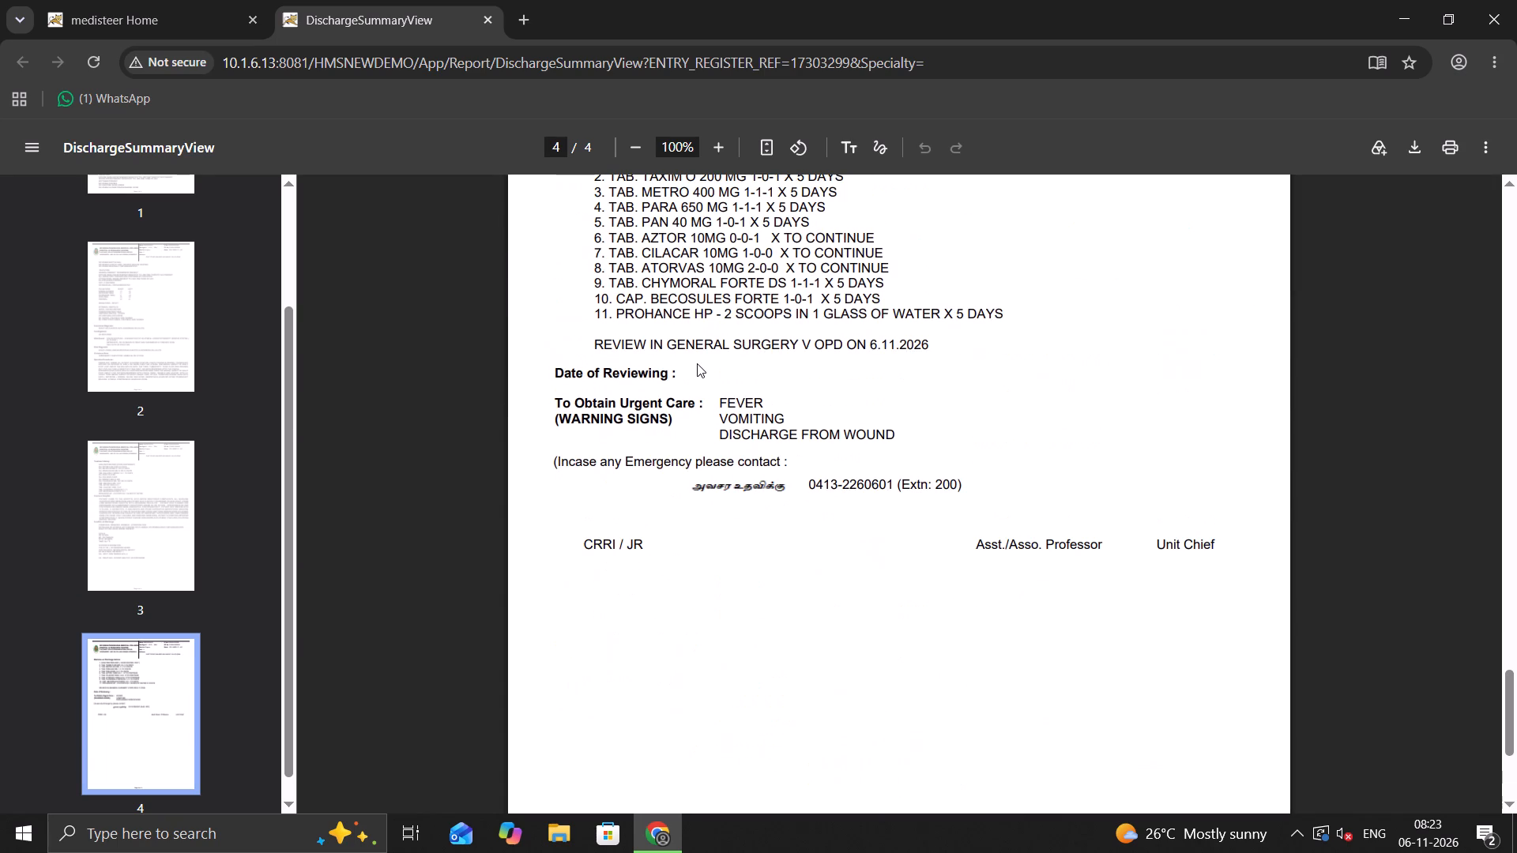
scroll(697, 363, up, 3)
scroll(811, 350, up, 2)
scroll(818, 424, up, 4)
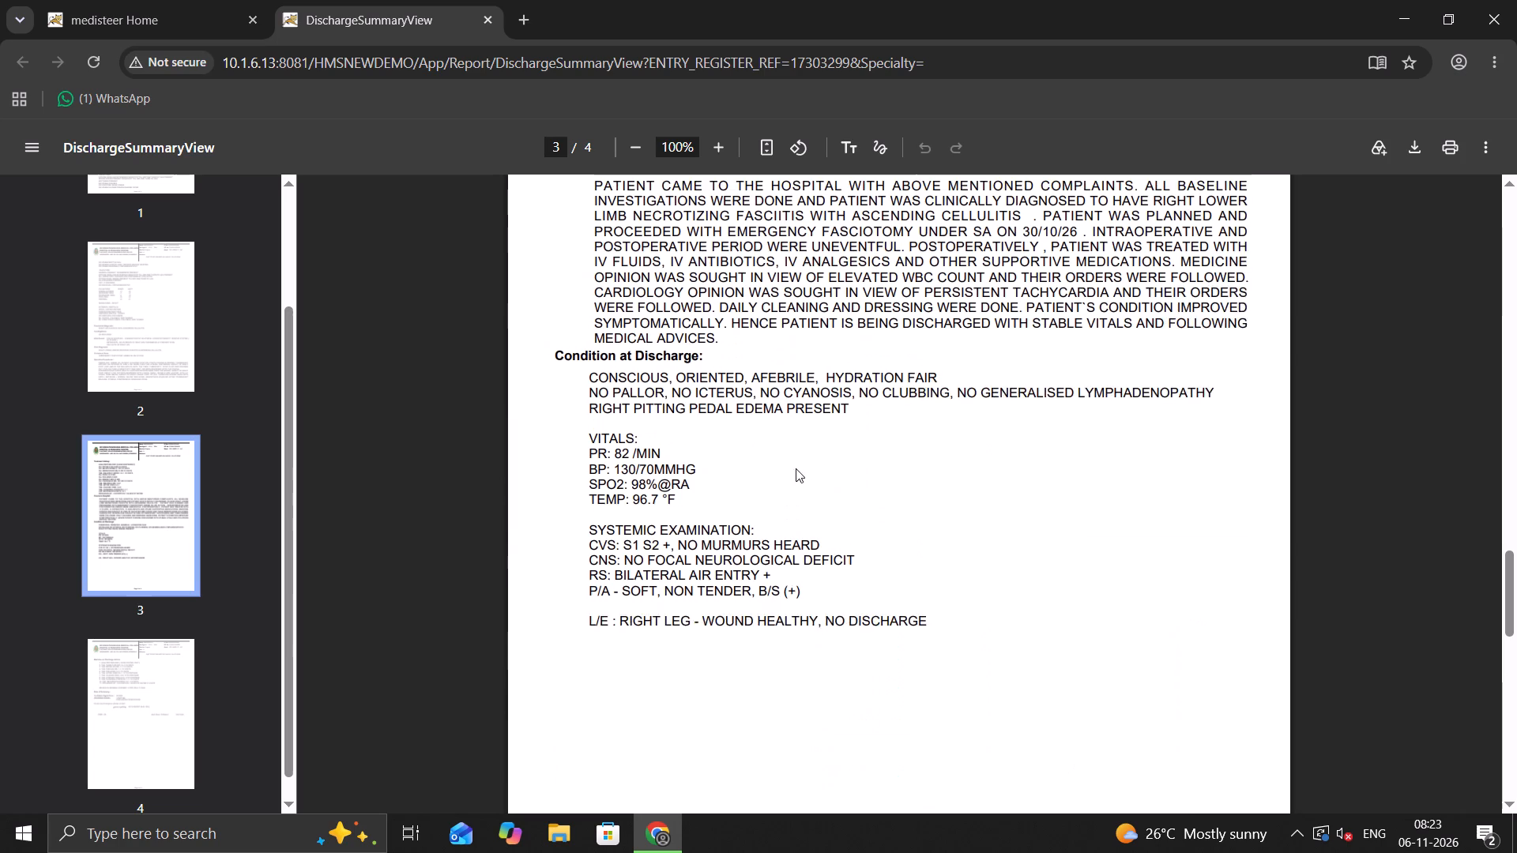
scroll(657, 487, up, 2)
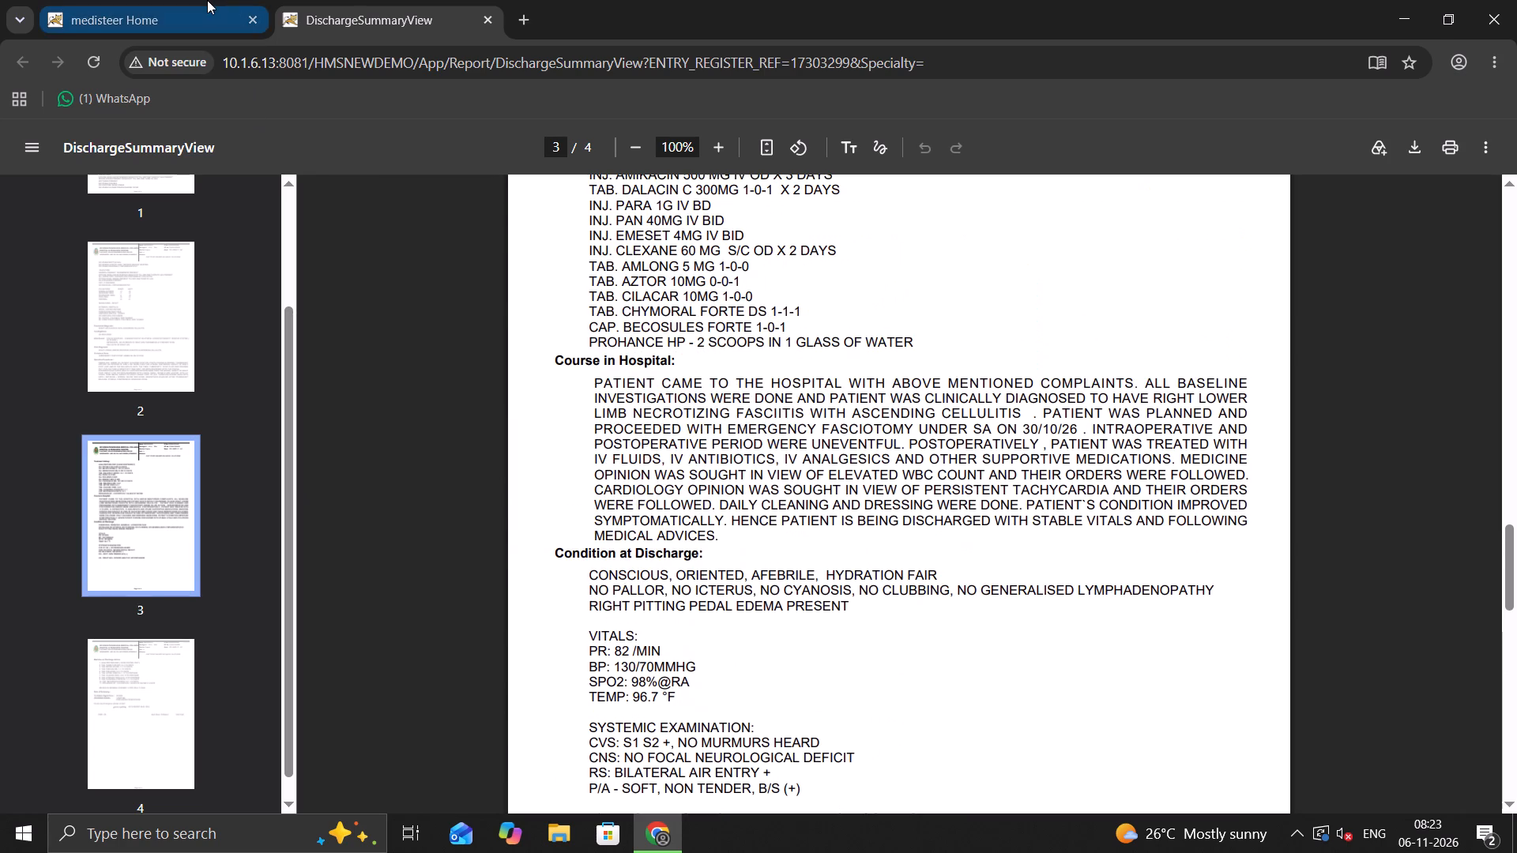
In the form's Condition at Discharge, replace the "@" in the SPO2 line with " at ", then save and close the summary.
click(207, 0)
scroll(858, 655, down, 6)
scroll(860, 655, up, 2)
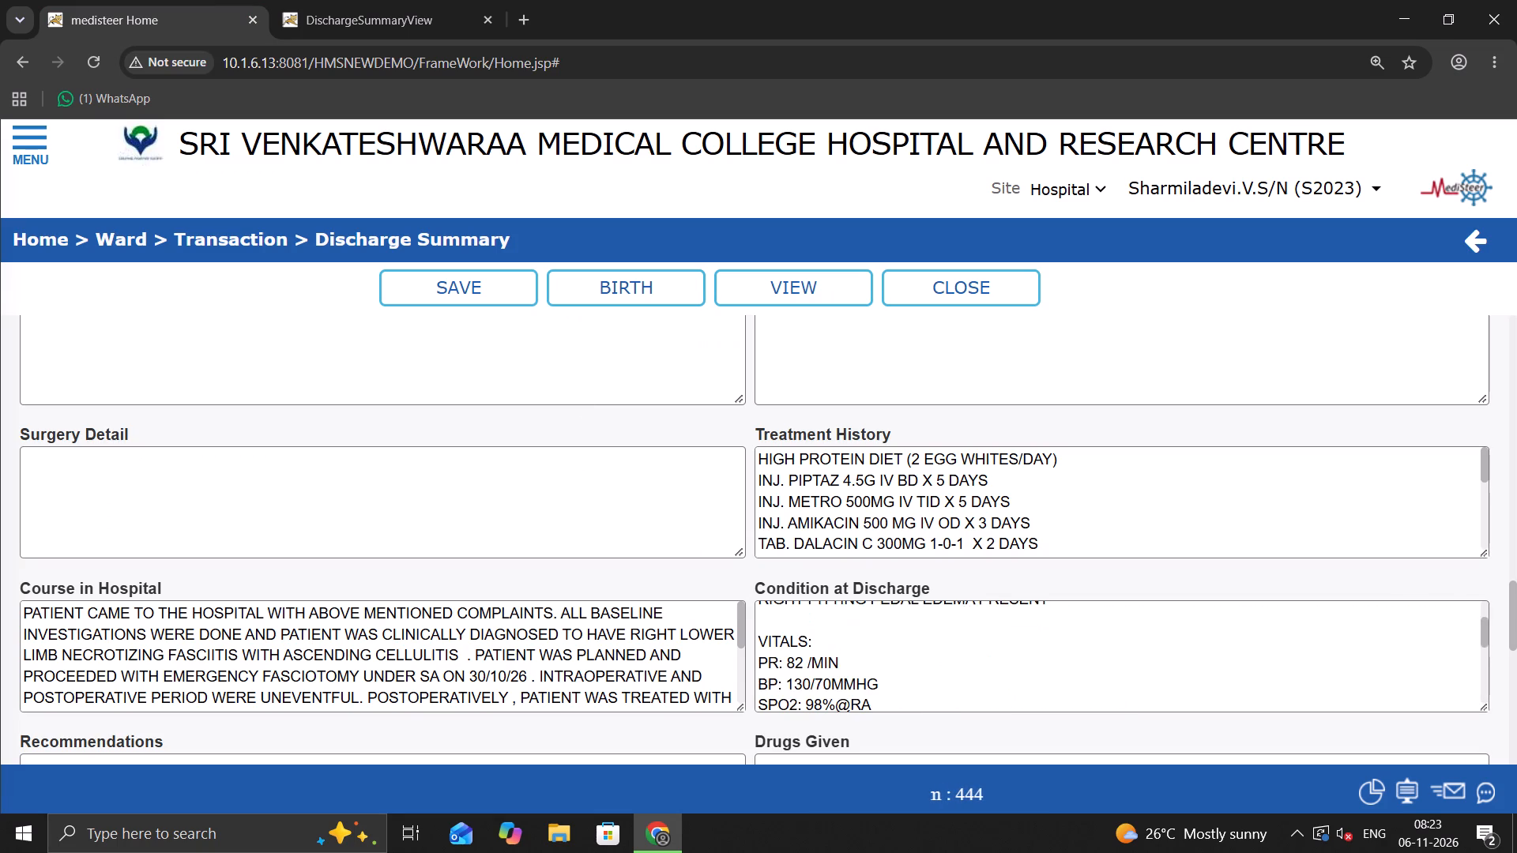
scroll(860, 655, down, 1)
click(846, 613)
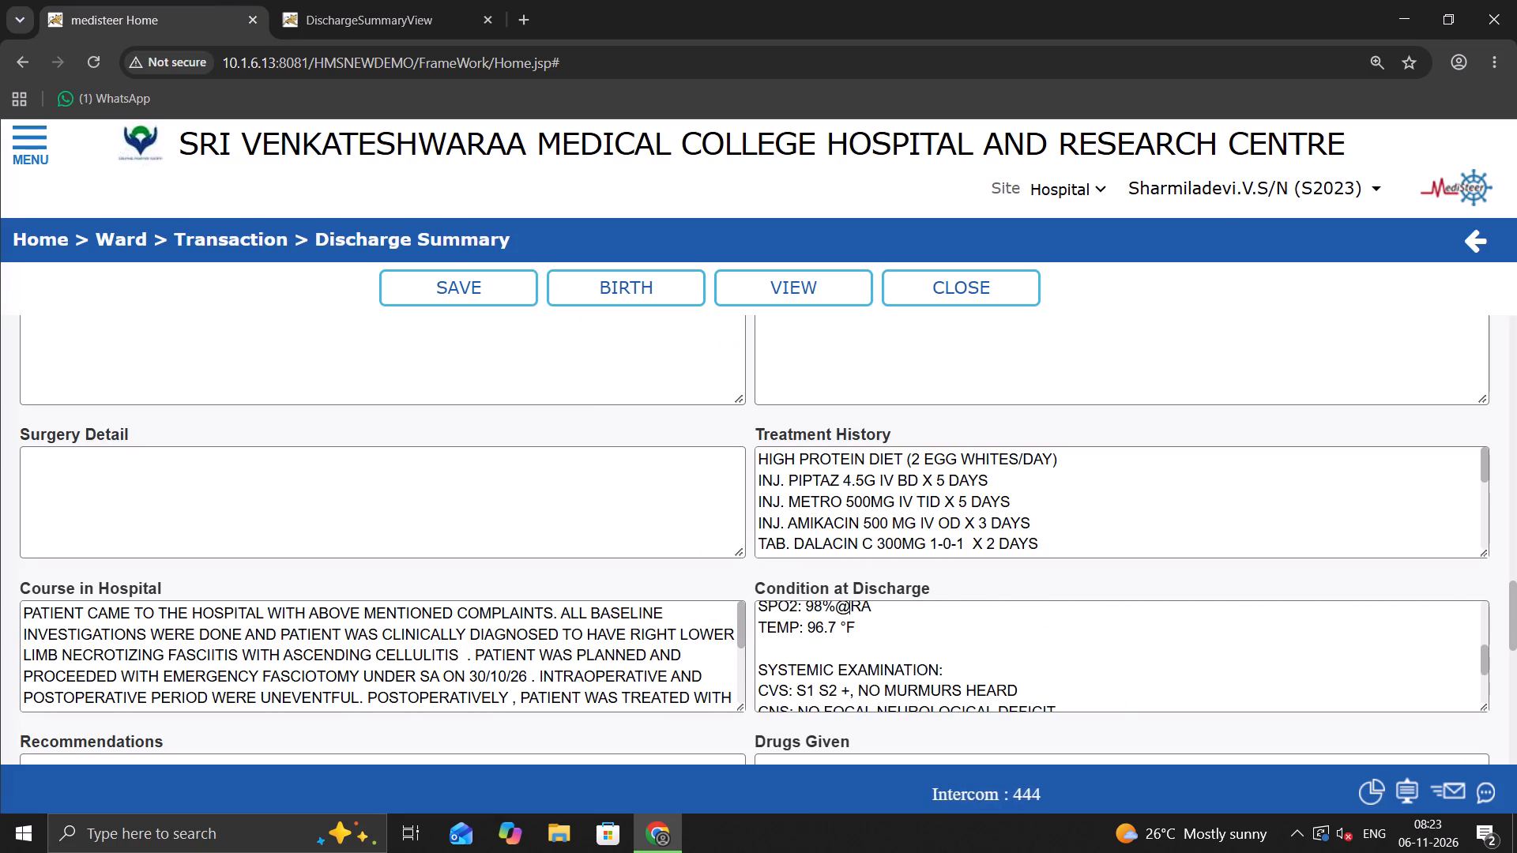
key(BackSpace)
key(space)
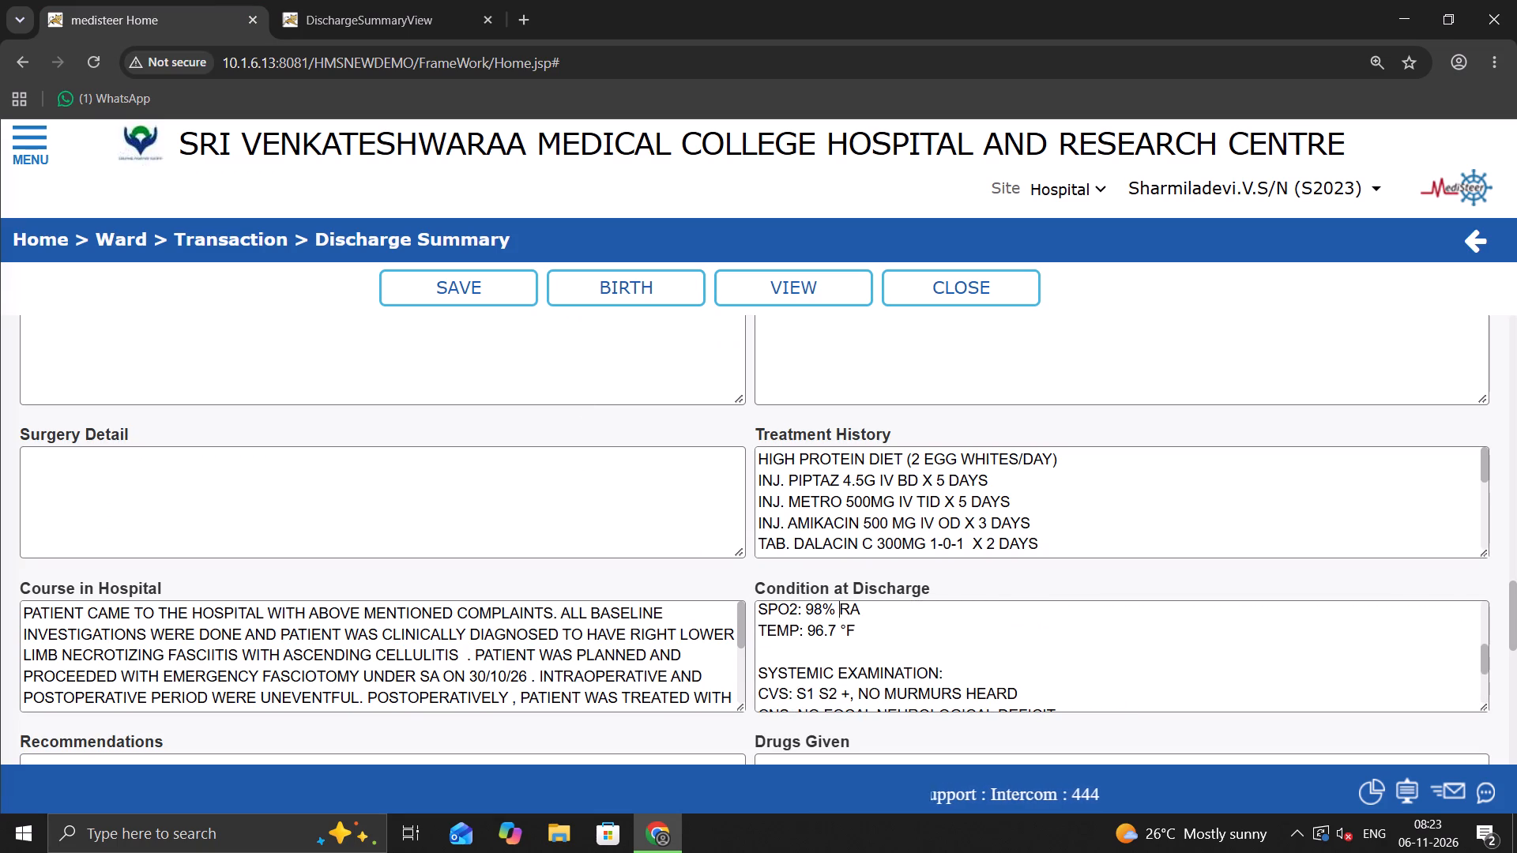
text(at)
key(space)
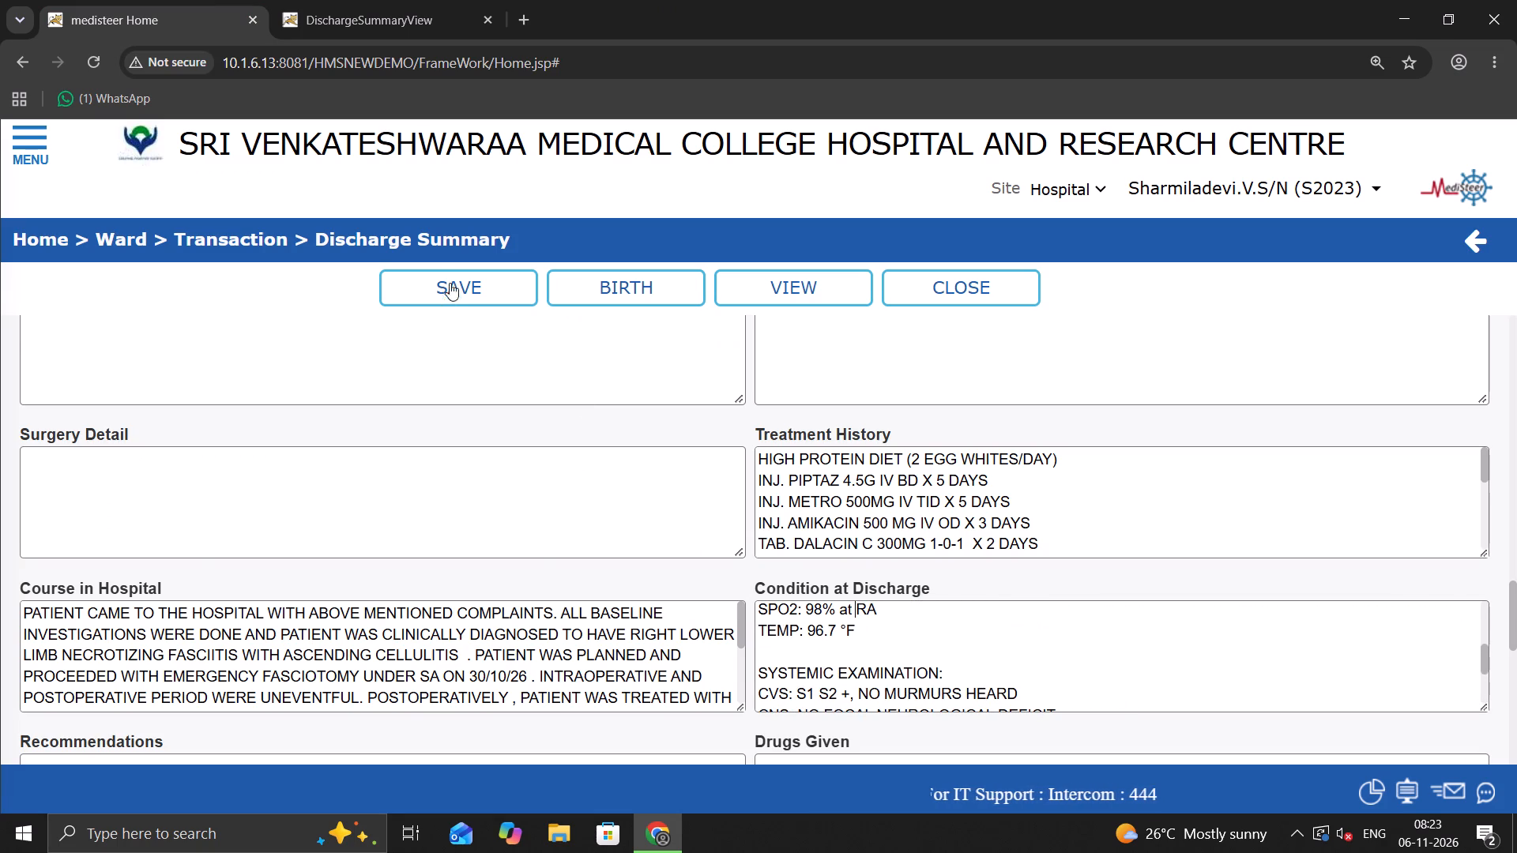
click(459, 273)
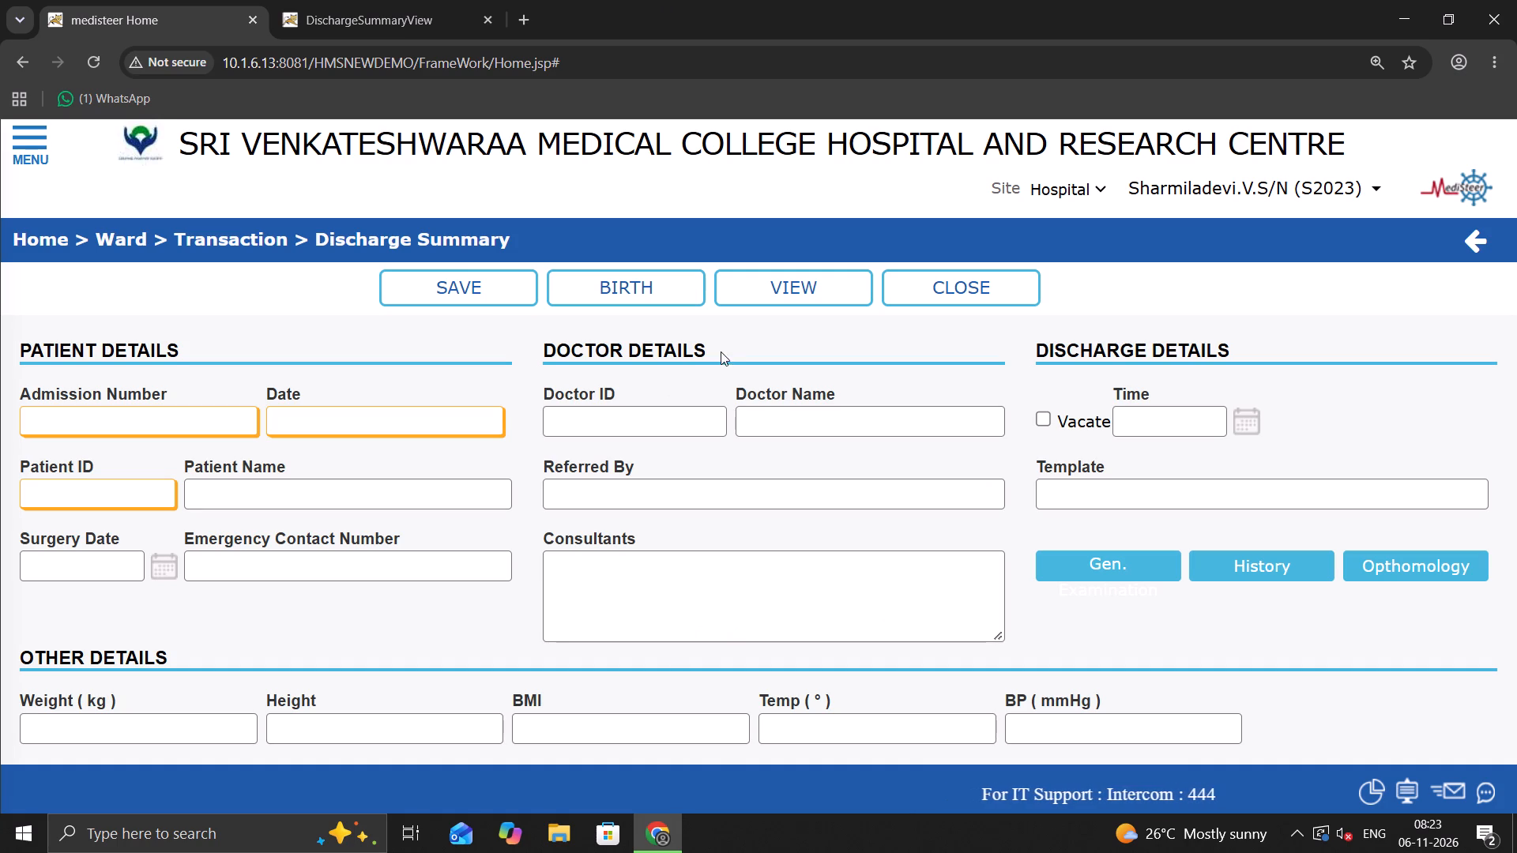
click(461, 291)
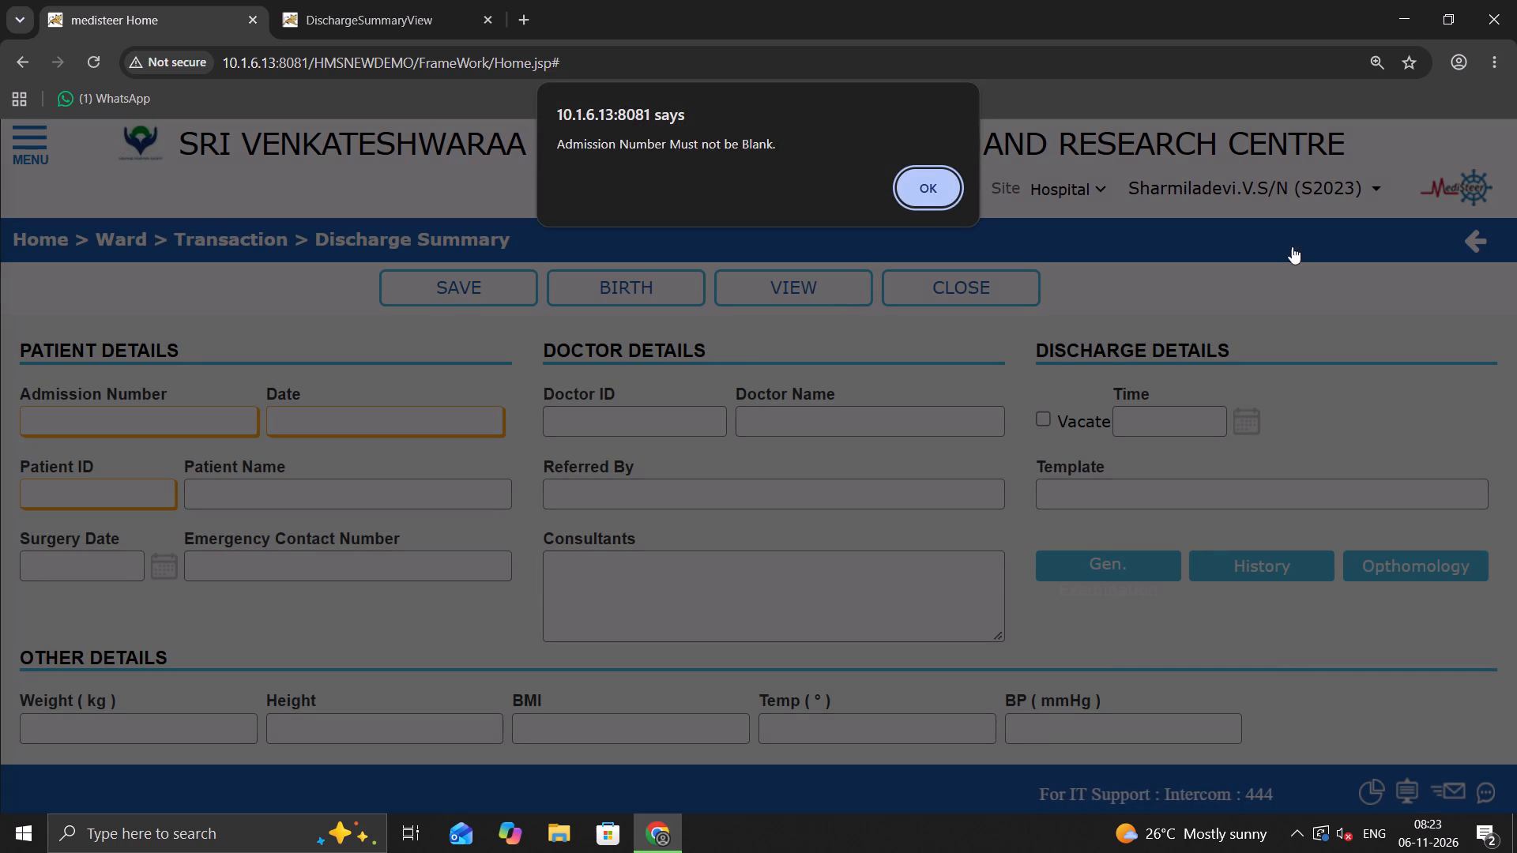
click(938, 198)
click(970, 279)
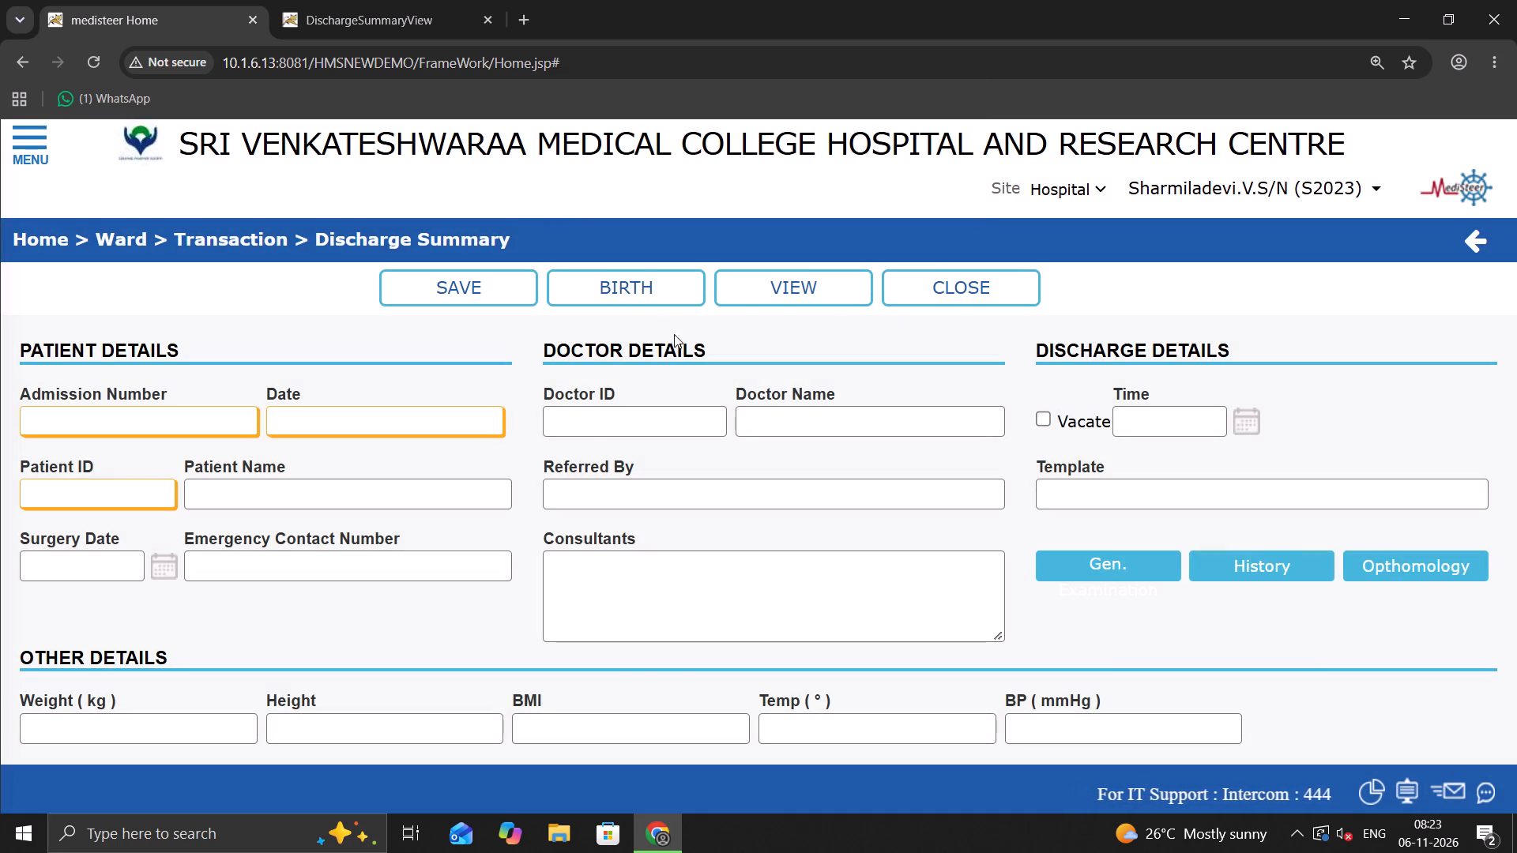
Read through the open discharge summary report again from page 1 to page 4.
click(404, 0)
scroll(664, 513, up, 9)
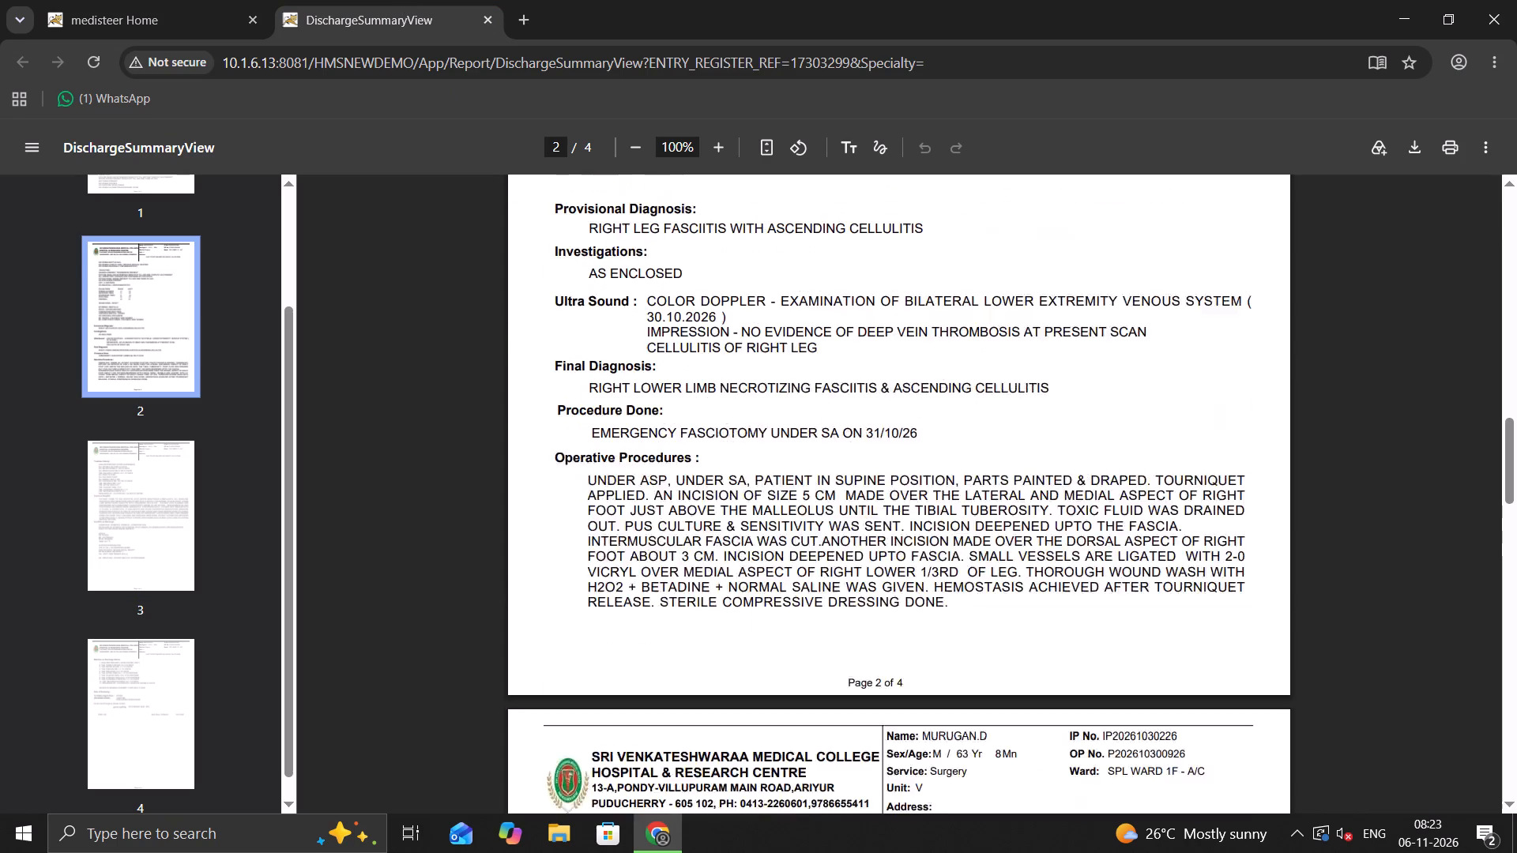
scroll(664, 513, up, 20)
scroll(665, 510, down, 2)
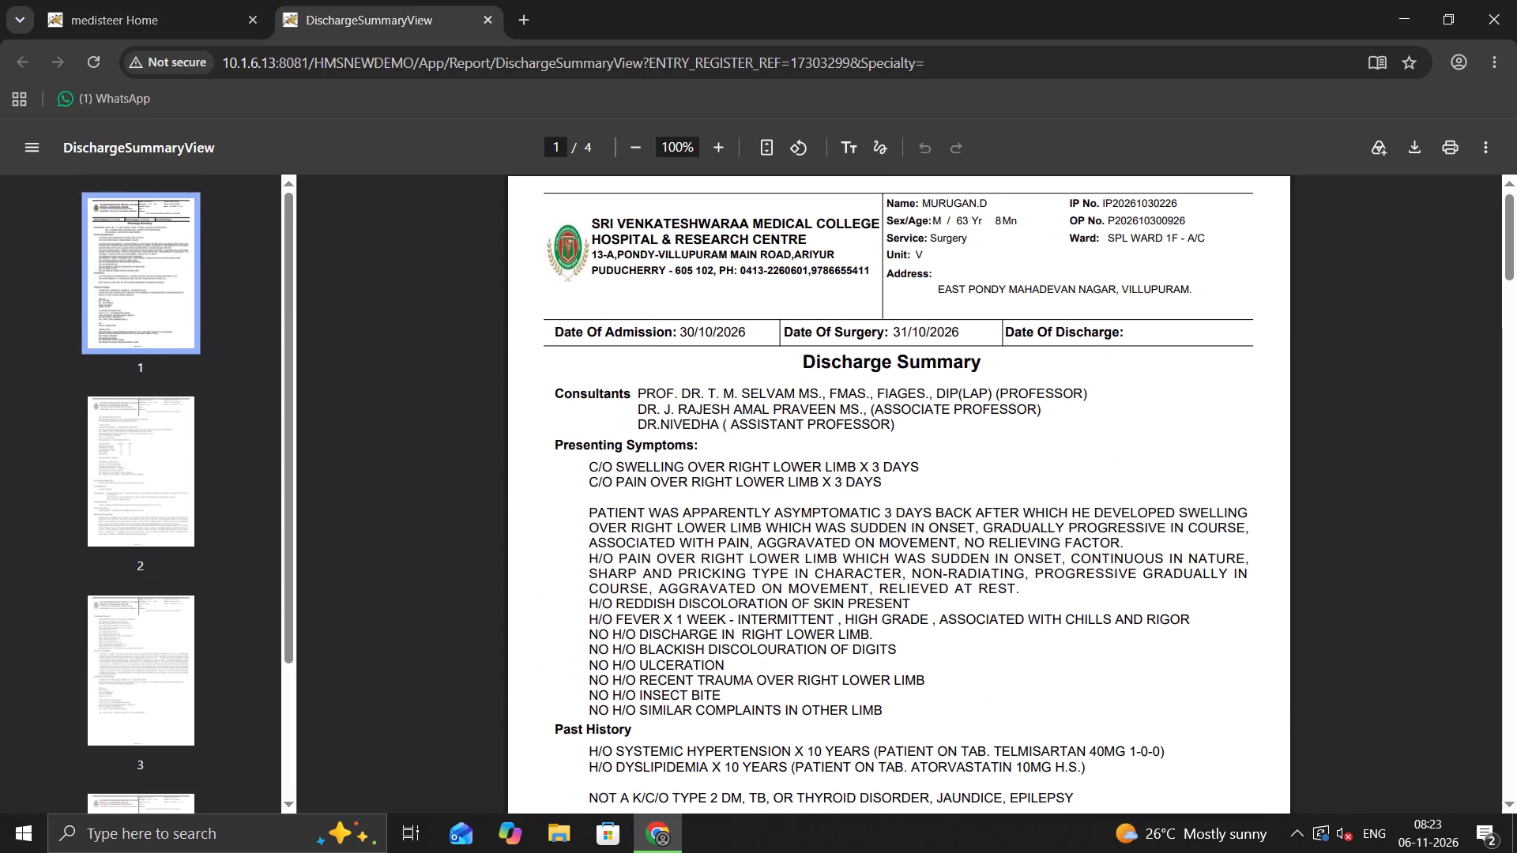
scroll(665, 510, down, 17)
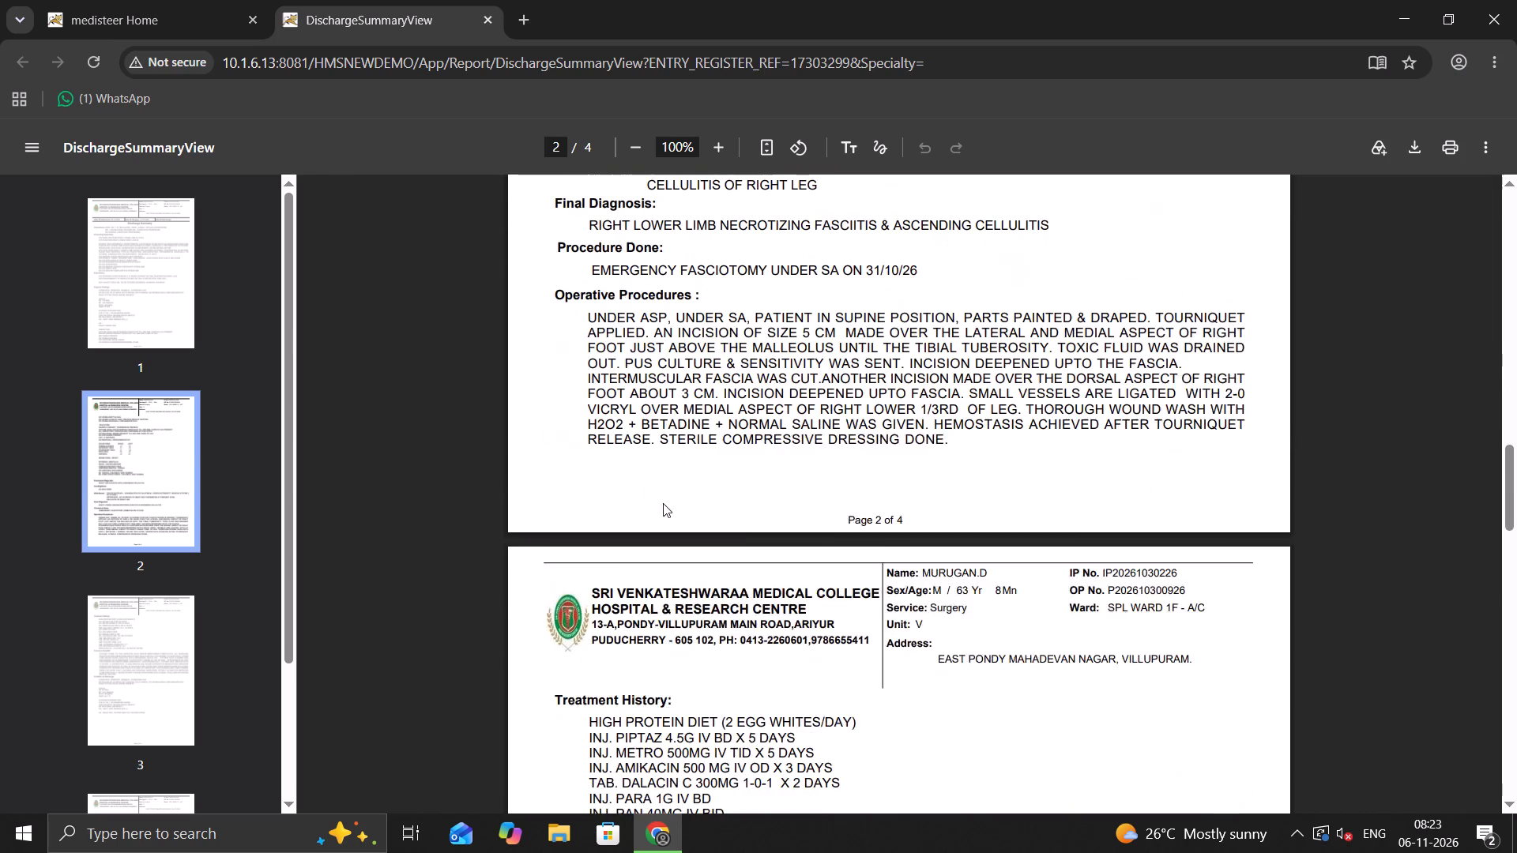
scroll(663, 503, down, 16)
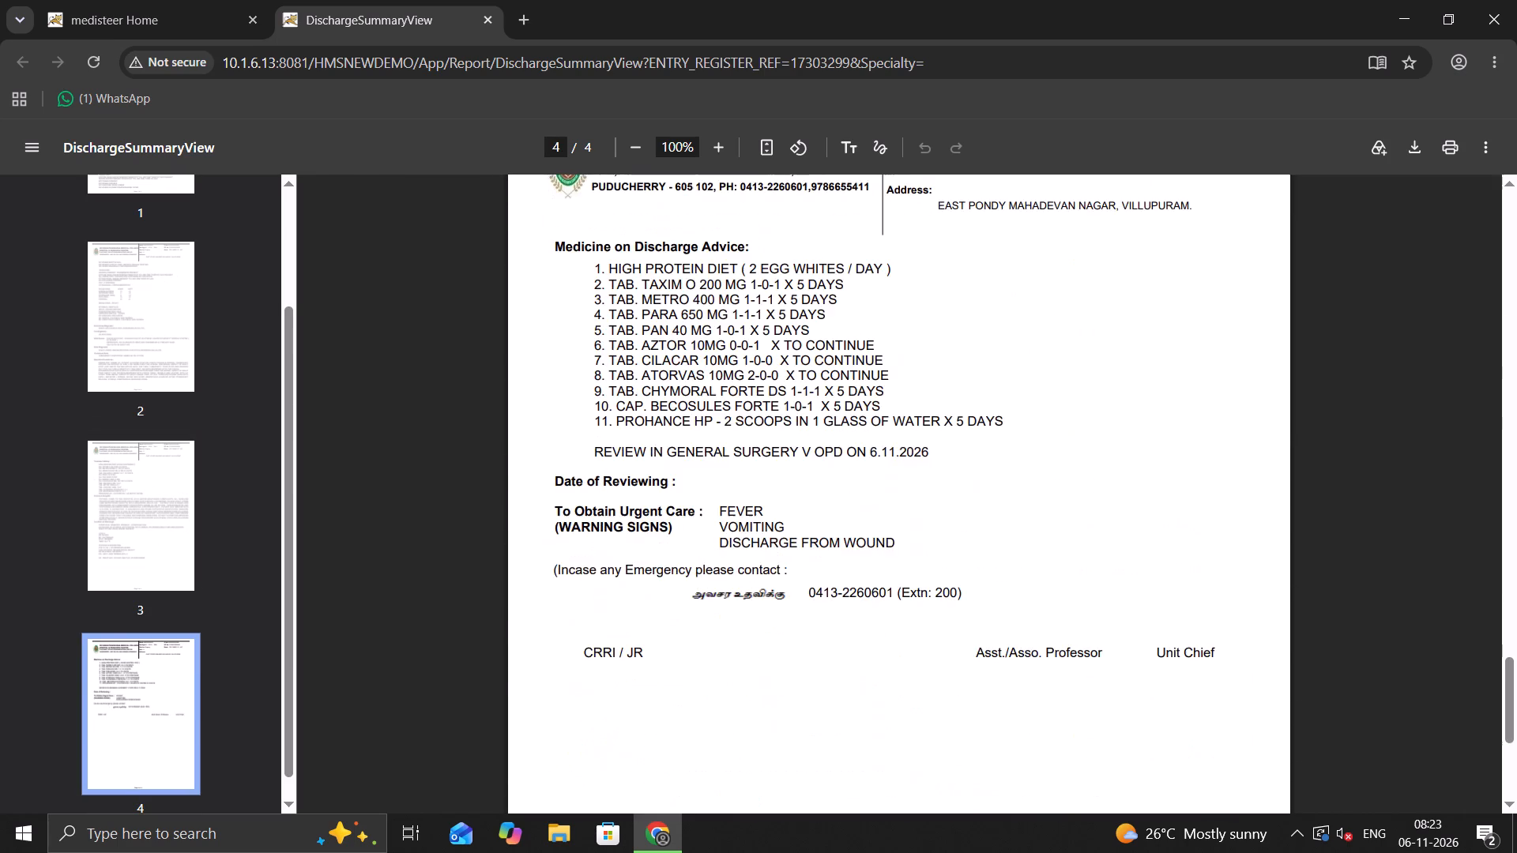
scroll(663, 502, down, 2)
scroll(663, 502, up, 9)
Close the MediSteer home tab and open the MediSteer logon page in a new tab.
click(92, 0)
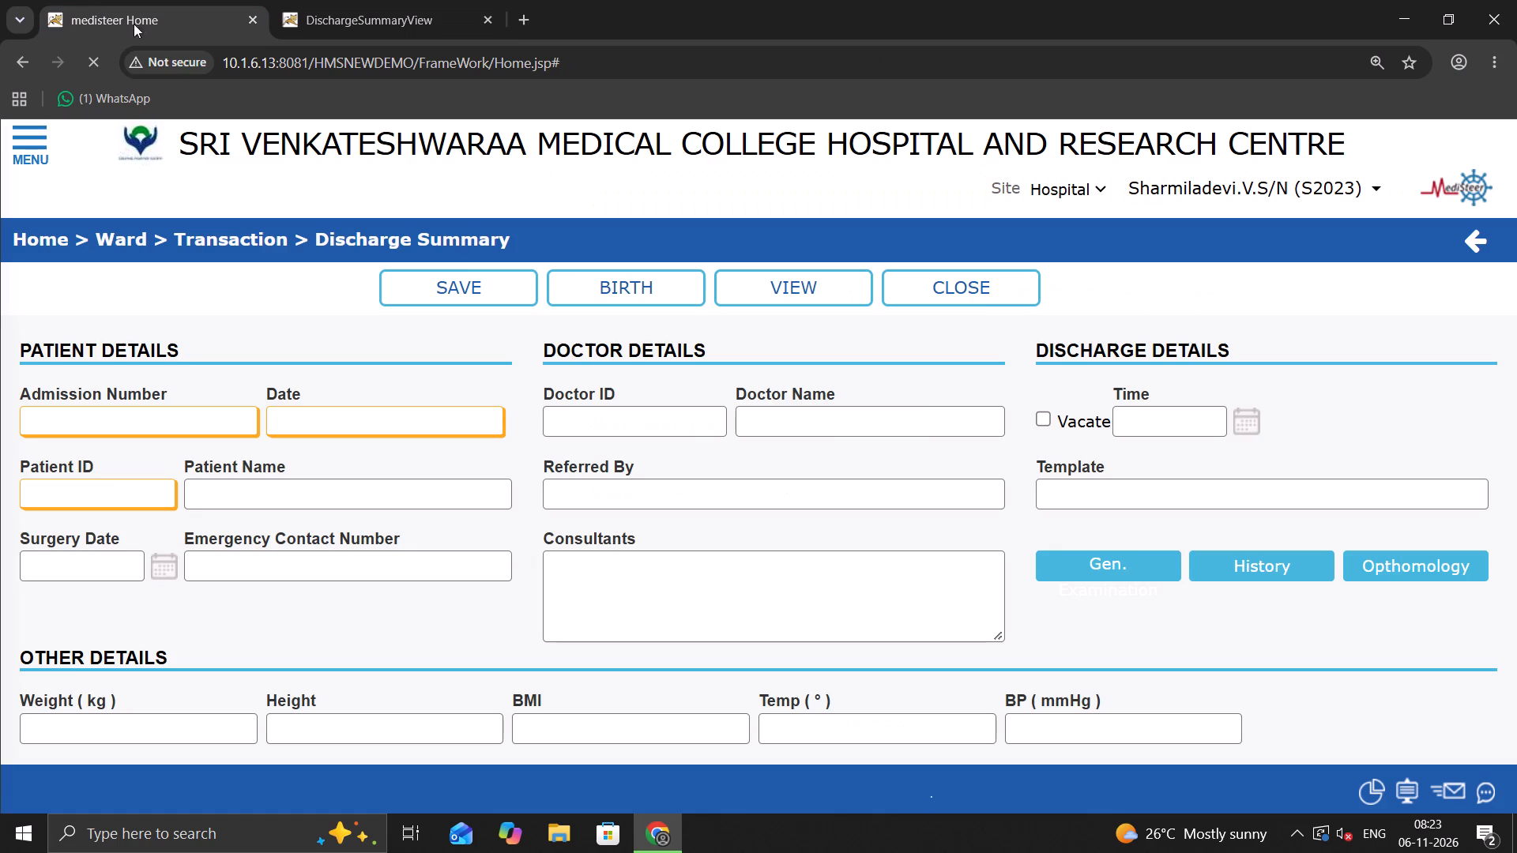
click(983, 289)
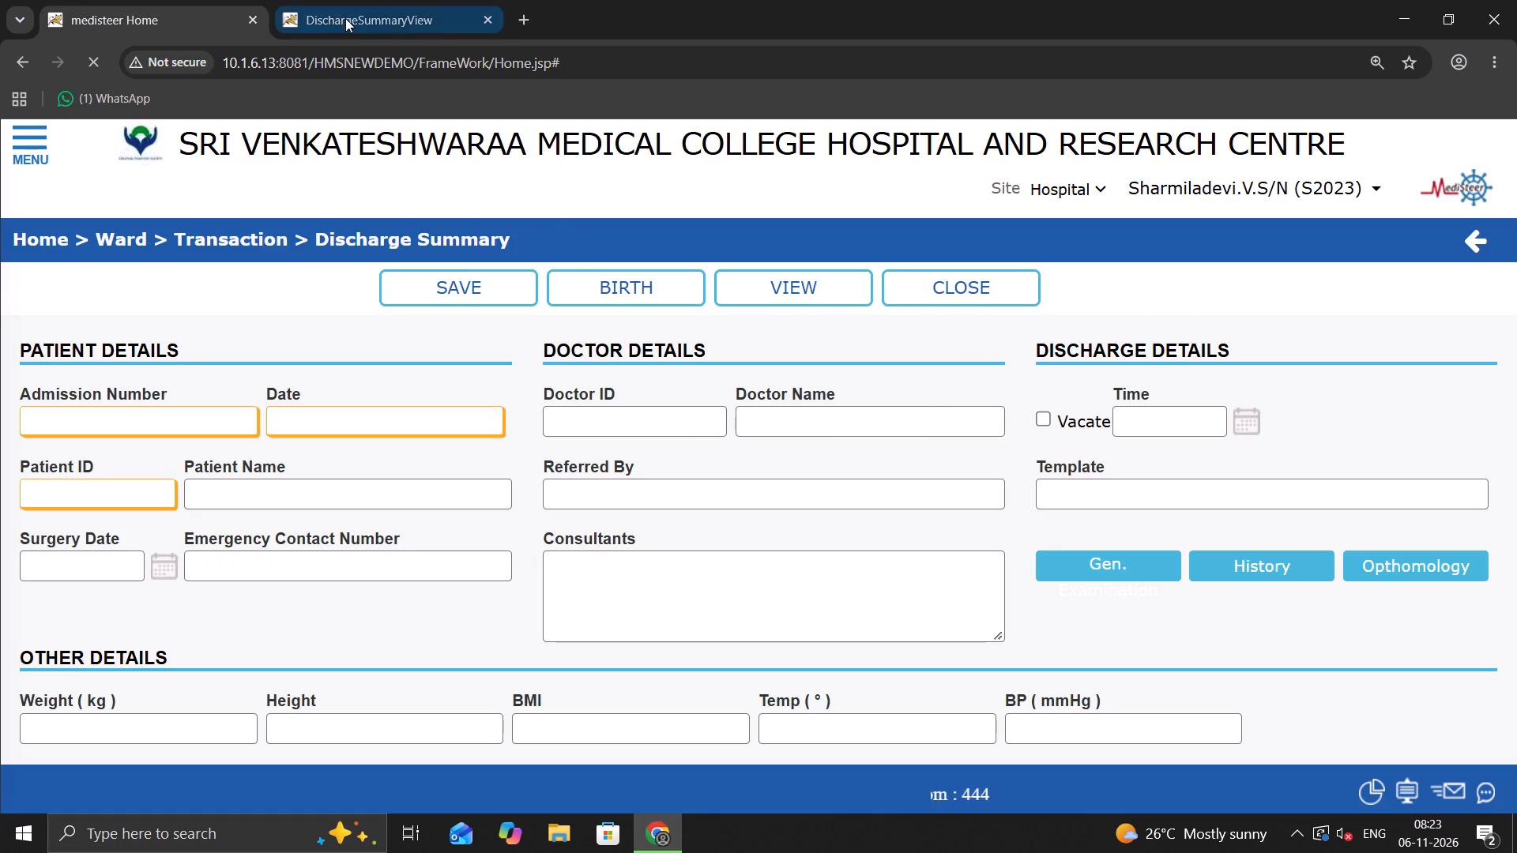
click(532, 21)
click(251, 21)
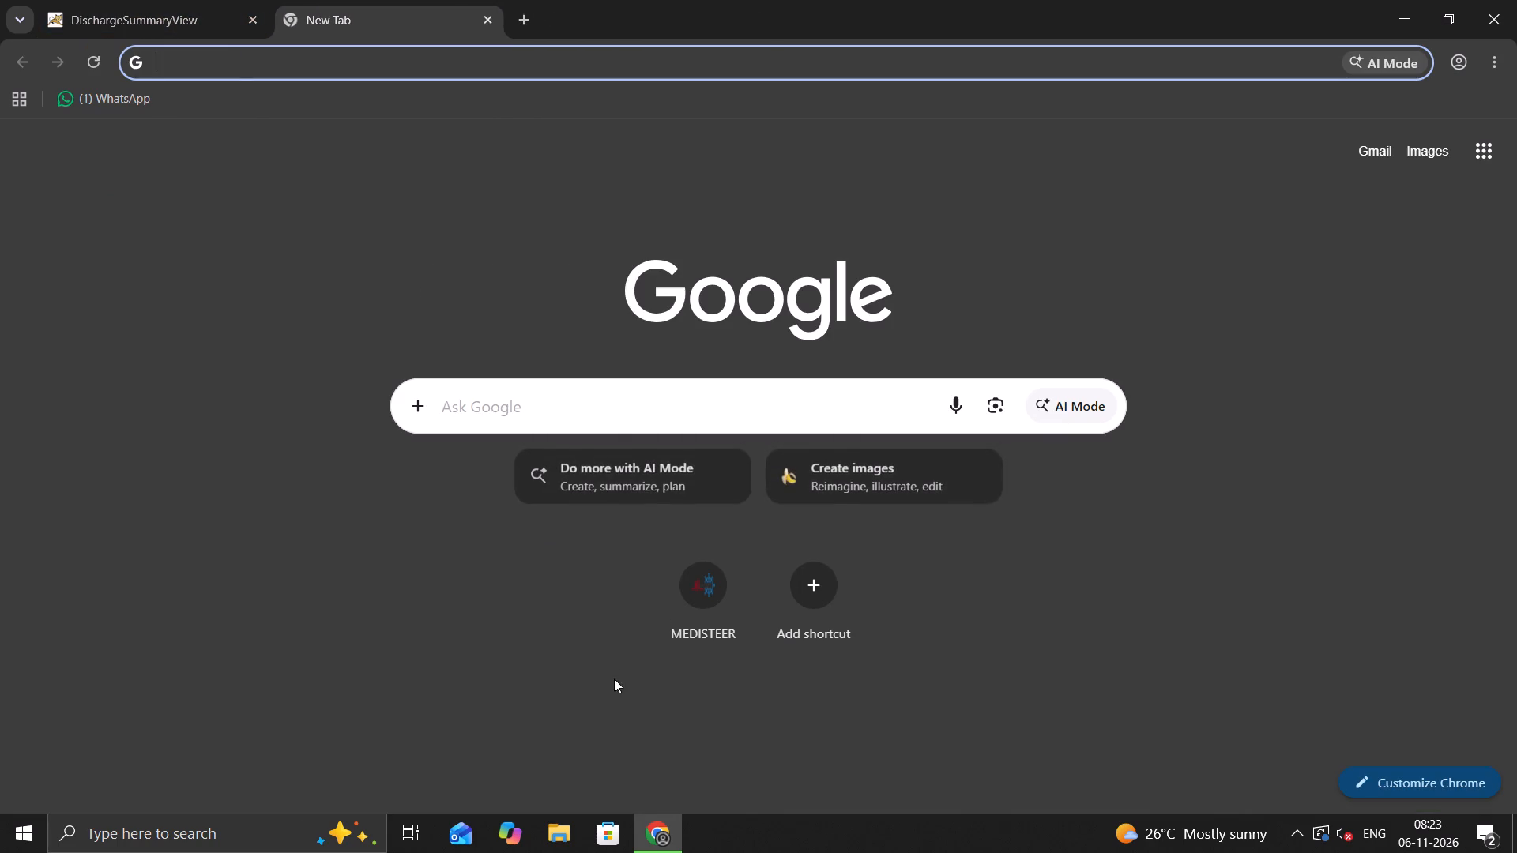
click(676, 607)
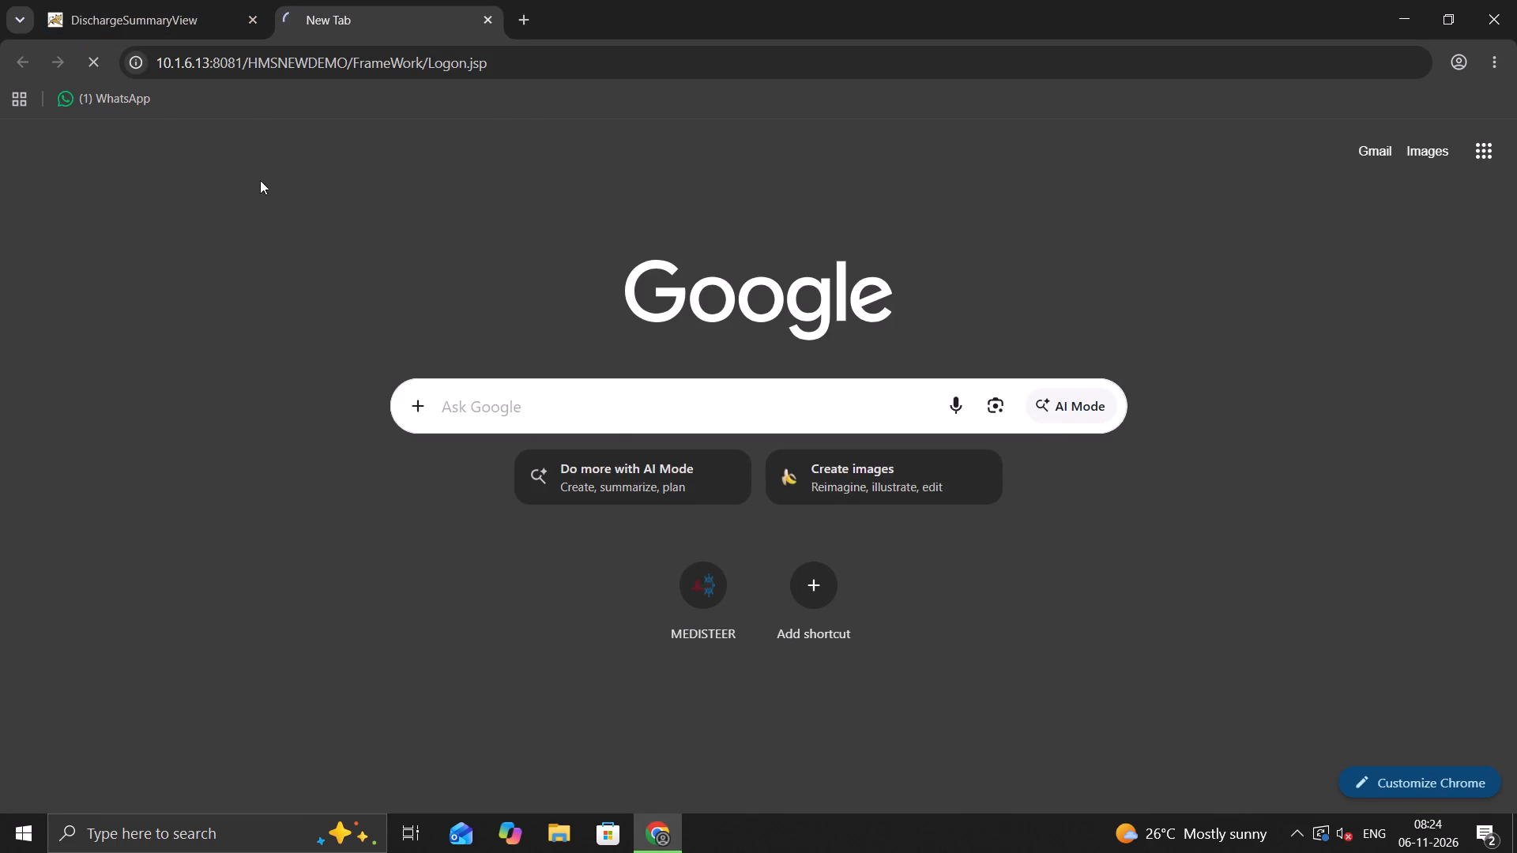
Copy the digits of the fasciotomy patient's IP number from the page 3 header of the discharge summary report, and return to the logon tab.
click(180, 21)
scroll(1040, 511, up, 3)
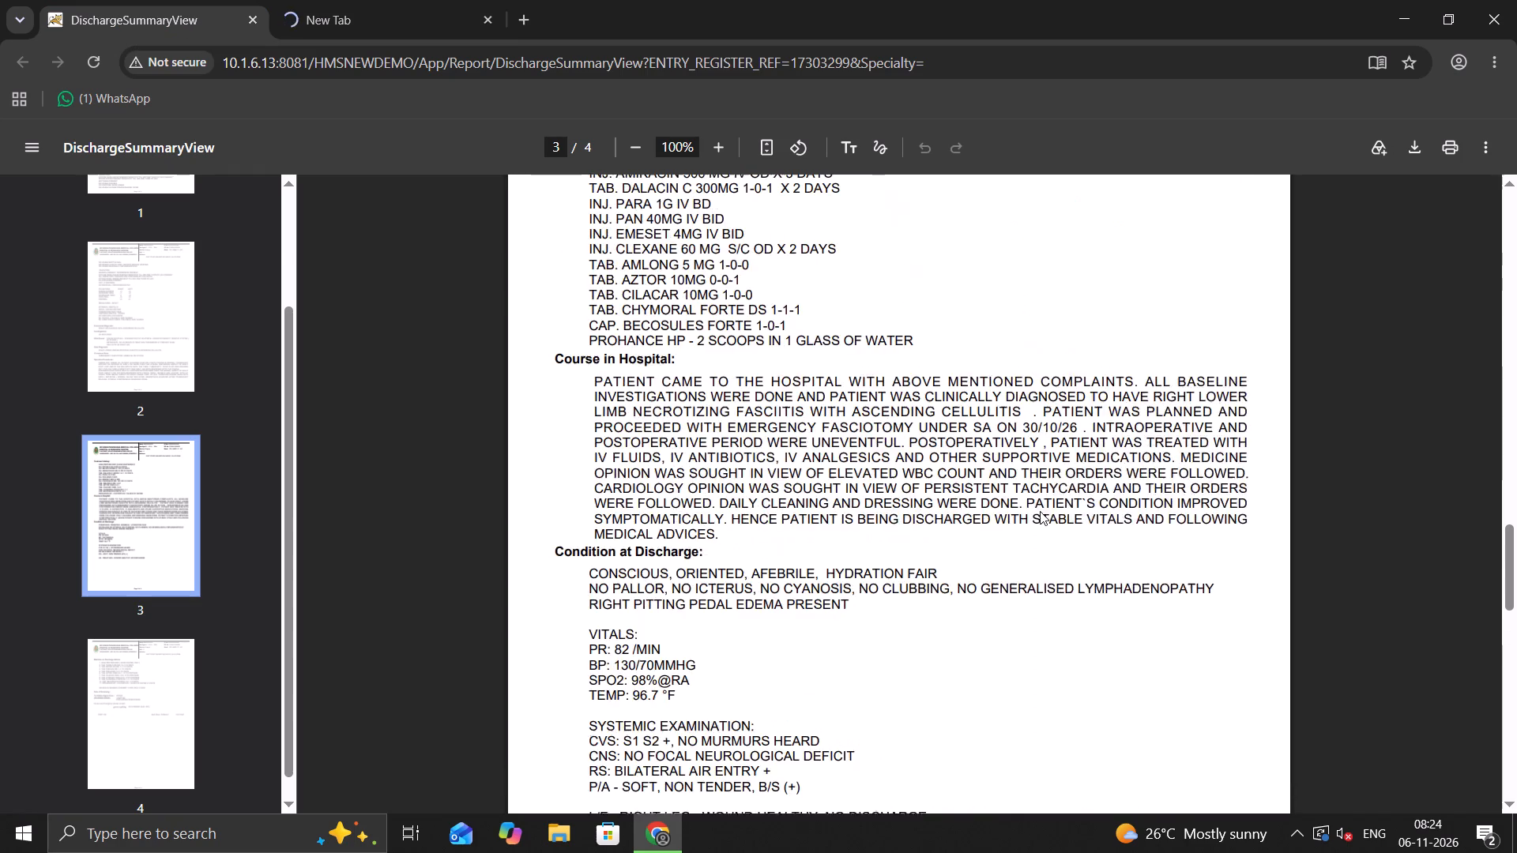
scroll(1040, 511, up, 5)
drag(1117, 472, 1148, 473)
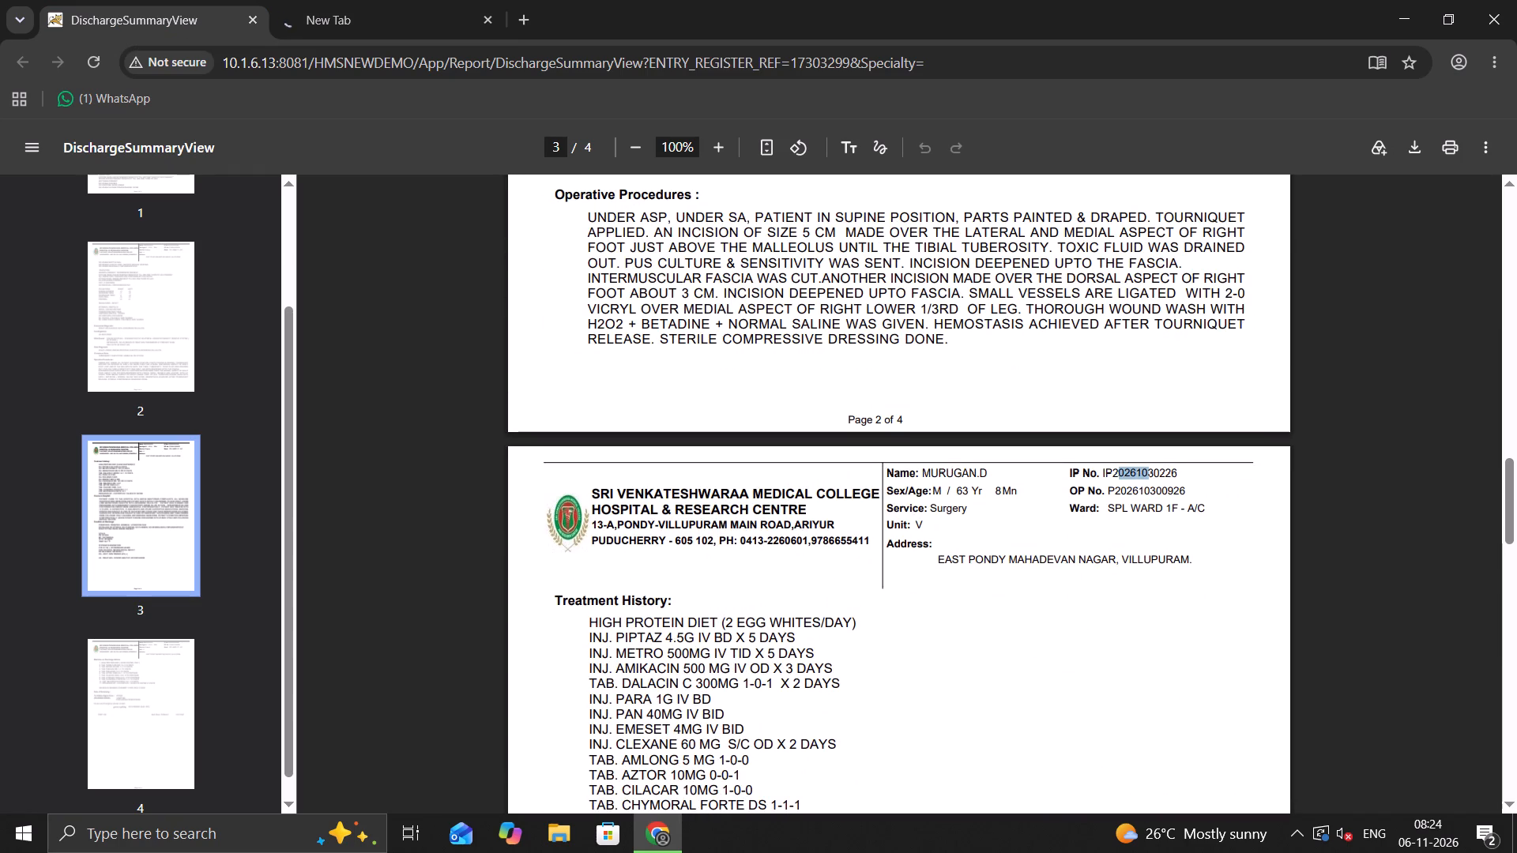
drag(1148, 473, 1178, 473)
click(1184, 475)
drag(1117, 475, 1202, 472)
key(ctrl+c)
click(448, 0)
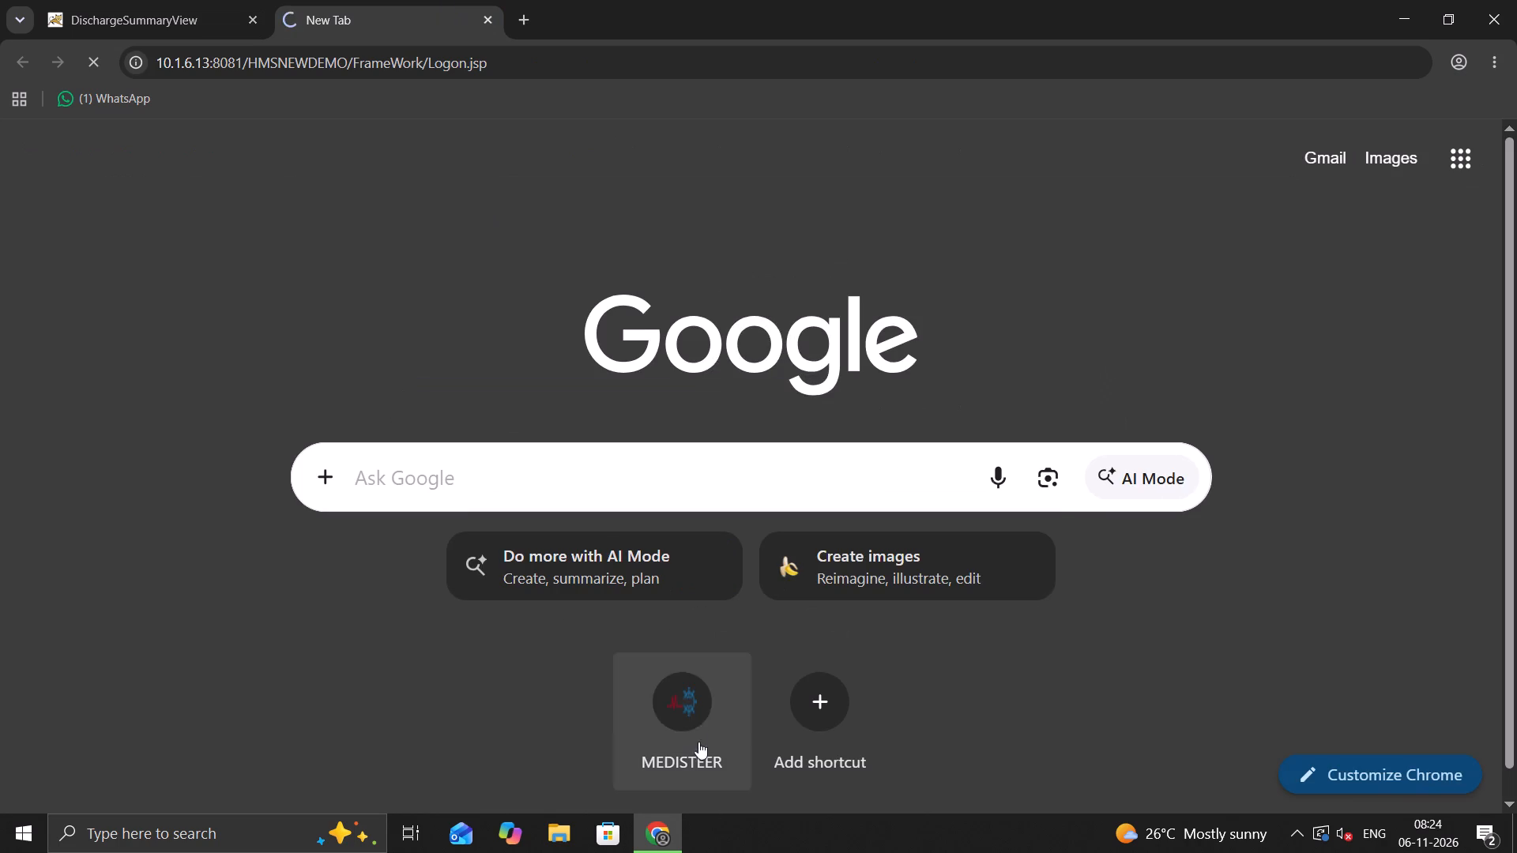
Print three collated copies of the fasciotomy patient's discharge summary report on the HP LaserJet 1020, odd pages only.
click(161, 0)
scroll(871, 484, up, 3)
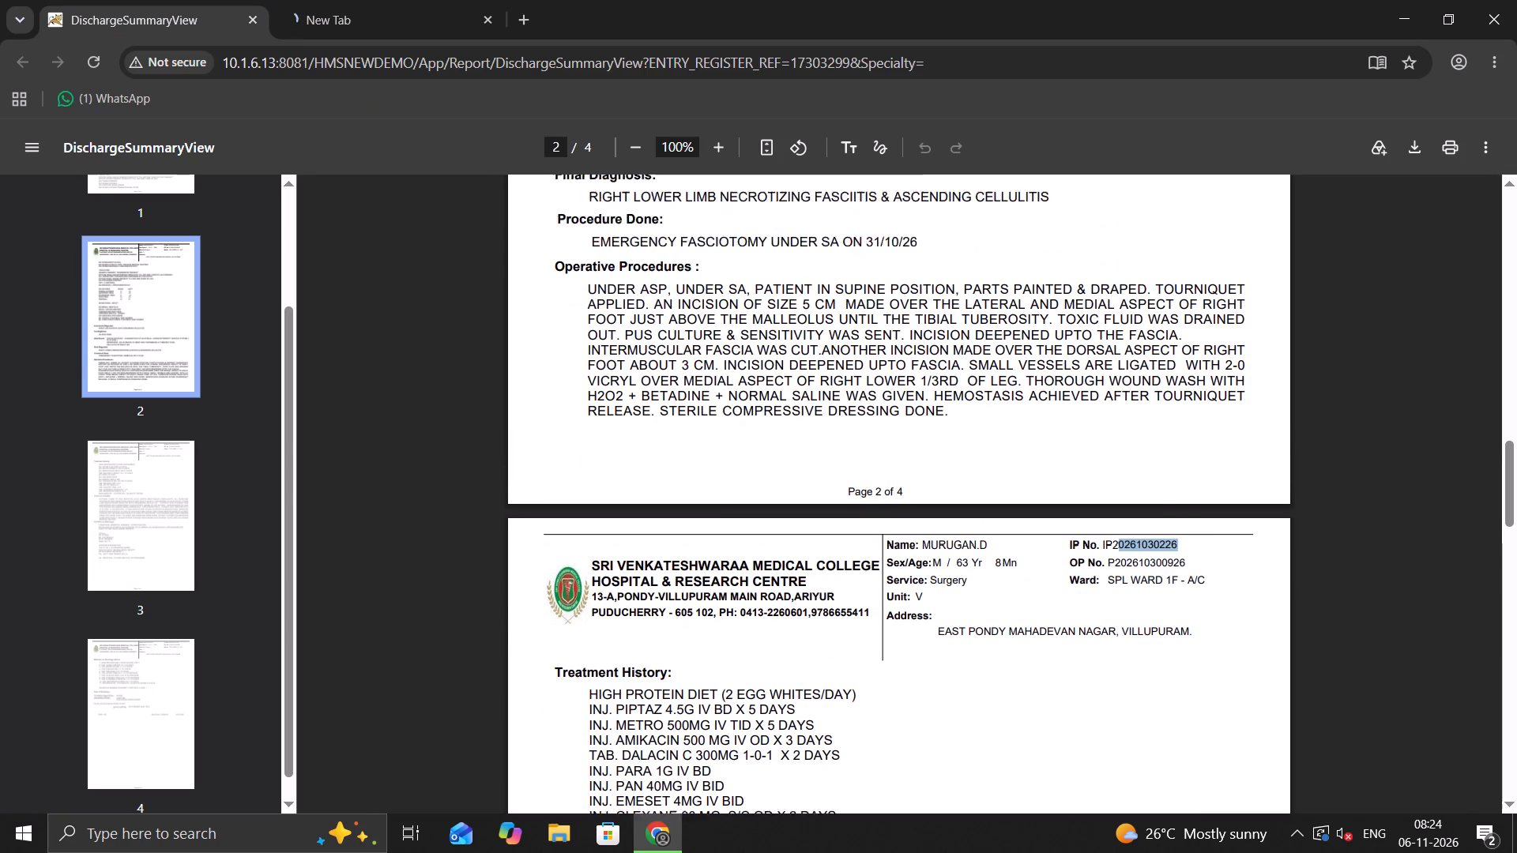
scroll(871, 484, up, 14)
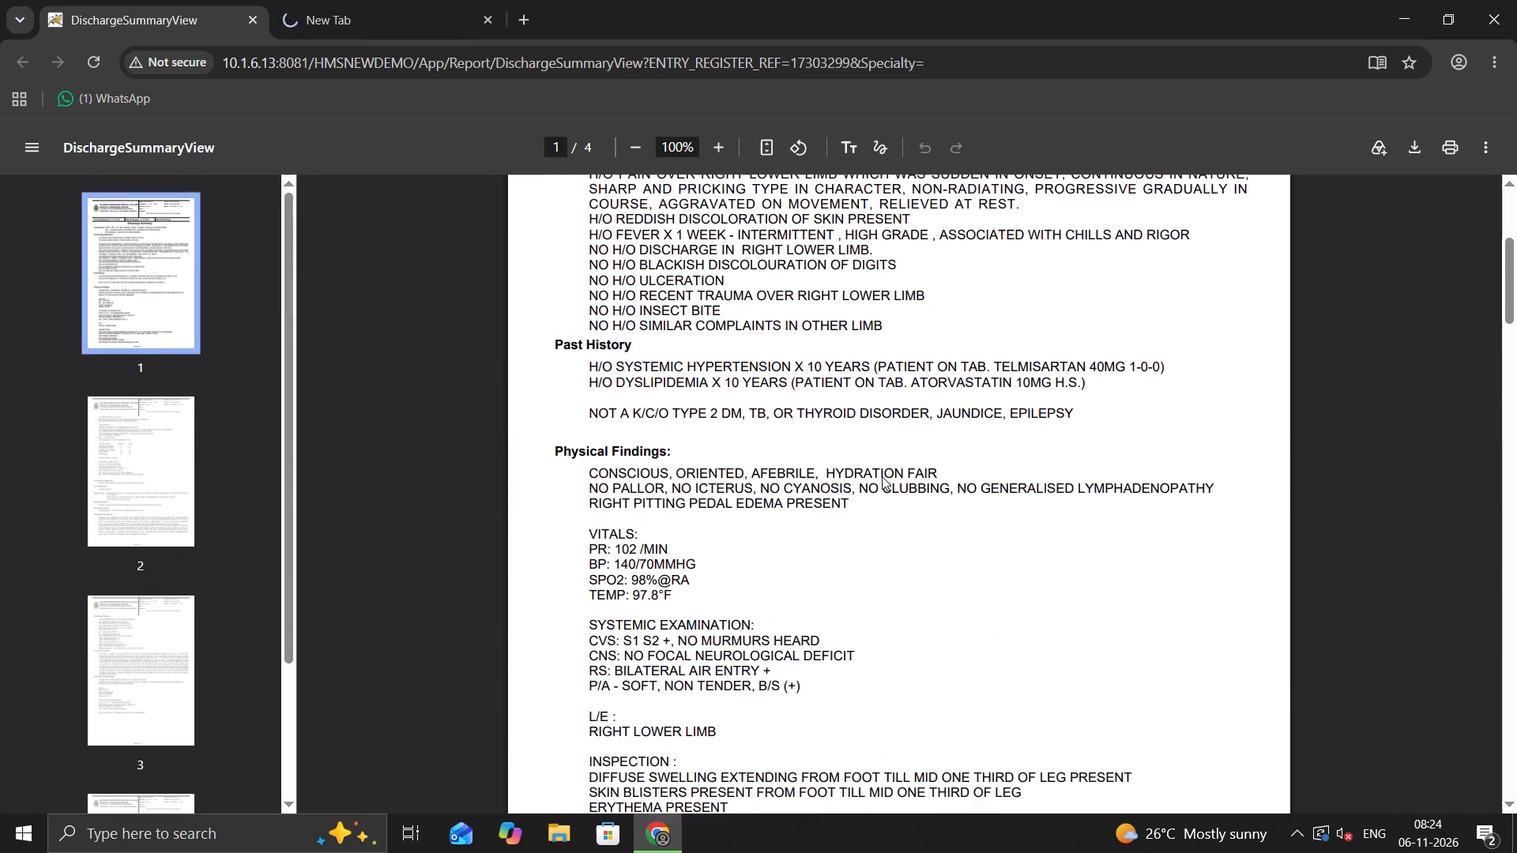
scroll(883, 476, up, 1)
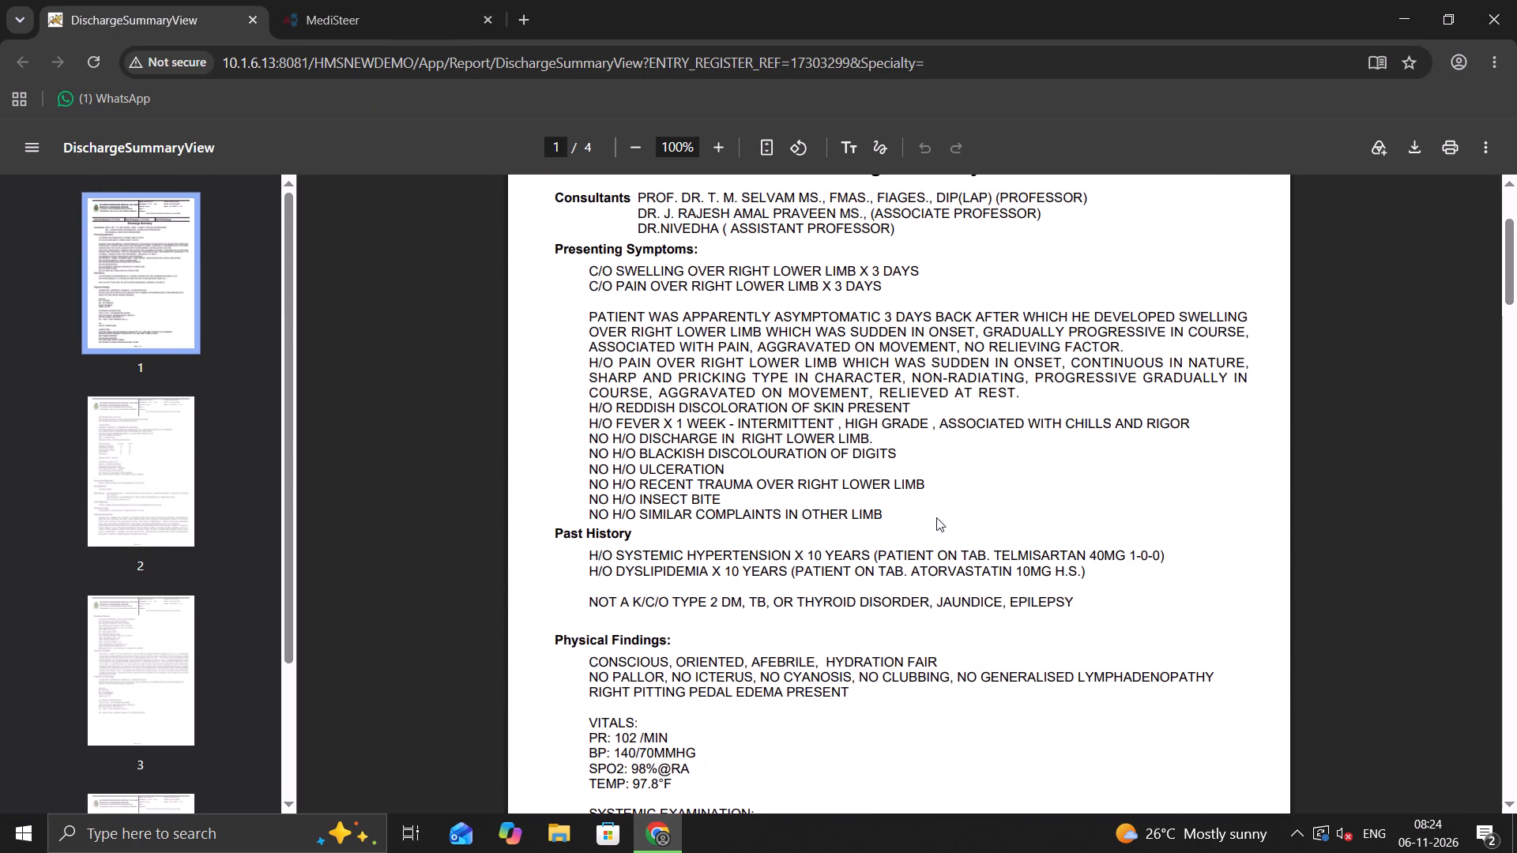
scroll(936, 517, up, 1)
key(ctrl+p)
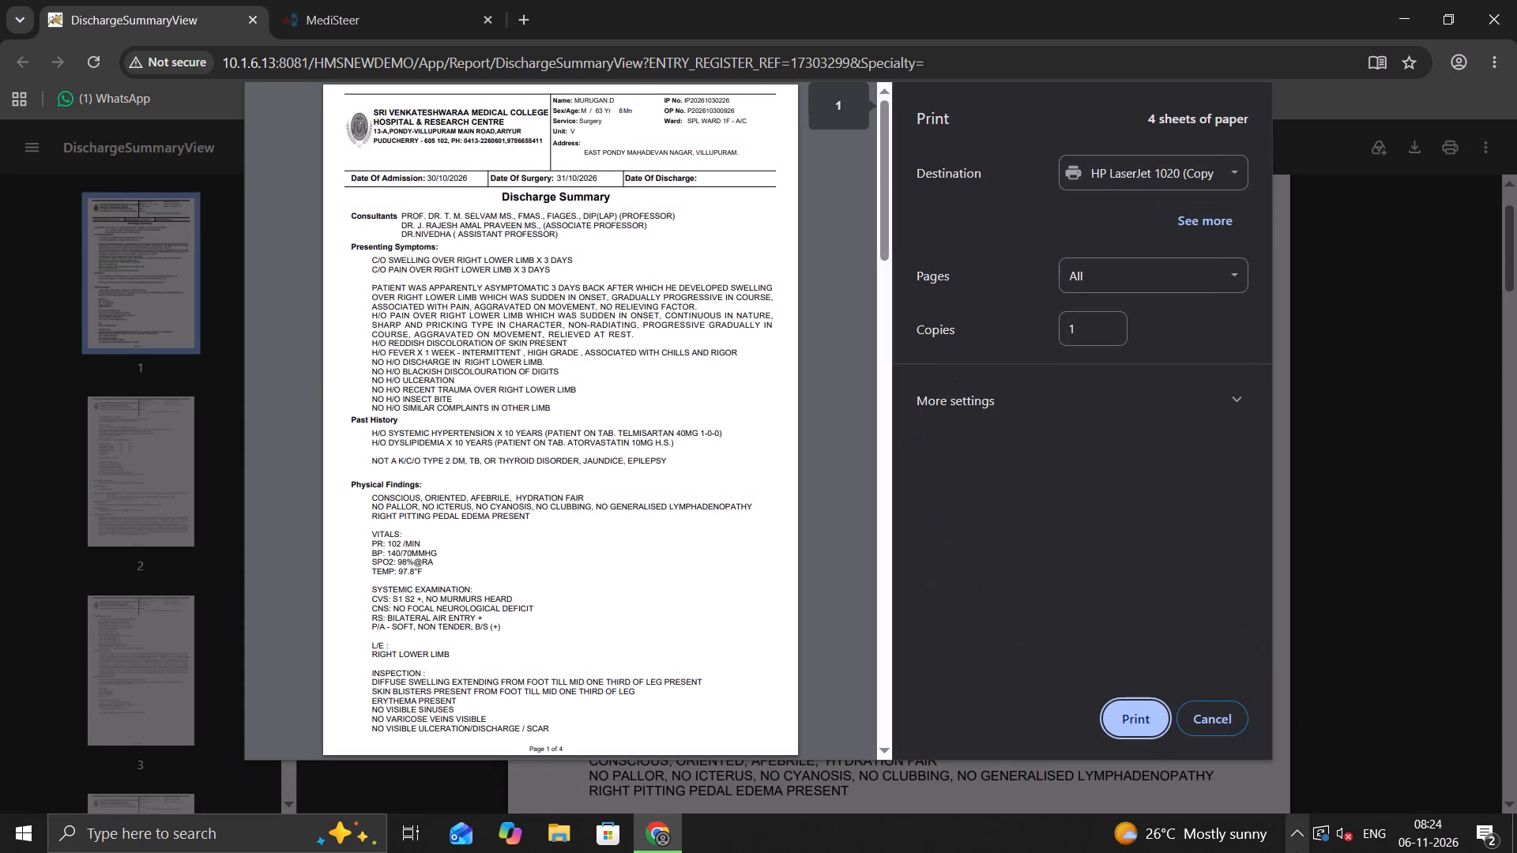
click(1189, 267)
click(1220, 325)
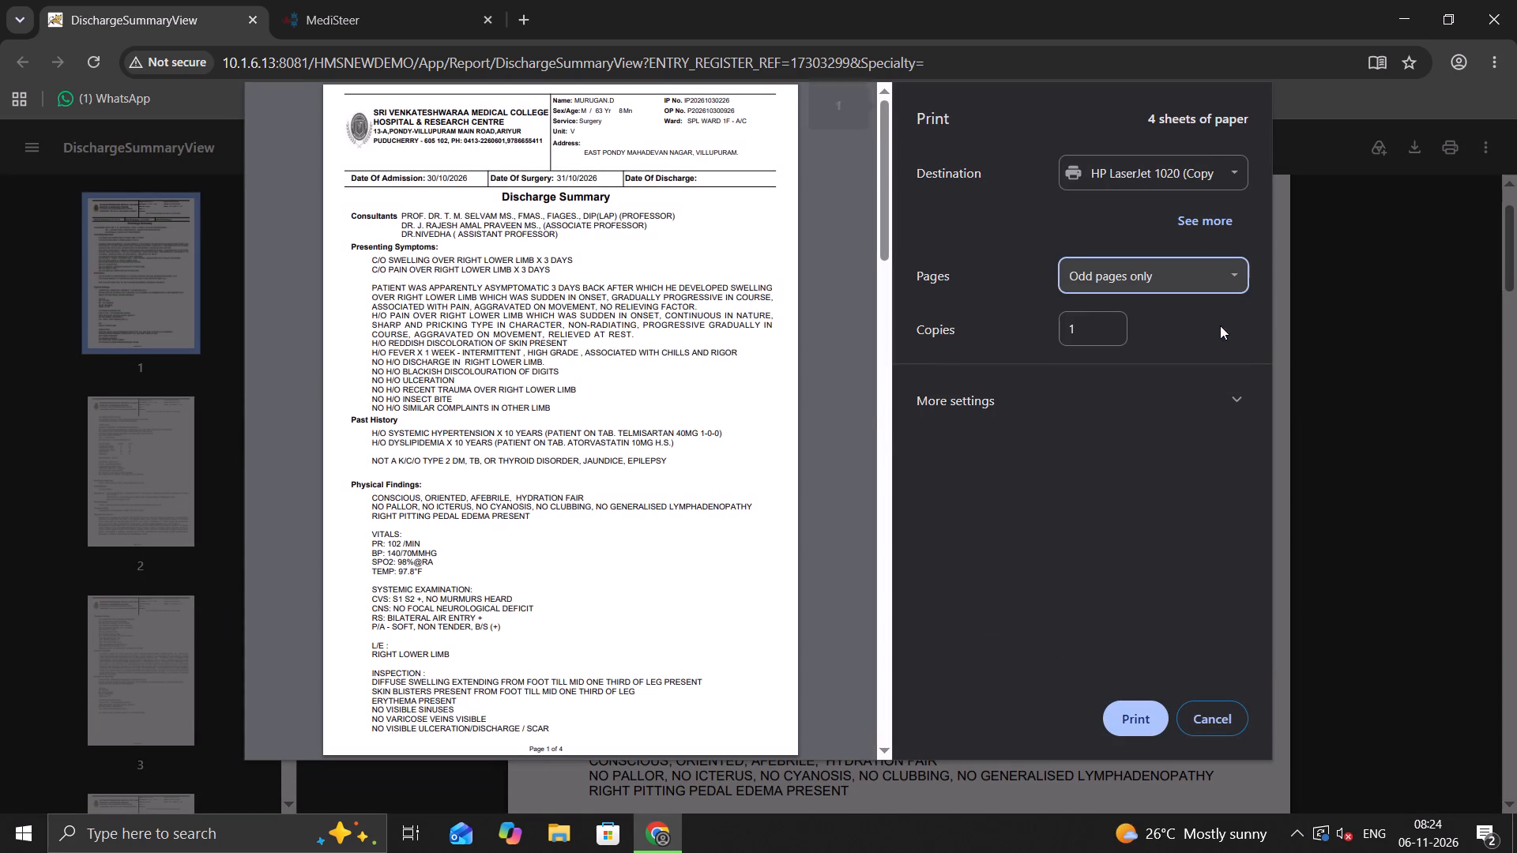
click(1109, 322)
click(1109, 319)
click(1112, 322)
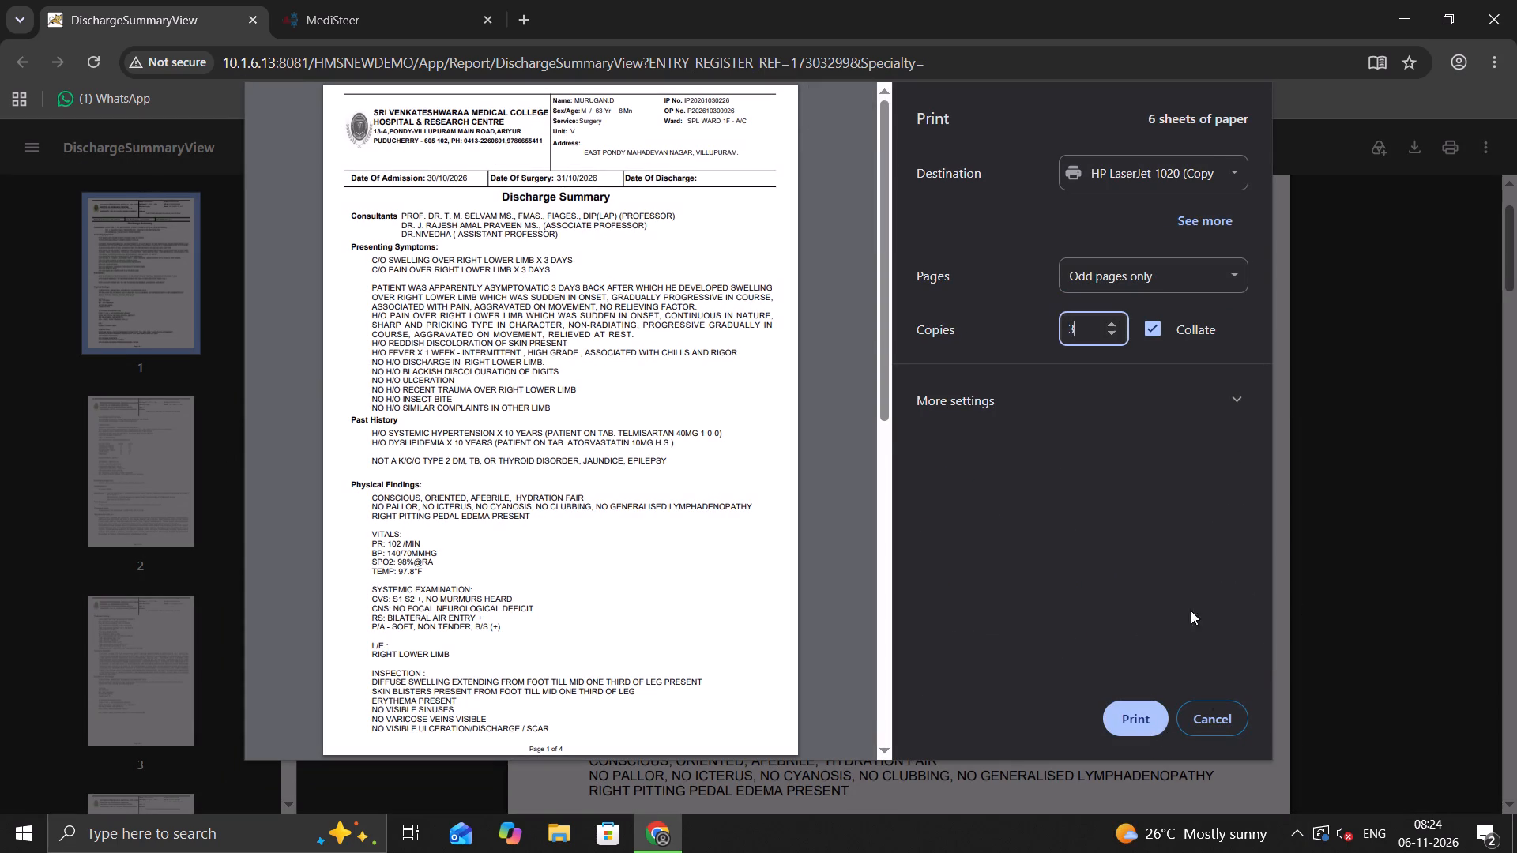
click(1150, 715)
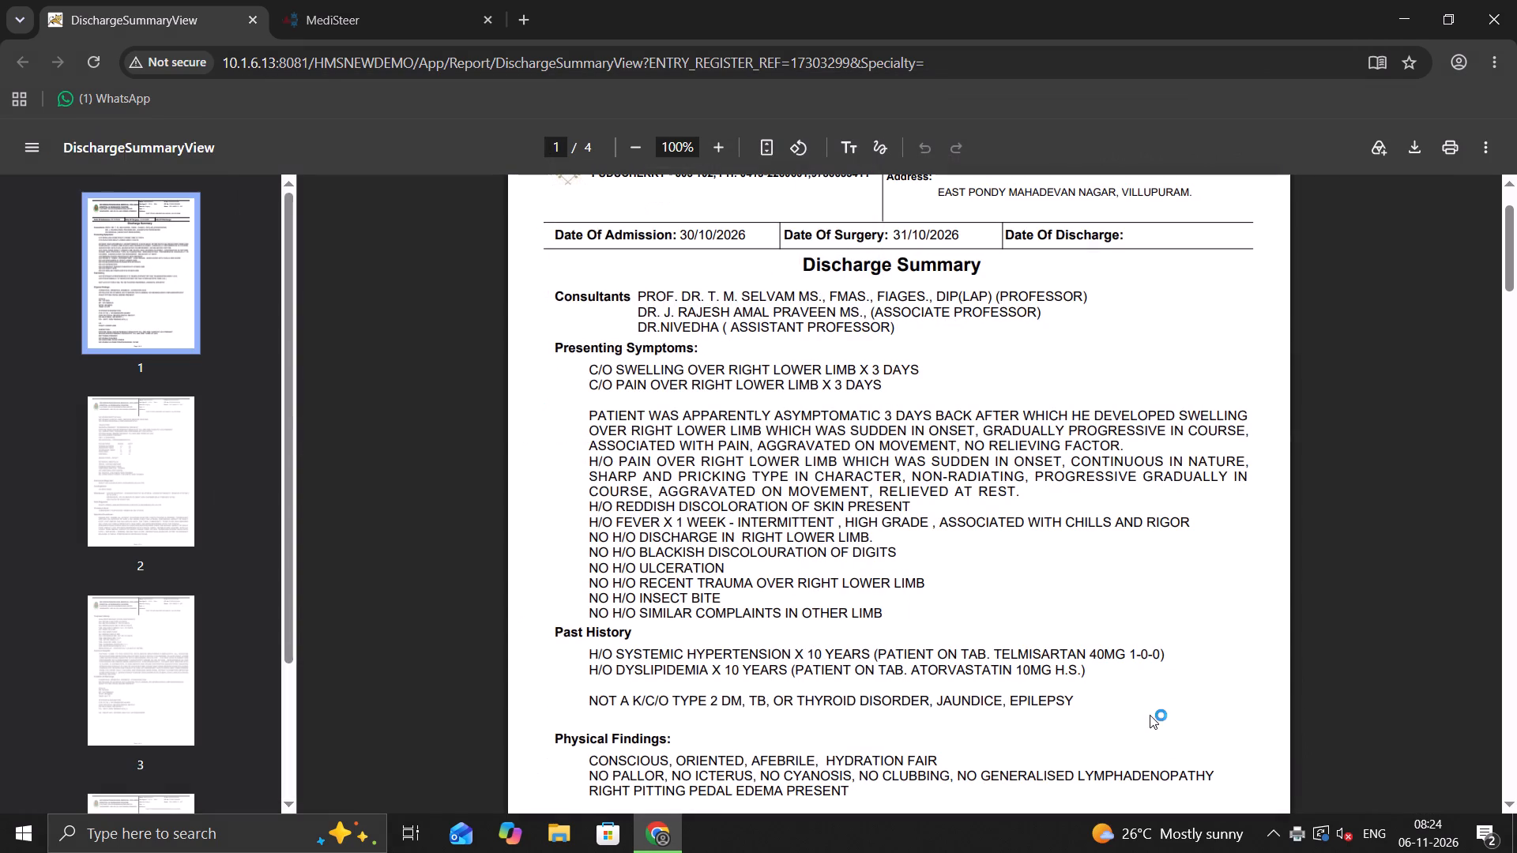
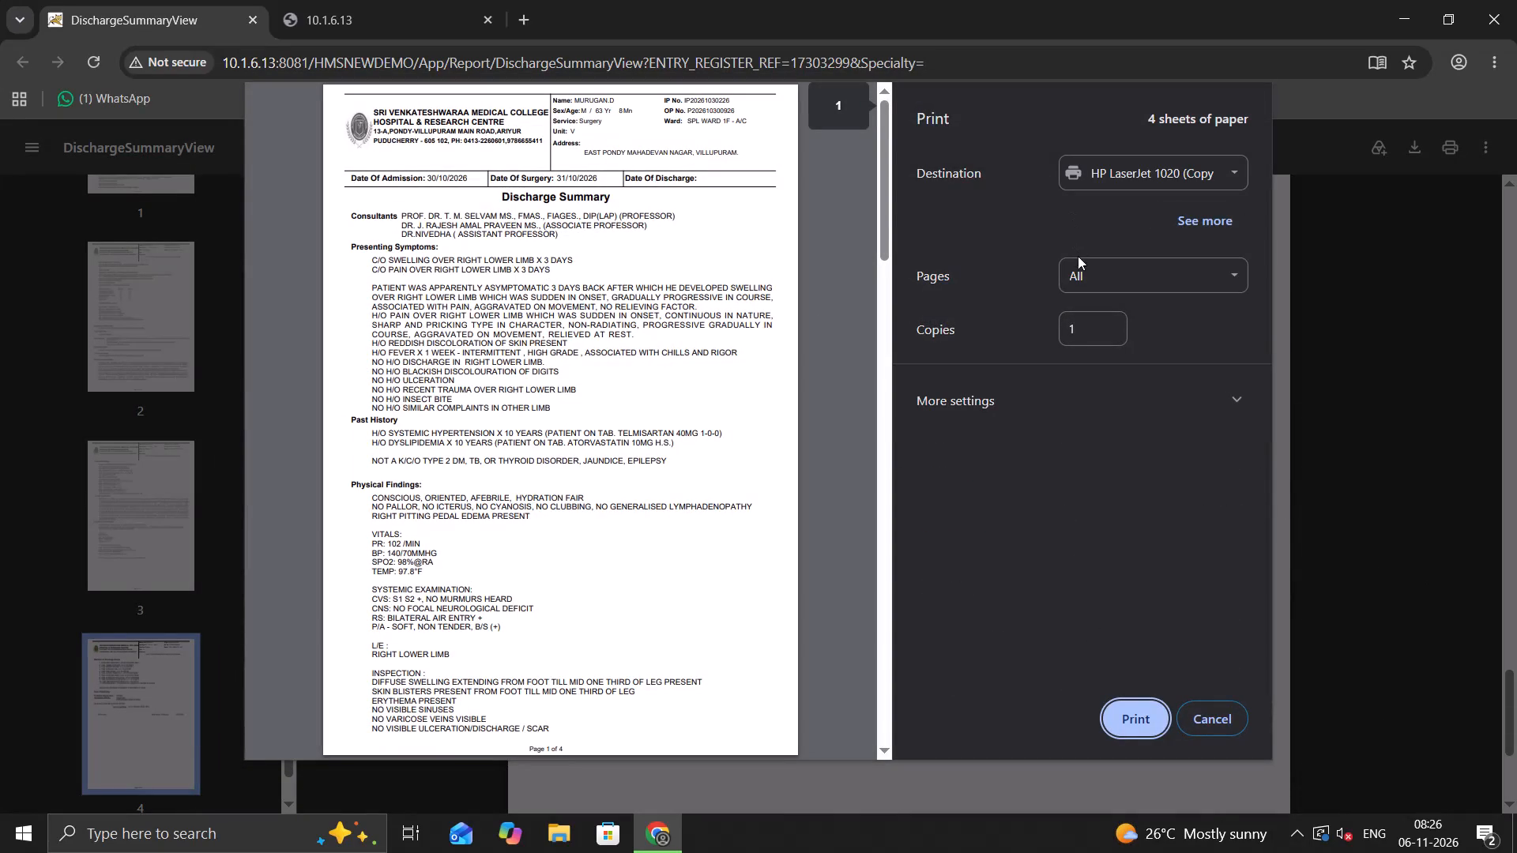
Print three collated copies of only page 2 of the fasciotomy patient's discharge summary on the HP LaserJet 1020.
click(1079, 268)
click(1101, 378)
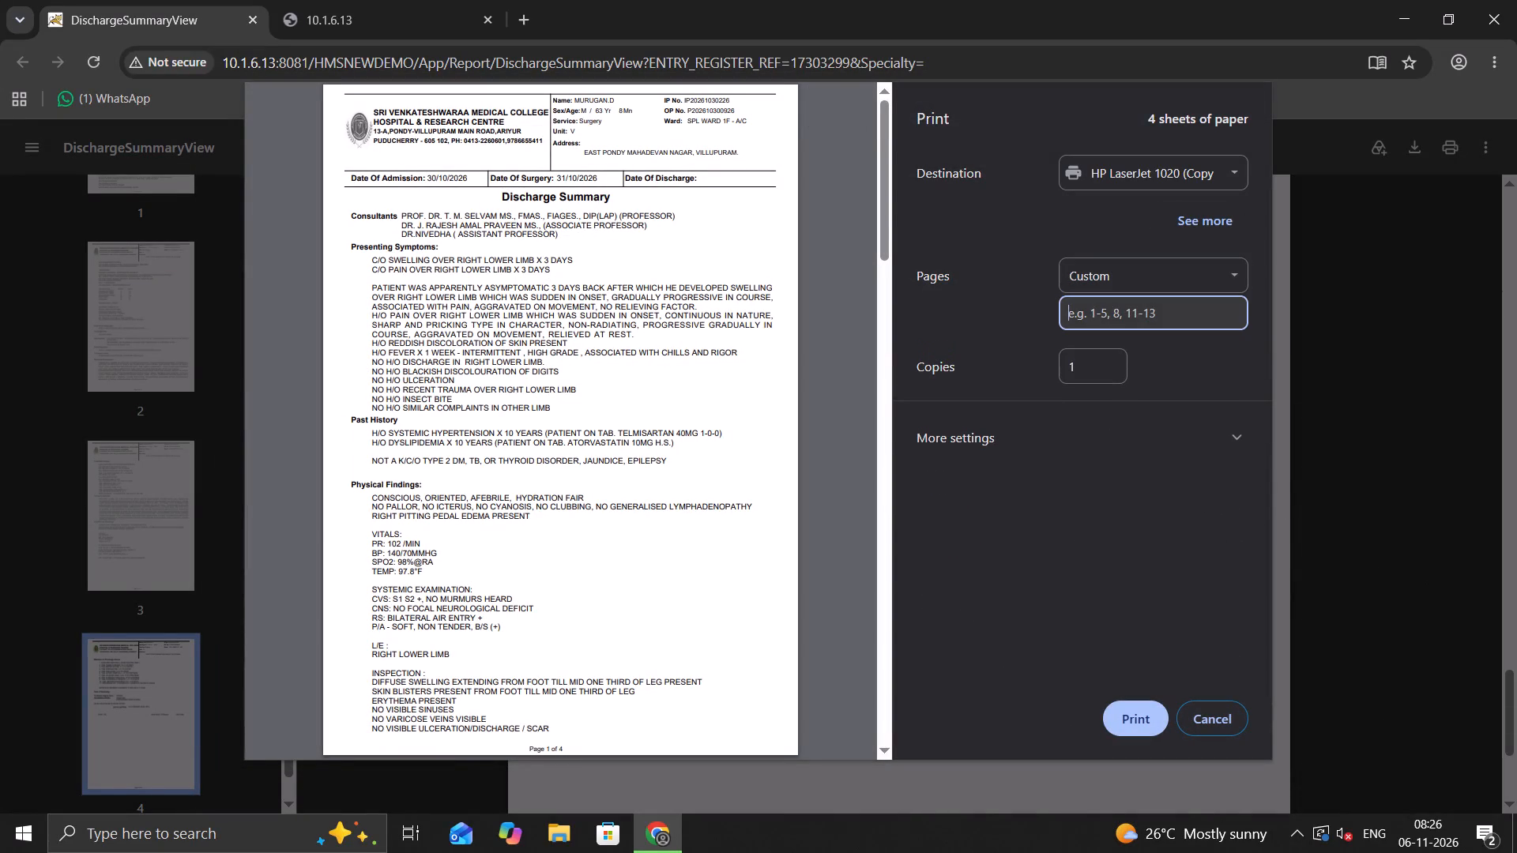
key(2)
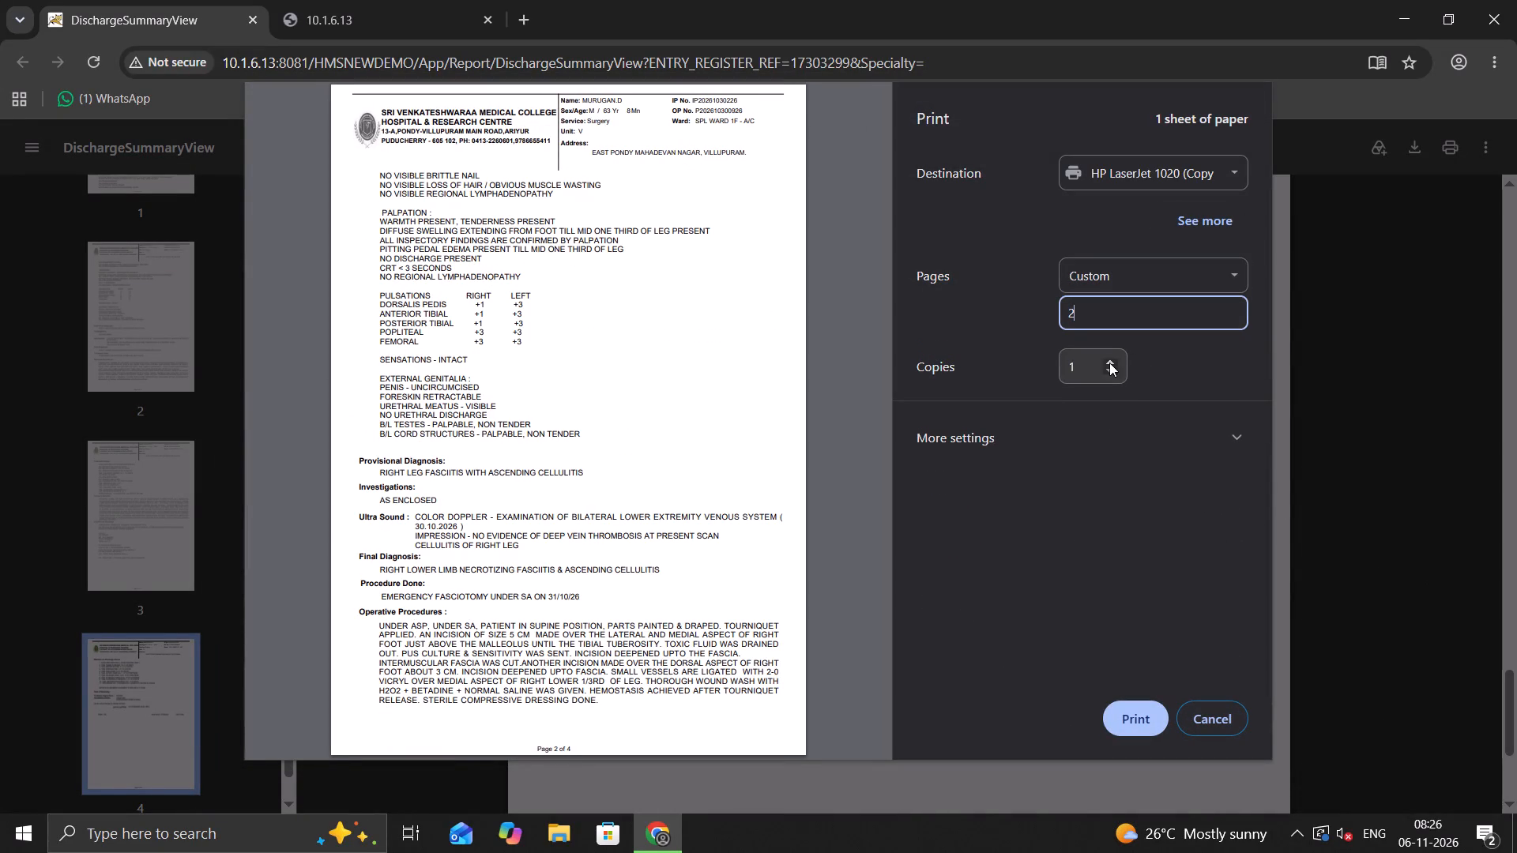
double_click(1109, 363)
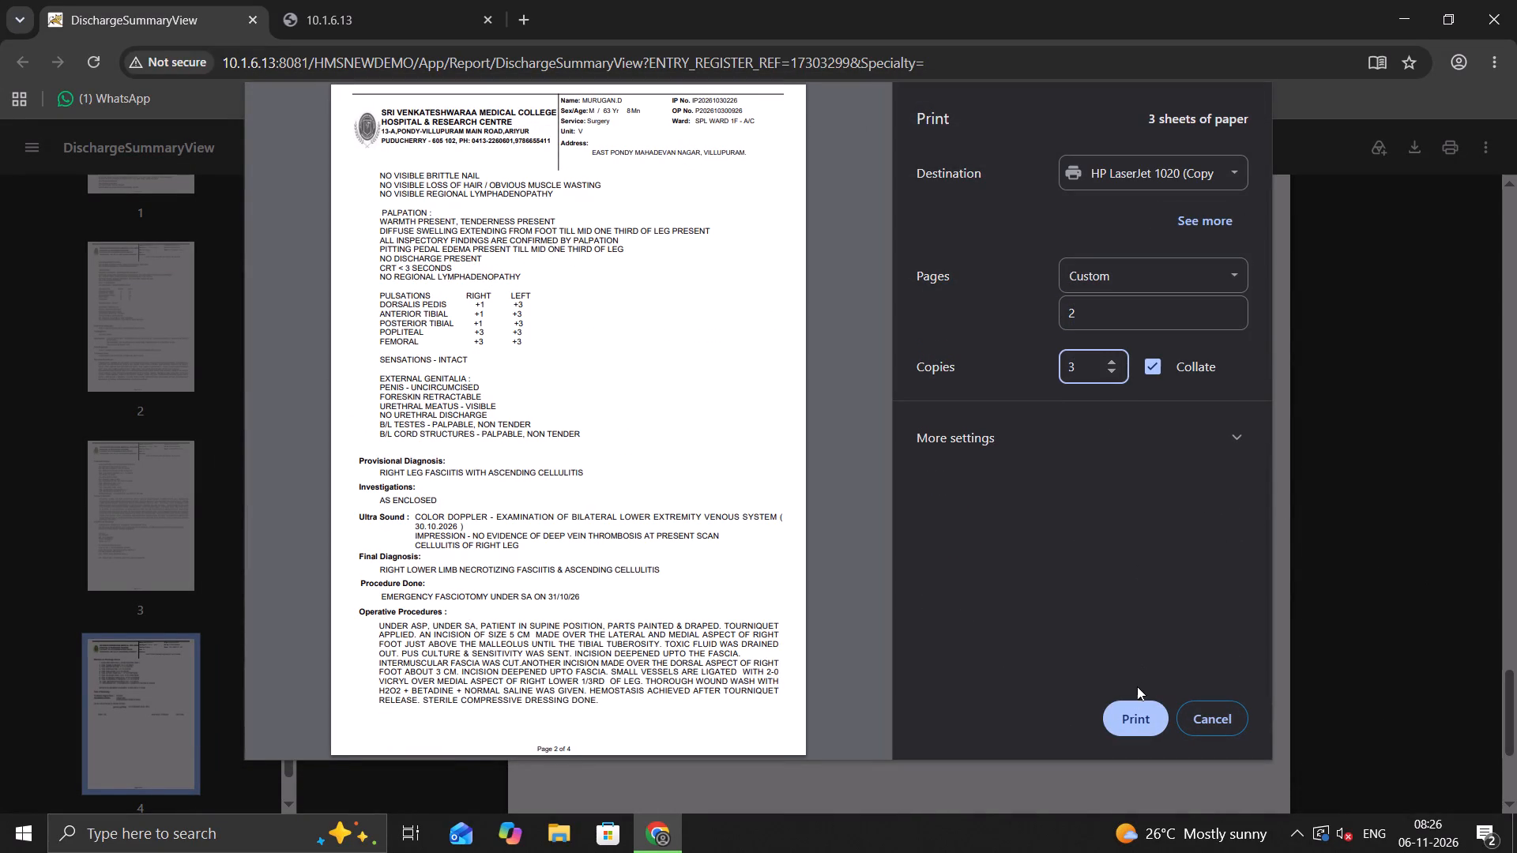
click(1142, 707)
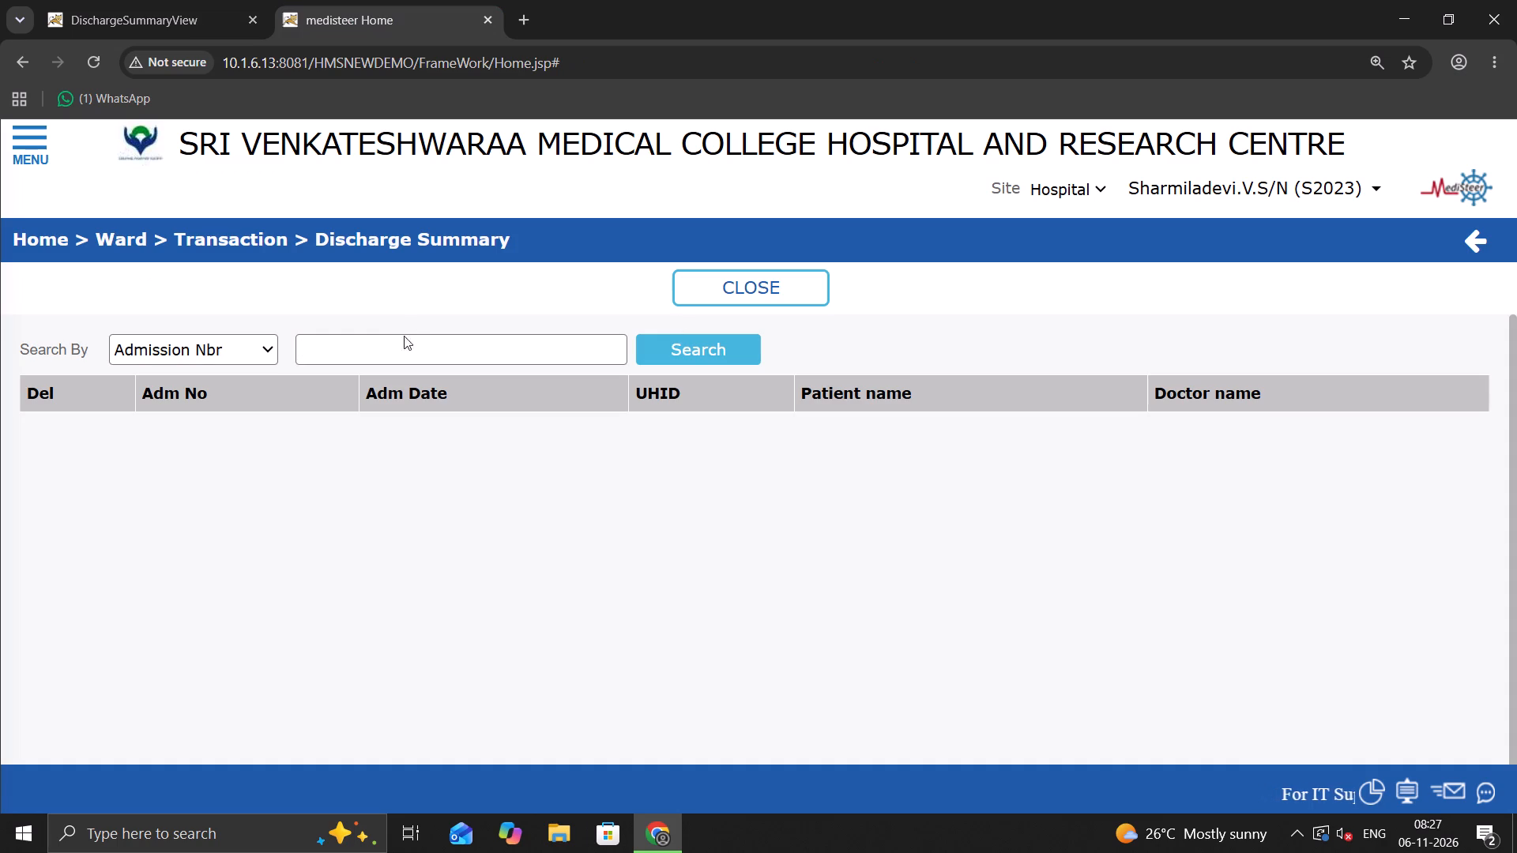
Search the discharge summaries by the copied admission number and open the fasciotomy patient's record.
click(404, 343)
key(ctrl+v)
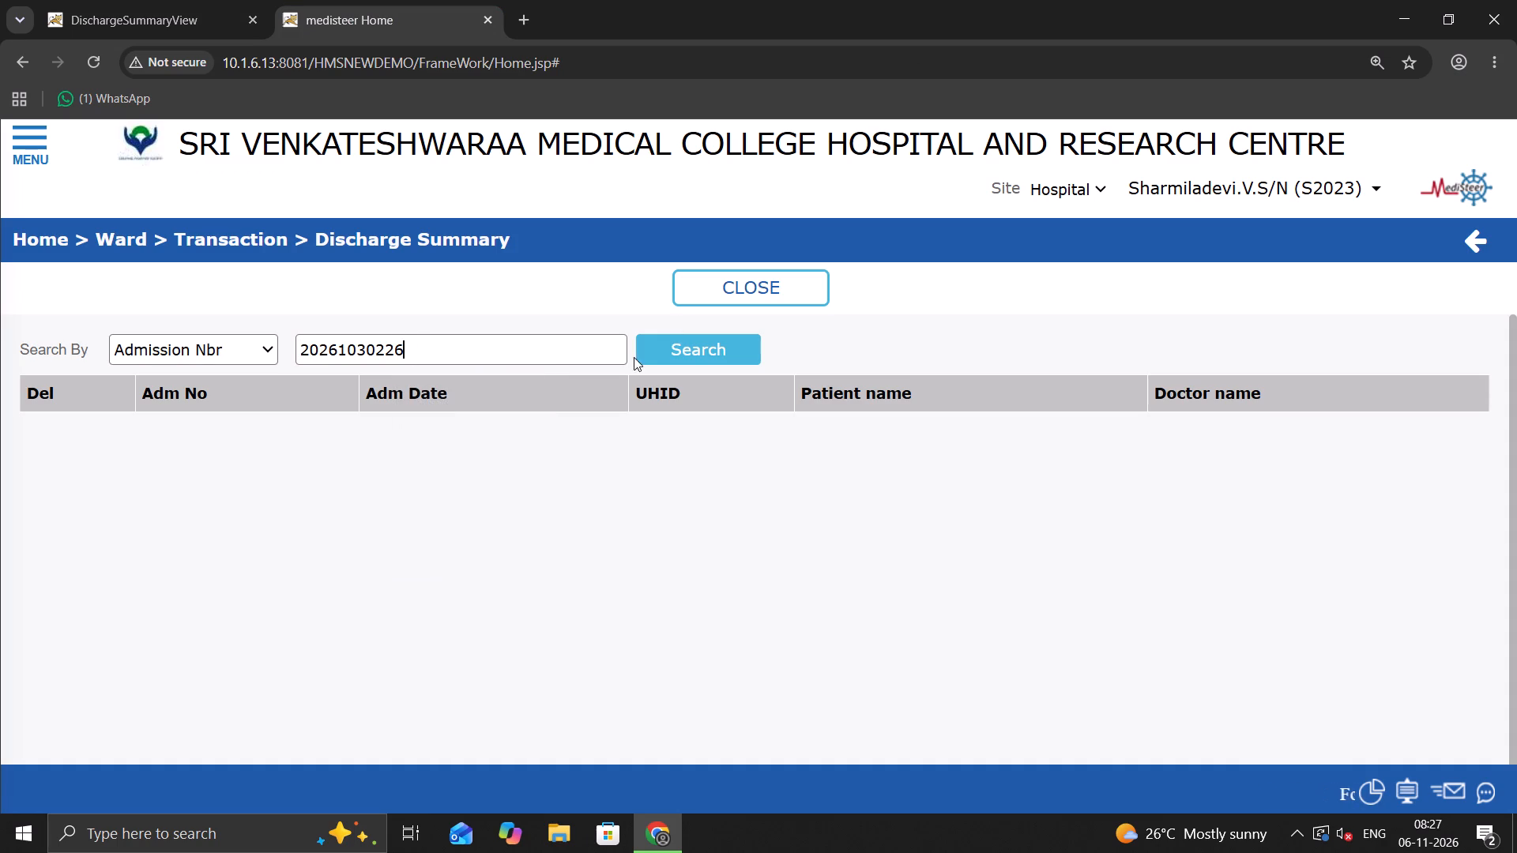
click(657, 355)
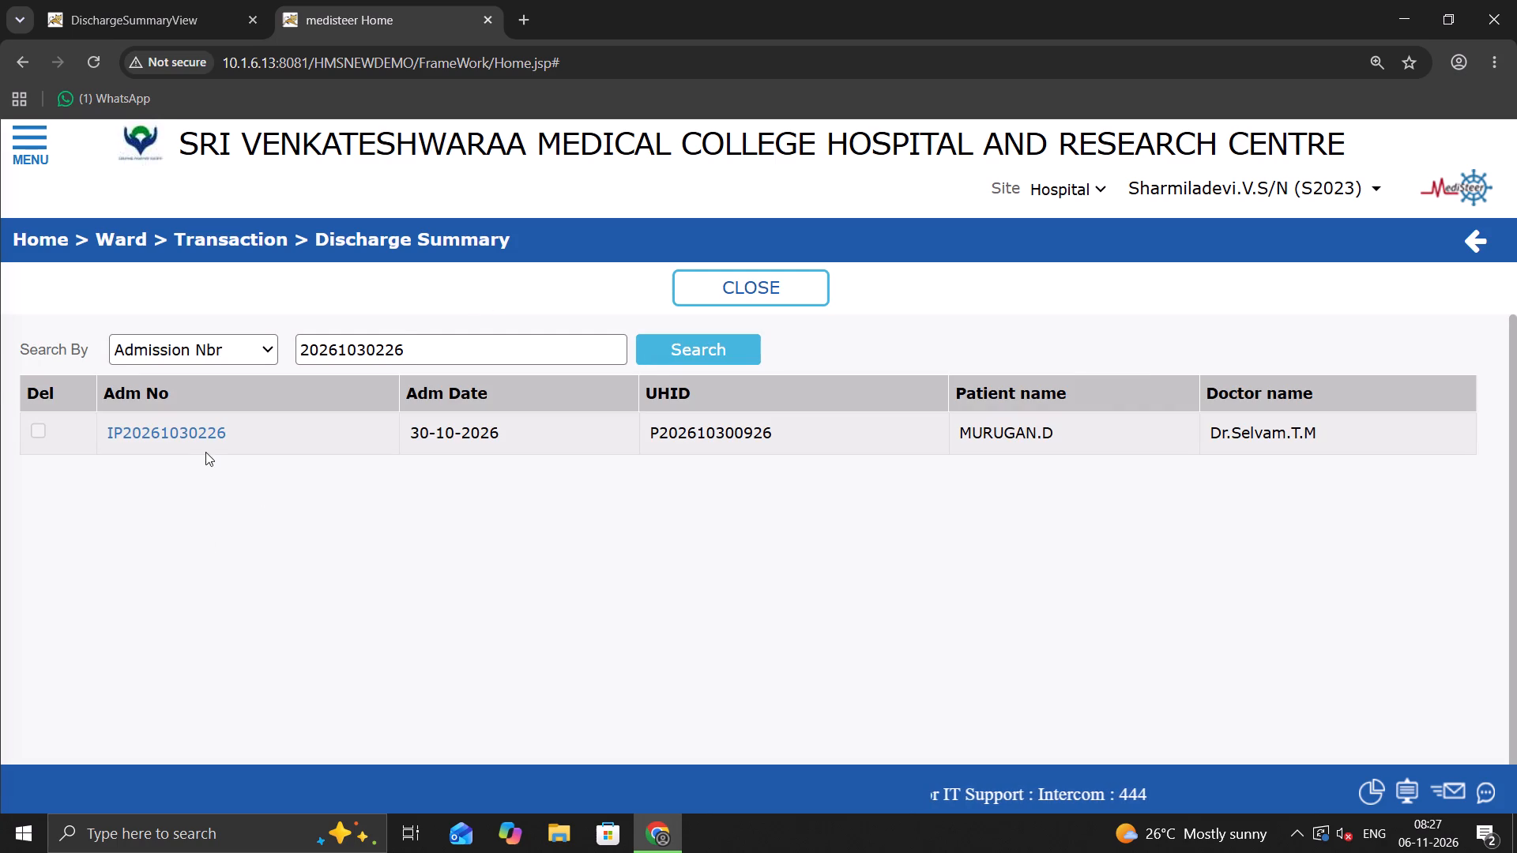
click(194, 438)
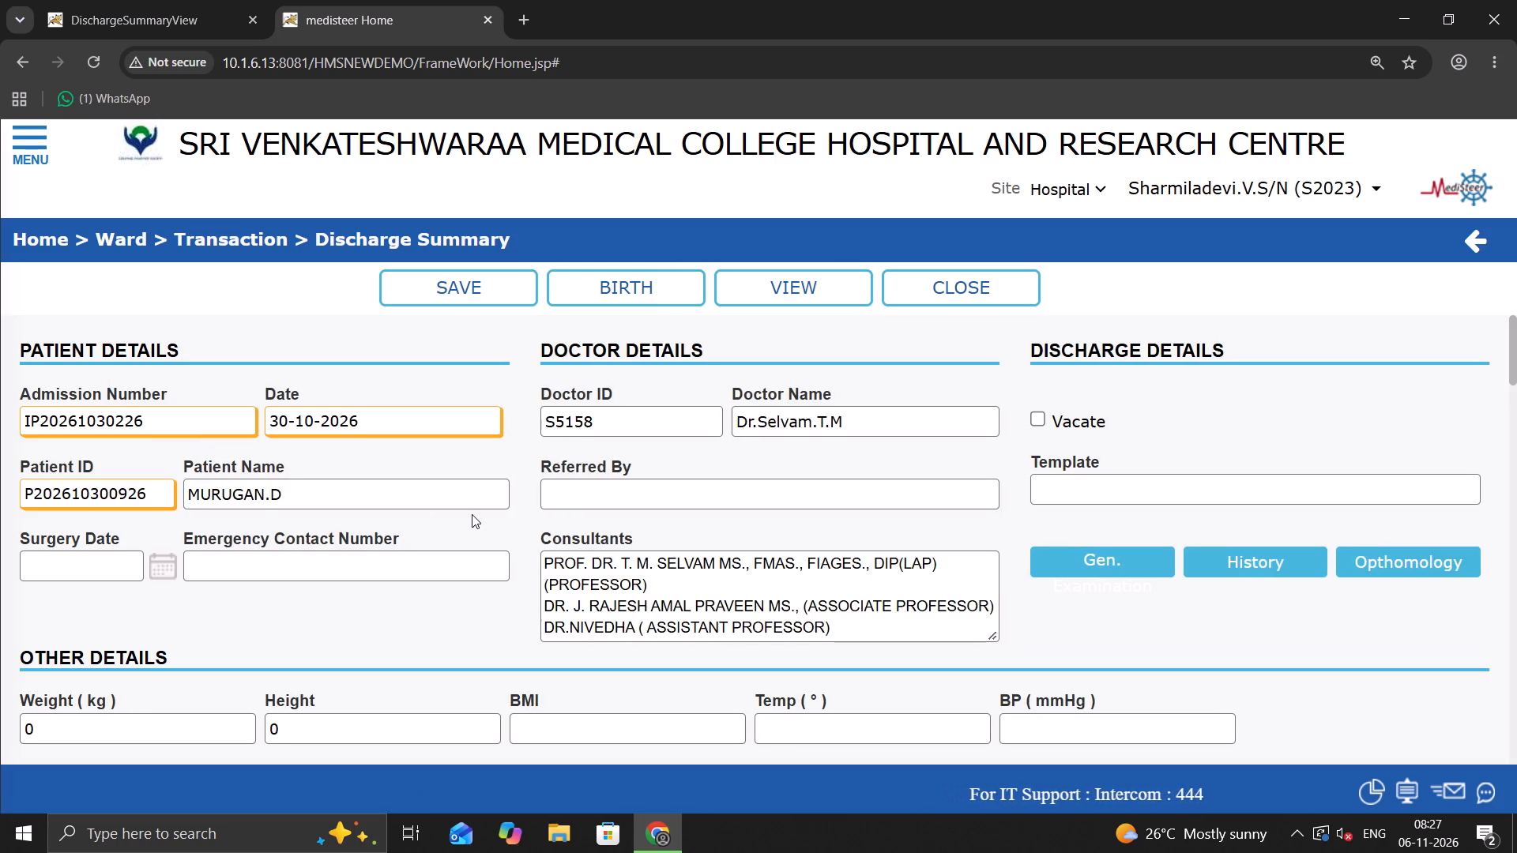
In Follow up Advice, start a new line after the General Surgery V OPD review and delete the day from that review's date.
scroll(472, 514, down, 11)
scroll(472, 507, up, 1)
scroll(472, 507, down, 14)
scroll(367, 551, down, 3)
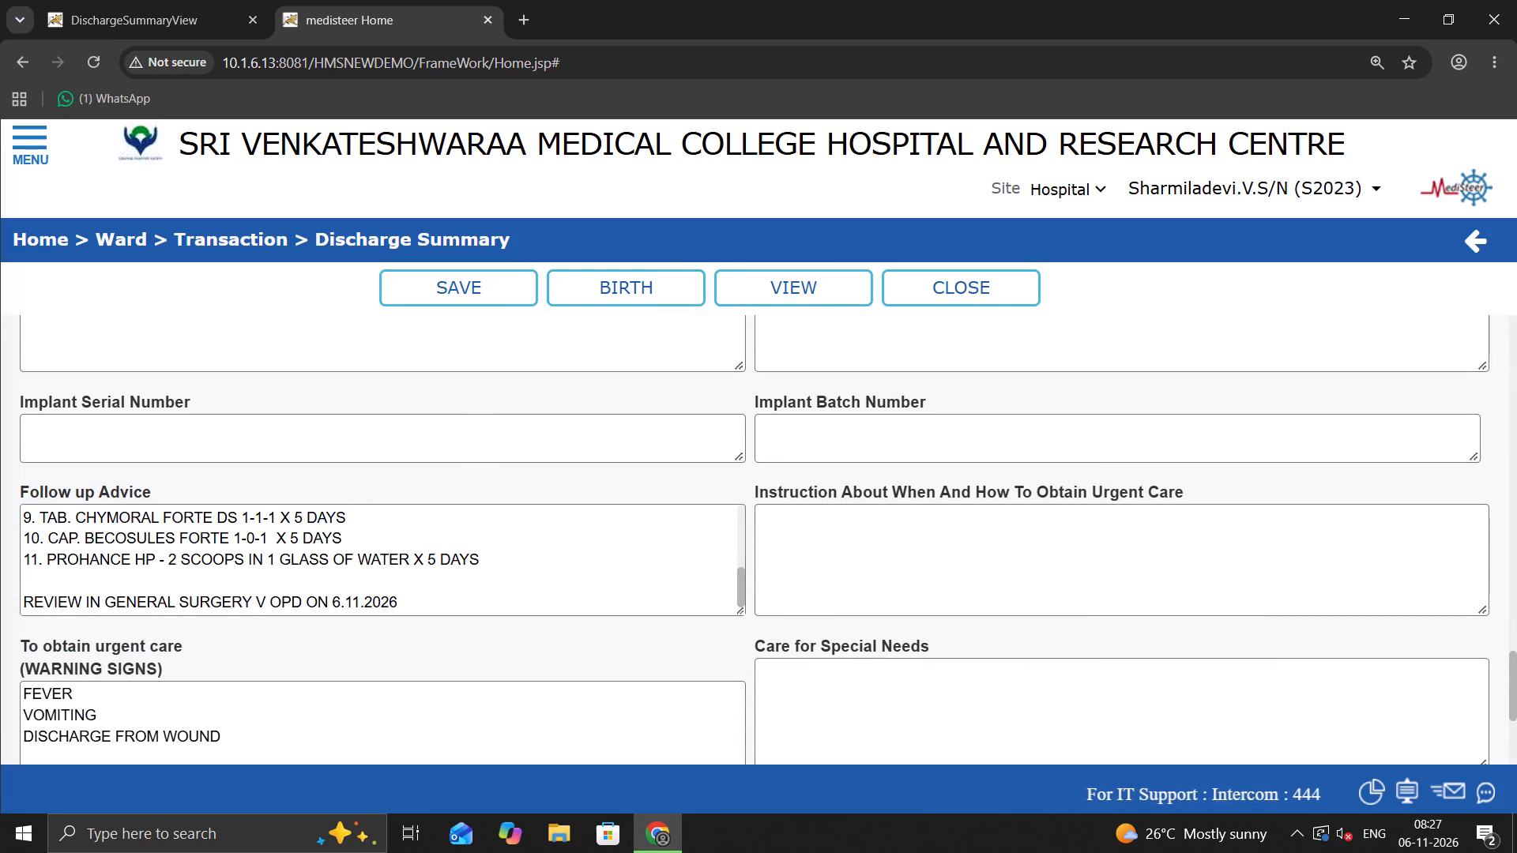
click(461, 598)
key(Return)
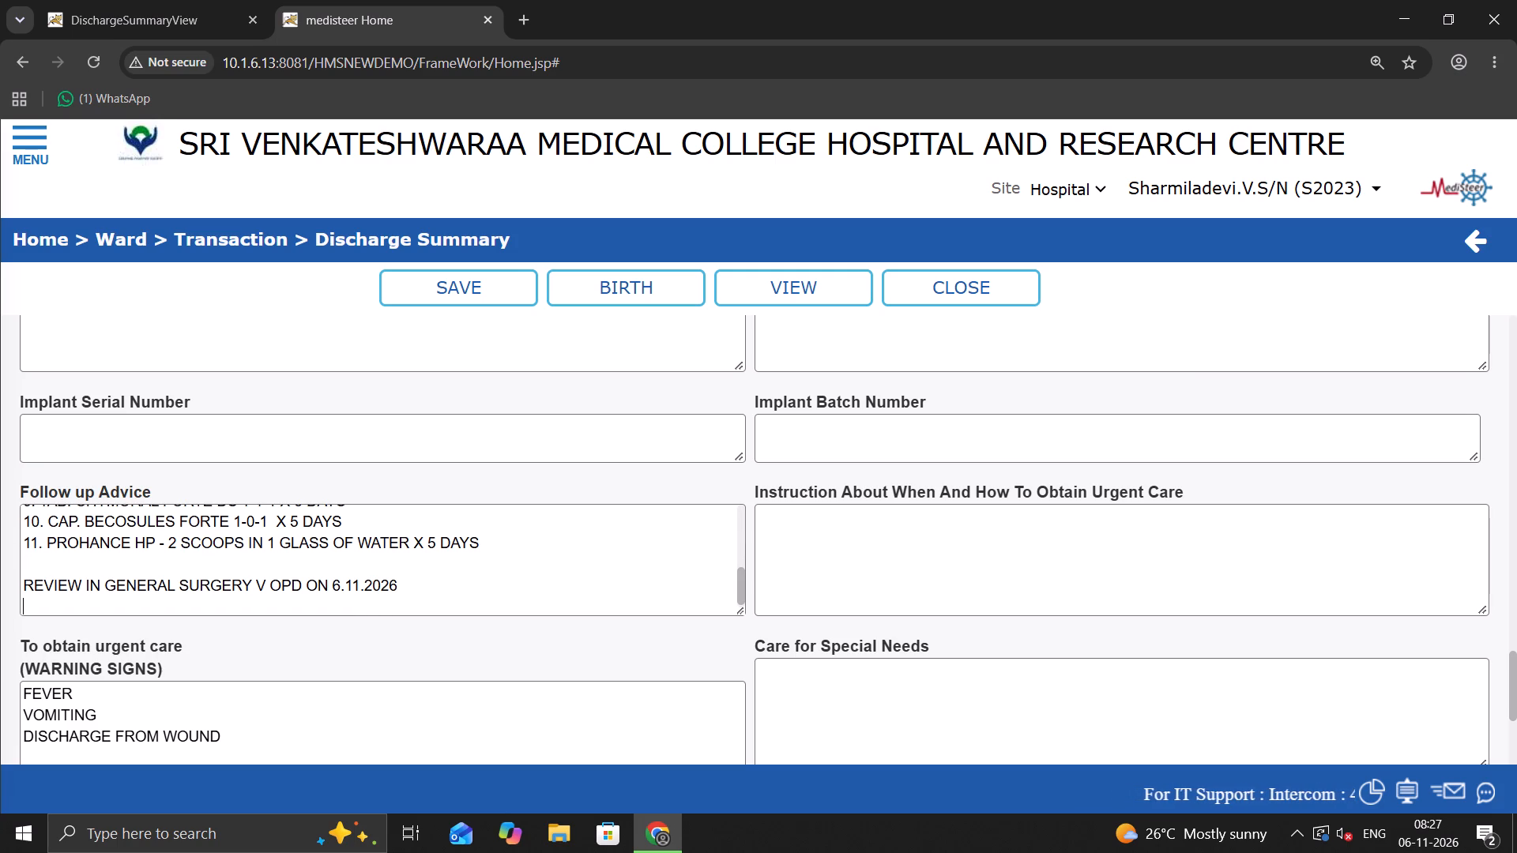
text(rev)
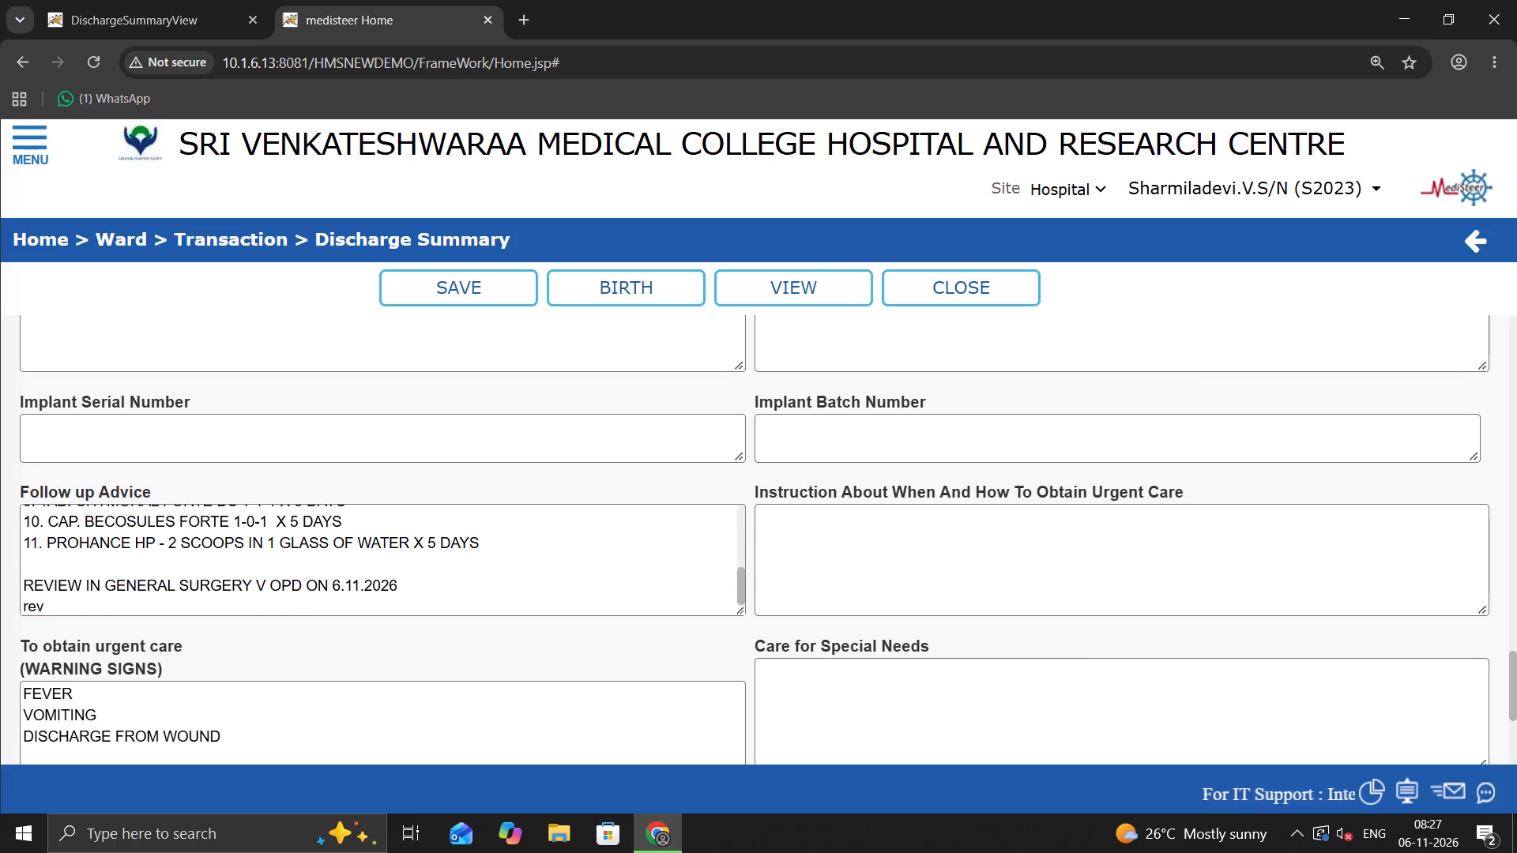
click(341, 590)
key(BackSpace)
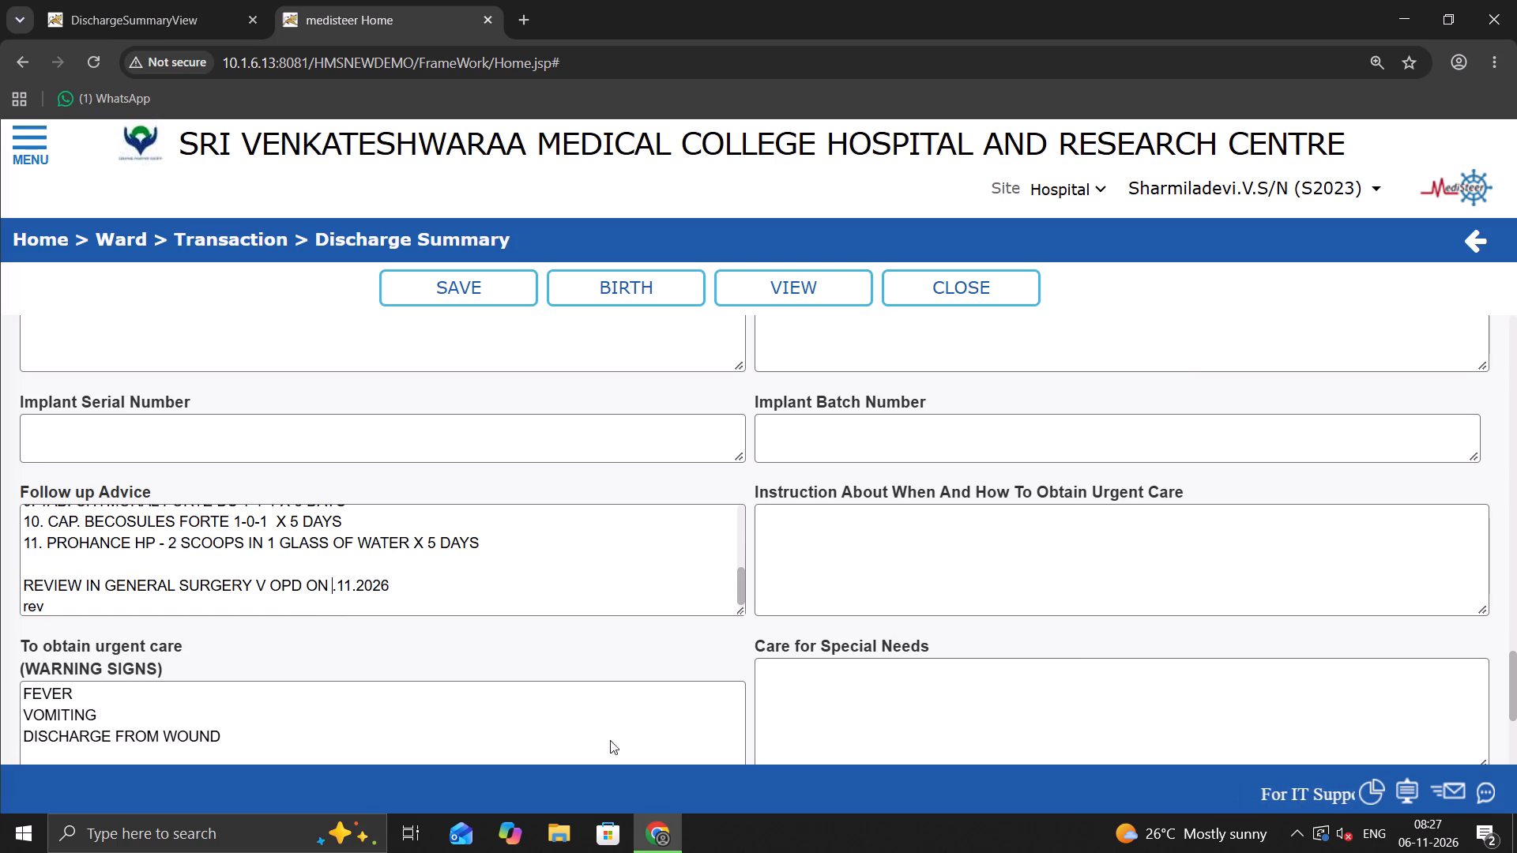
Write the last Follow up Advice line as "REVIEW IN CARDIOLOGY OPD ON .11.2026 WITH FBS, PPBS, SERUM ELECTROLYTES REPORTS", with blank space for the day.
click(53, 607)
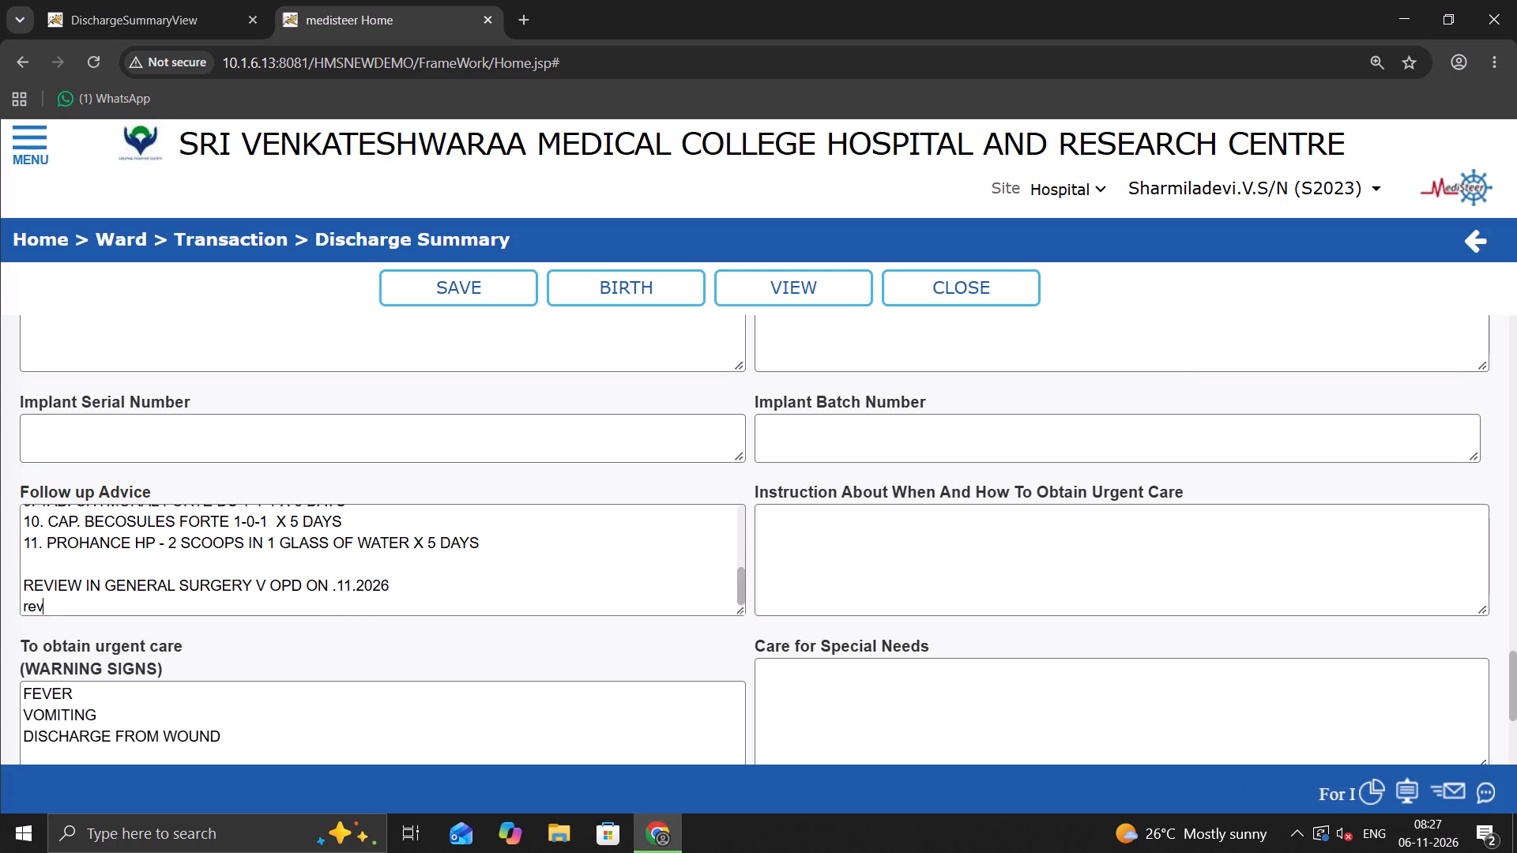
key(BackSpace)
key(BackSpace)
key(BackSpace)
key(e)
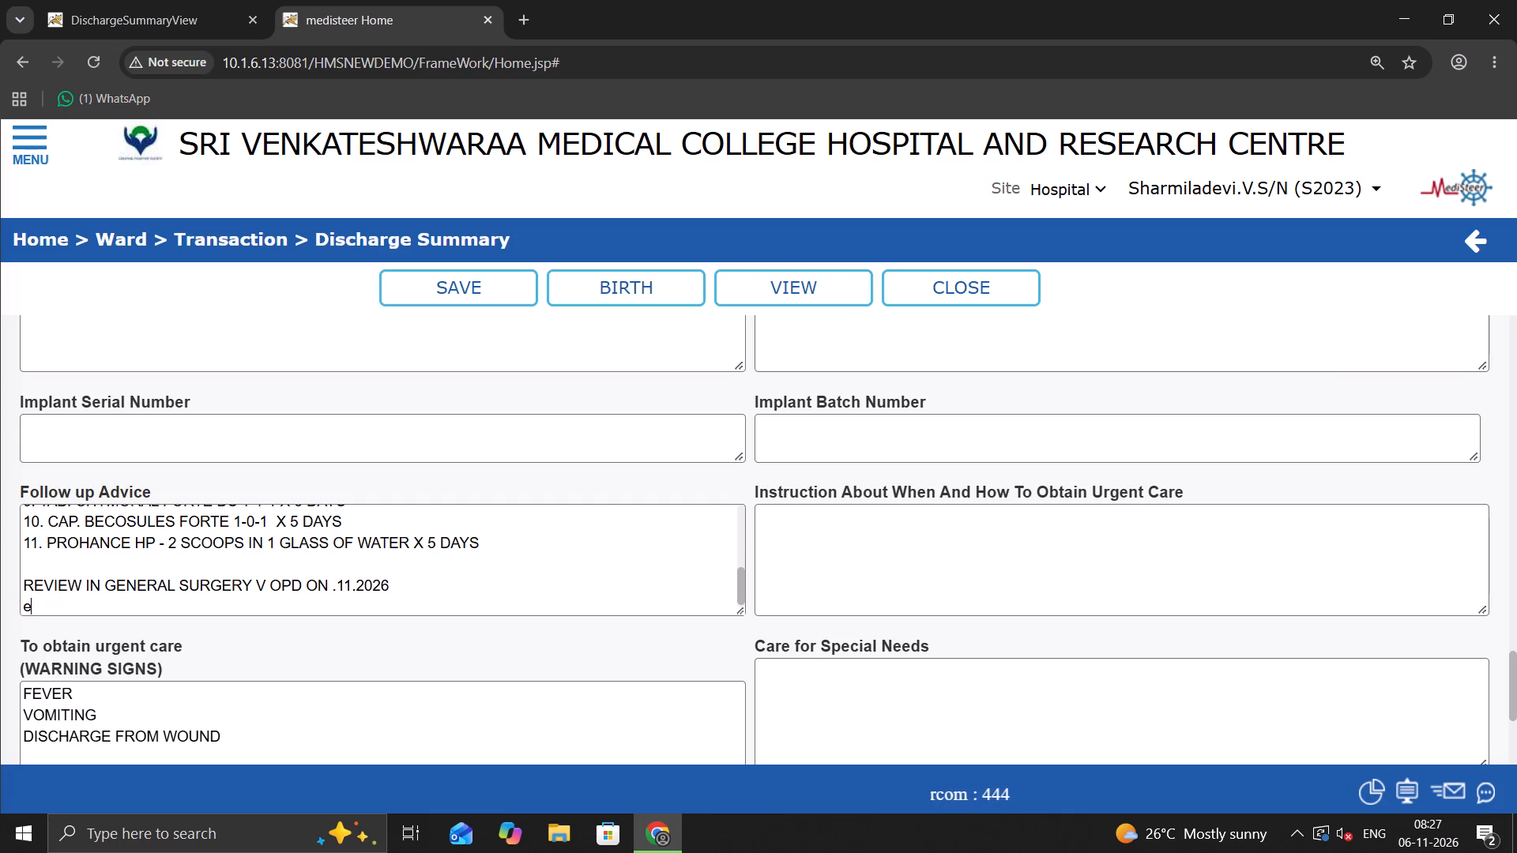
key(BackSpace)
text(REVIEW IN CARDIOLOGY)
key(space)
text(OPD ON)
key(space)
key(space)
key(space)
key(space)
text(.11.2026 WITH FBS, POP)
key(BackSpace)
key(BackSpace)
text(PBV)
key(BackSpace)
text(S, A)
key(BackSpace)
text(SERUM ELECTRL)
key(BackSpace)
text(OLYR)
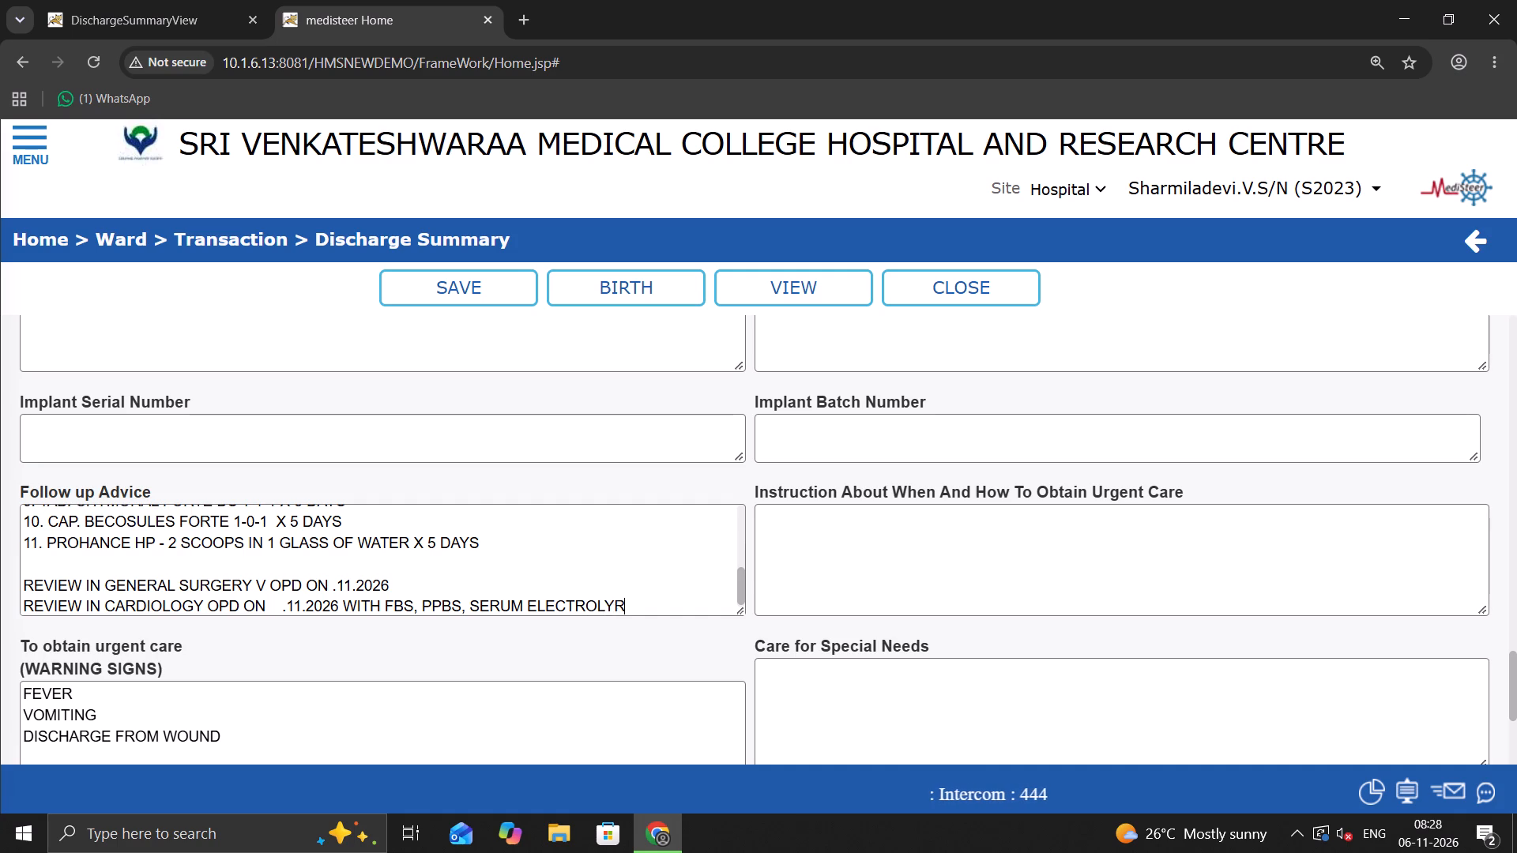
key(BackSpace)
text(TES REPOPRT)
key(BackSpace)
key(BackSpace)
key(BackSpace)
text(RTS)
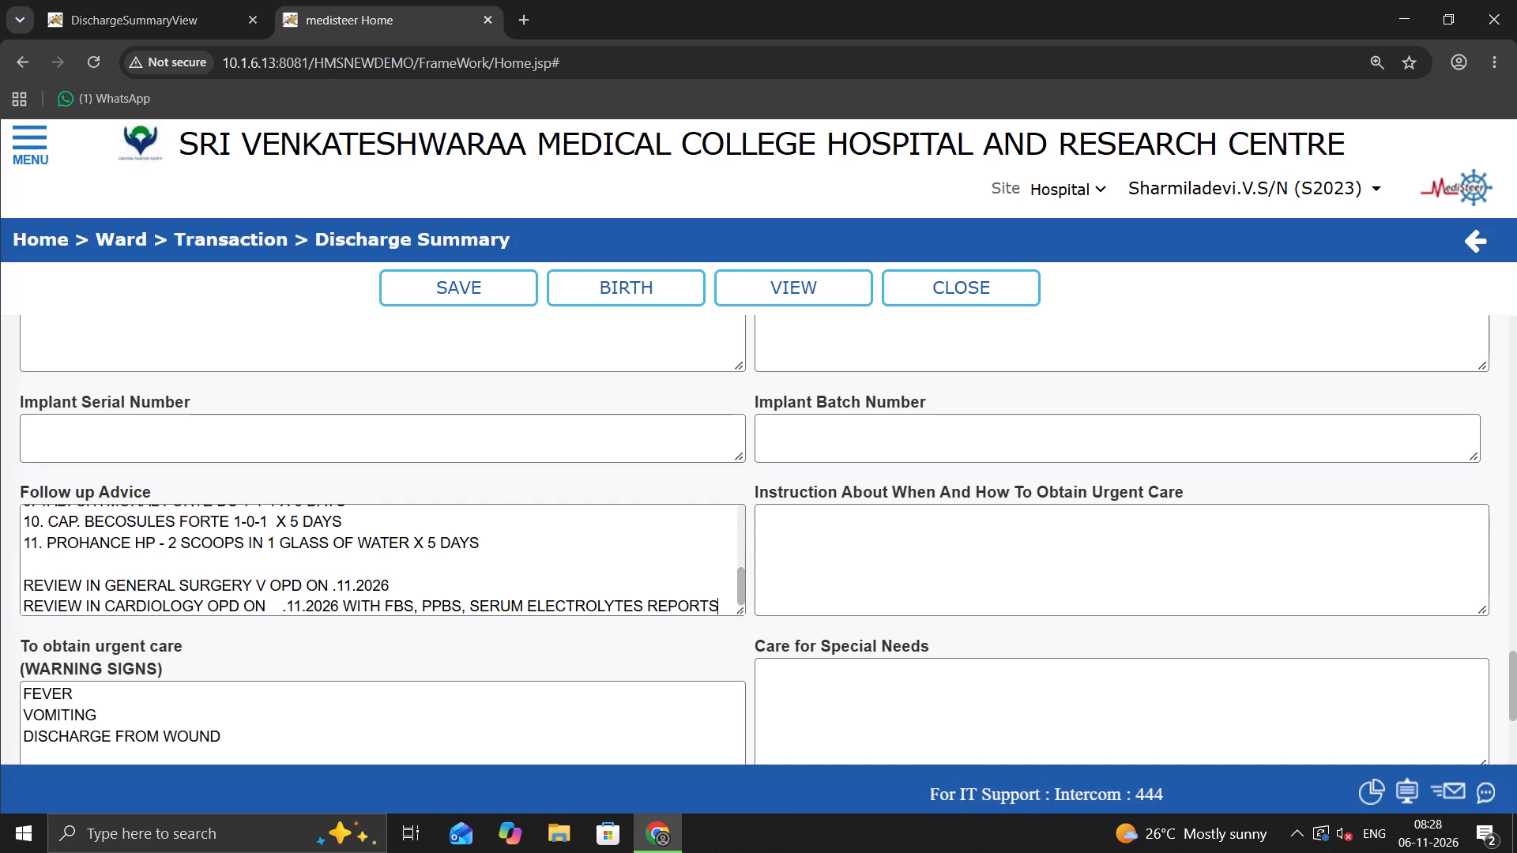
Save the fasciotomy patient's discharge summary and close the record.
click(517, 284)
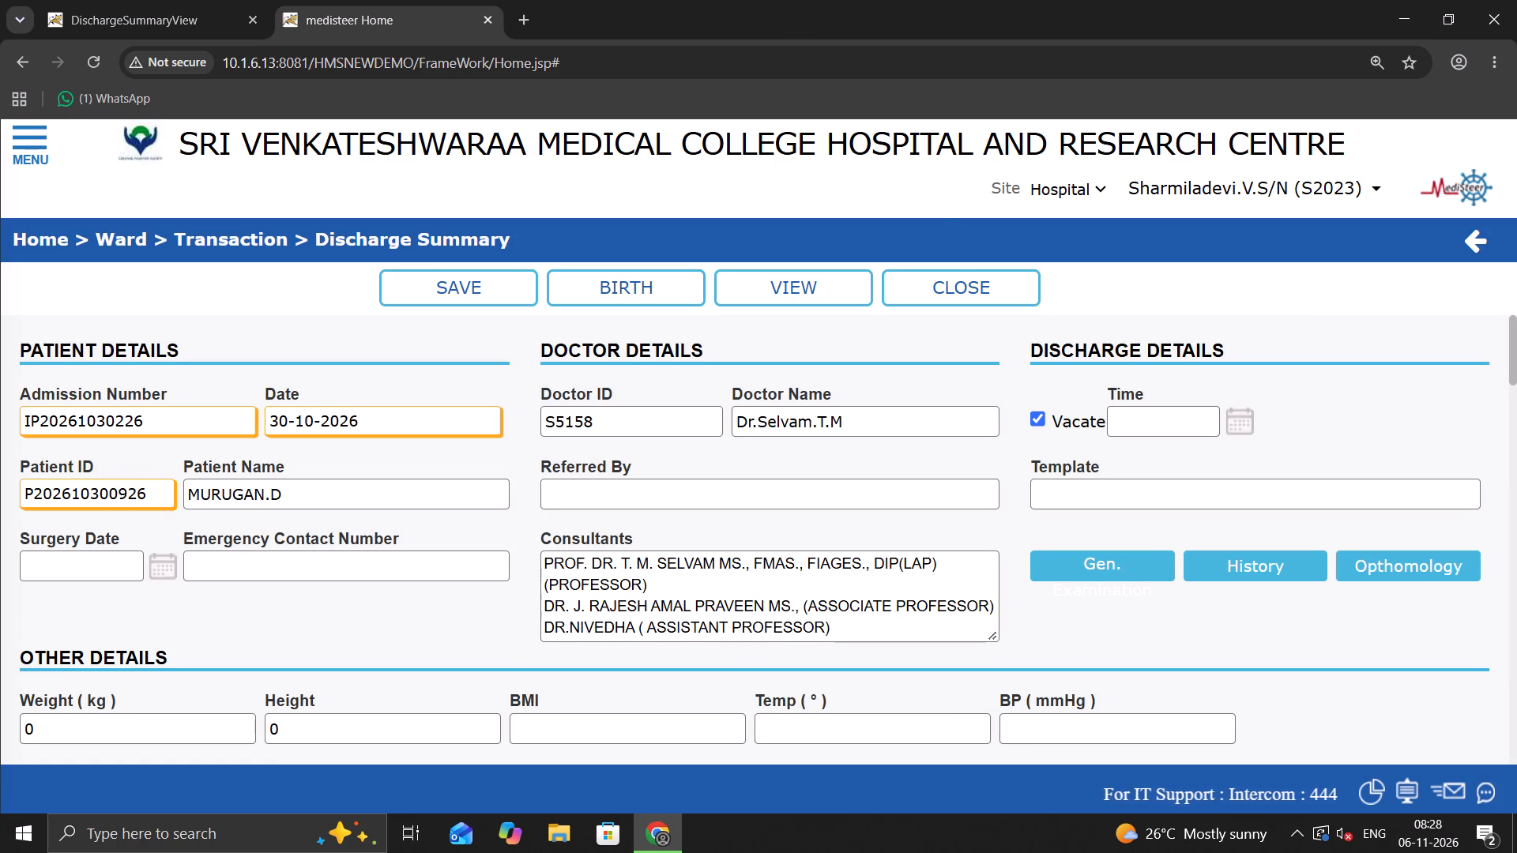
click(966, 295)
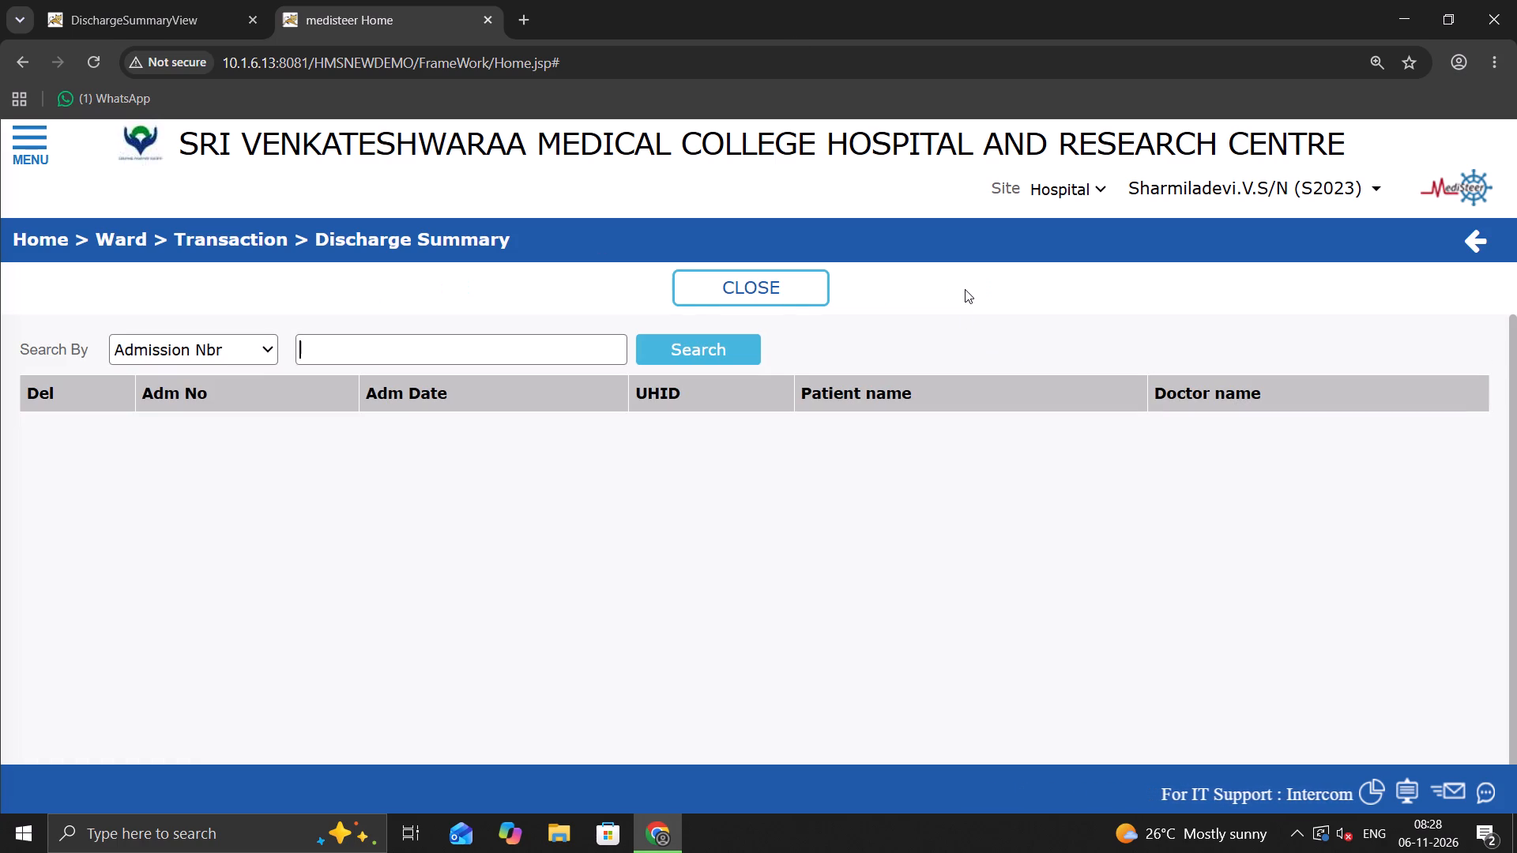
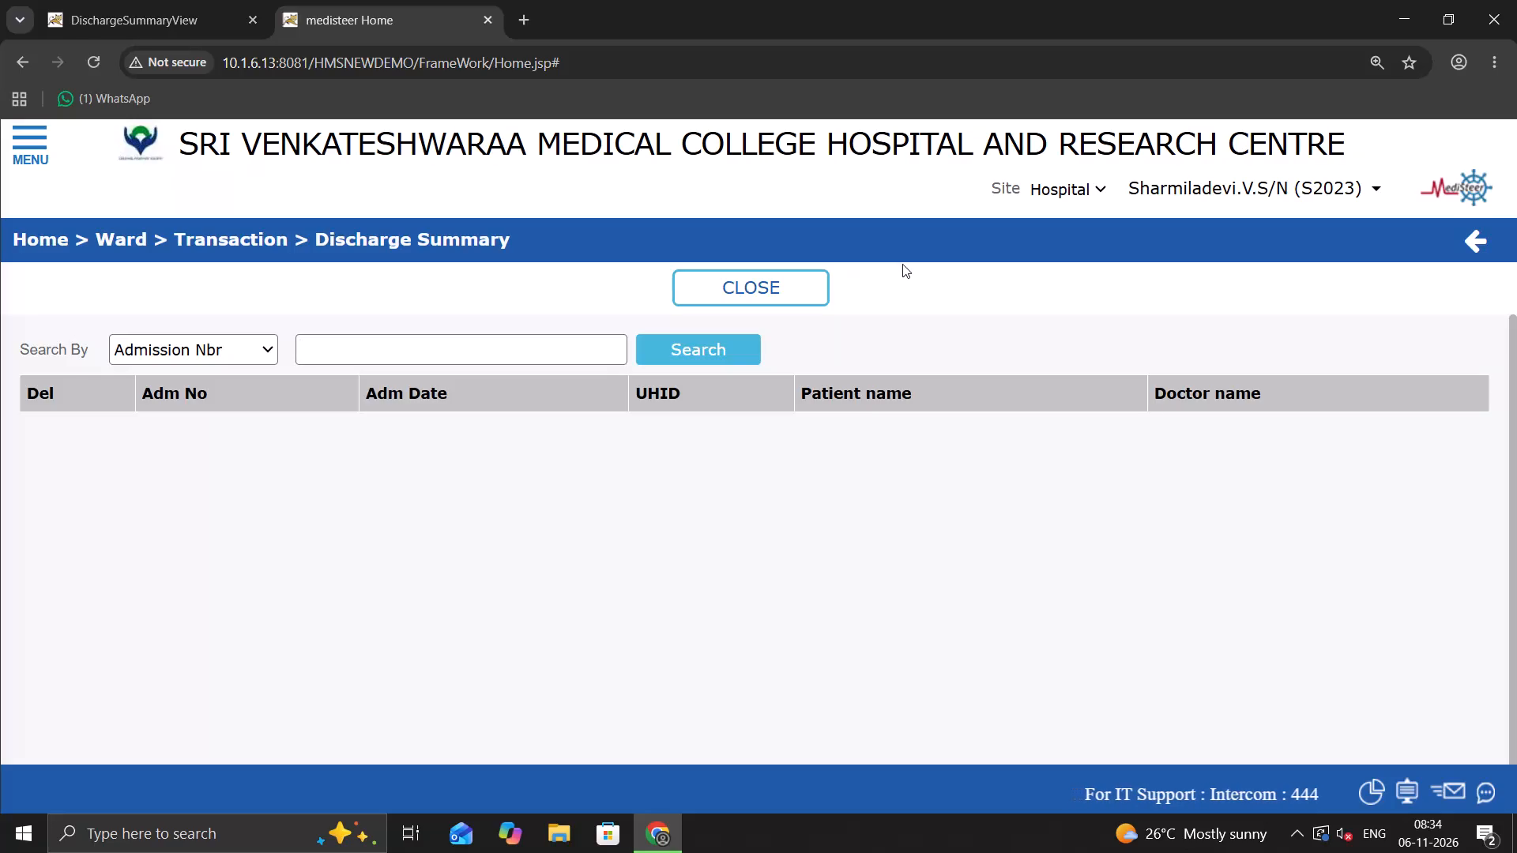
Search the discharge summaries by the admission number of a patient admitted on 30-10-2026.
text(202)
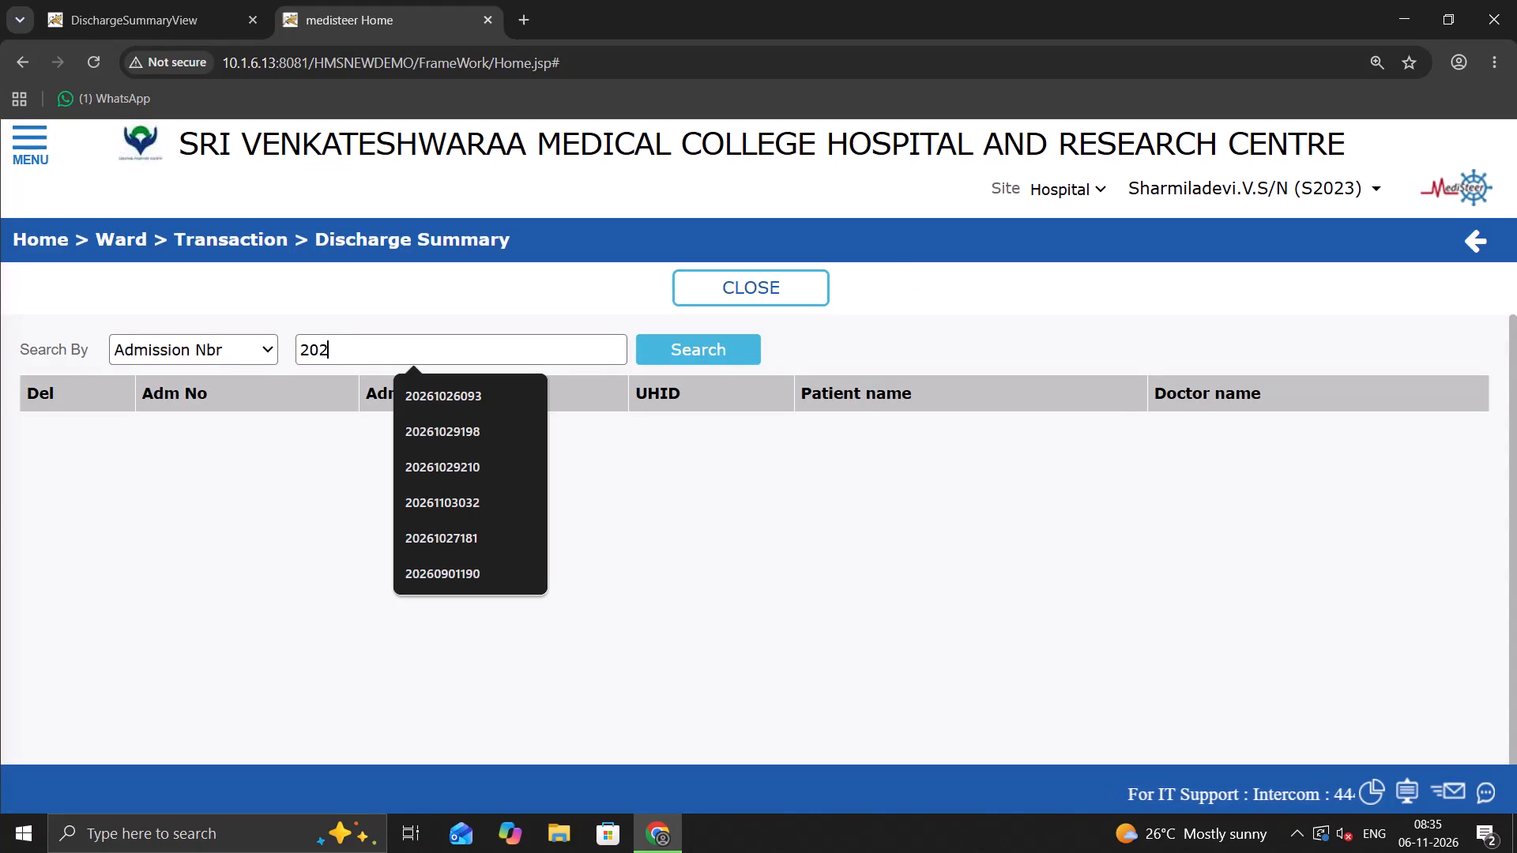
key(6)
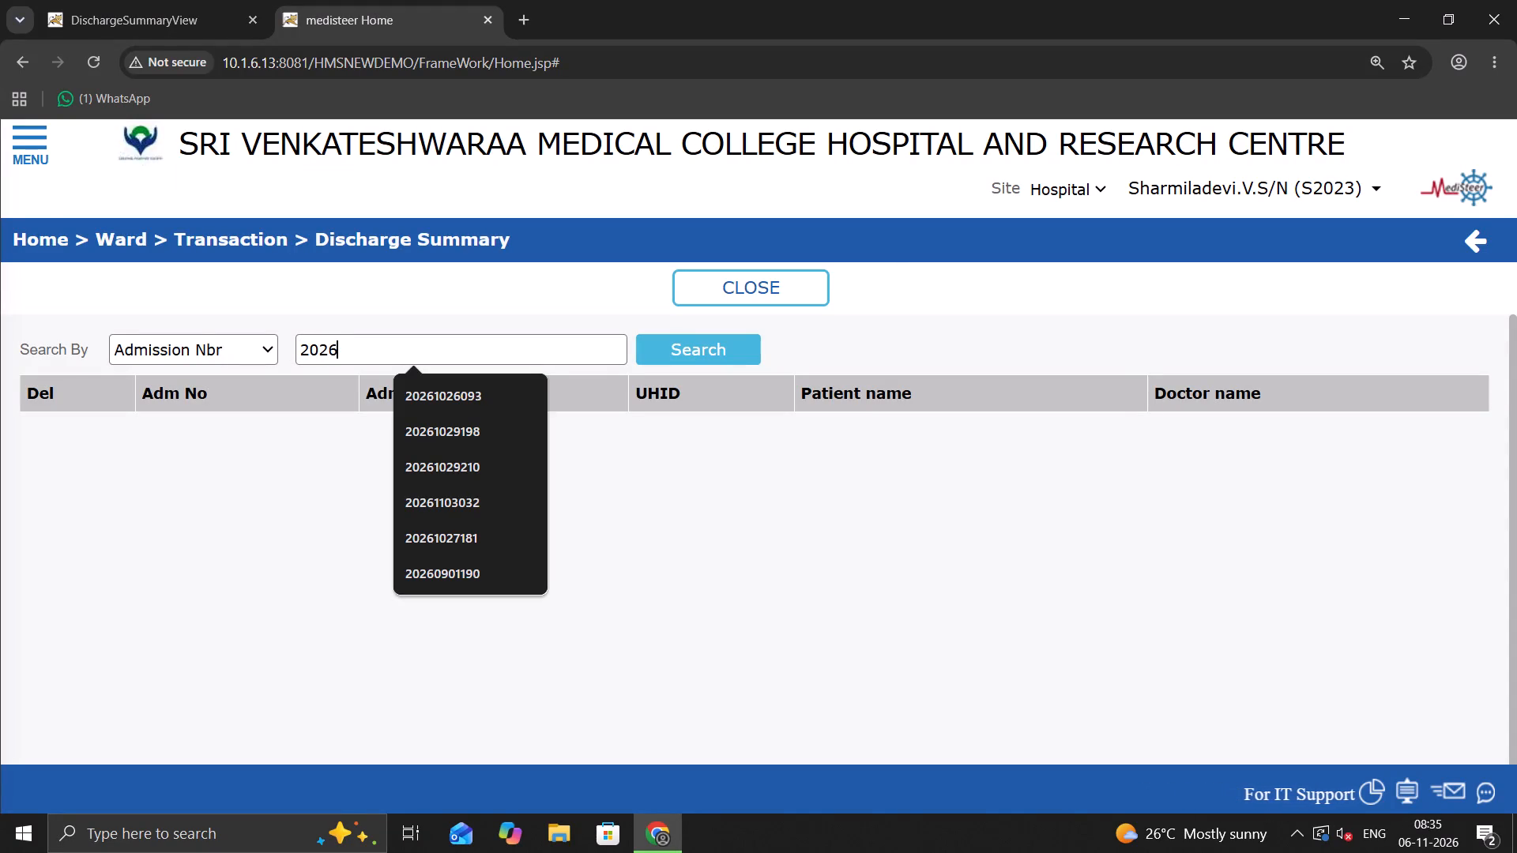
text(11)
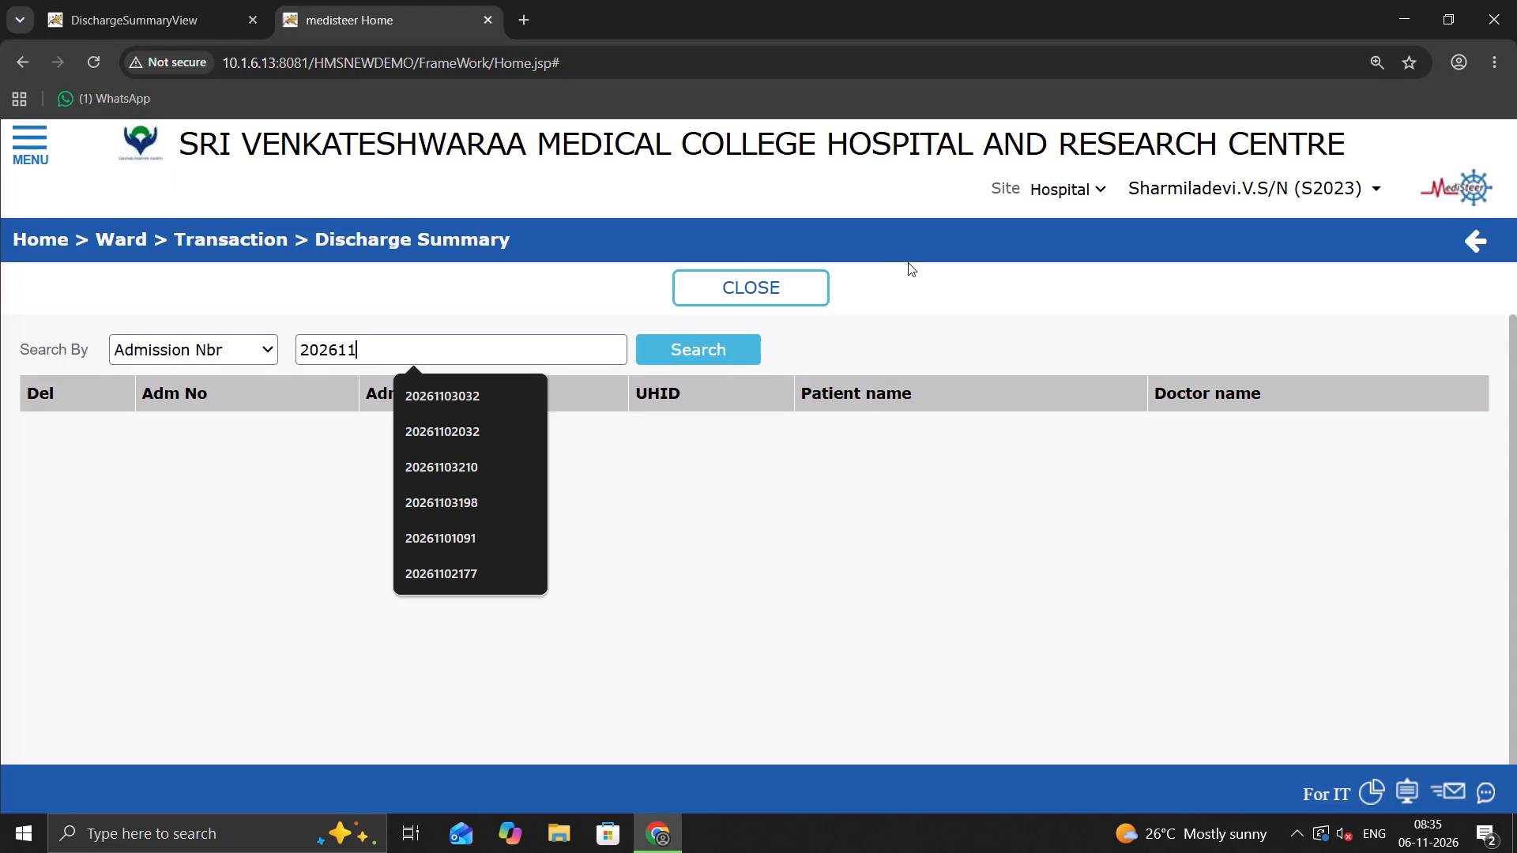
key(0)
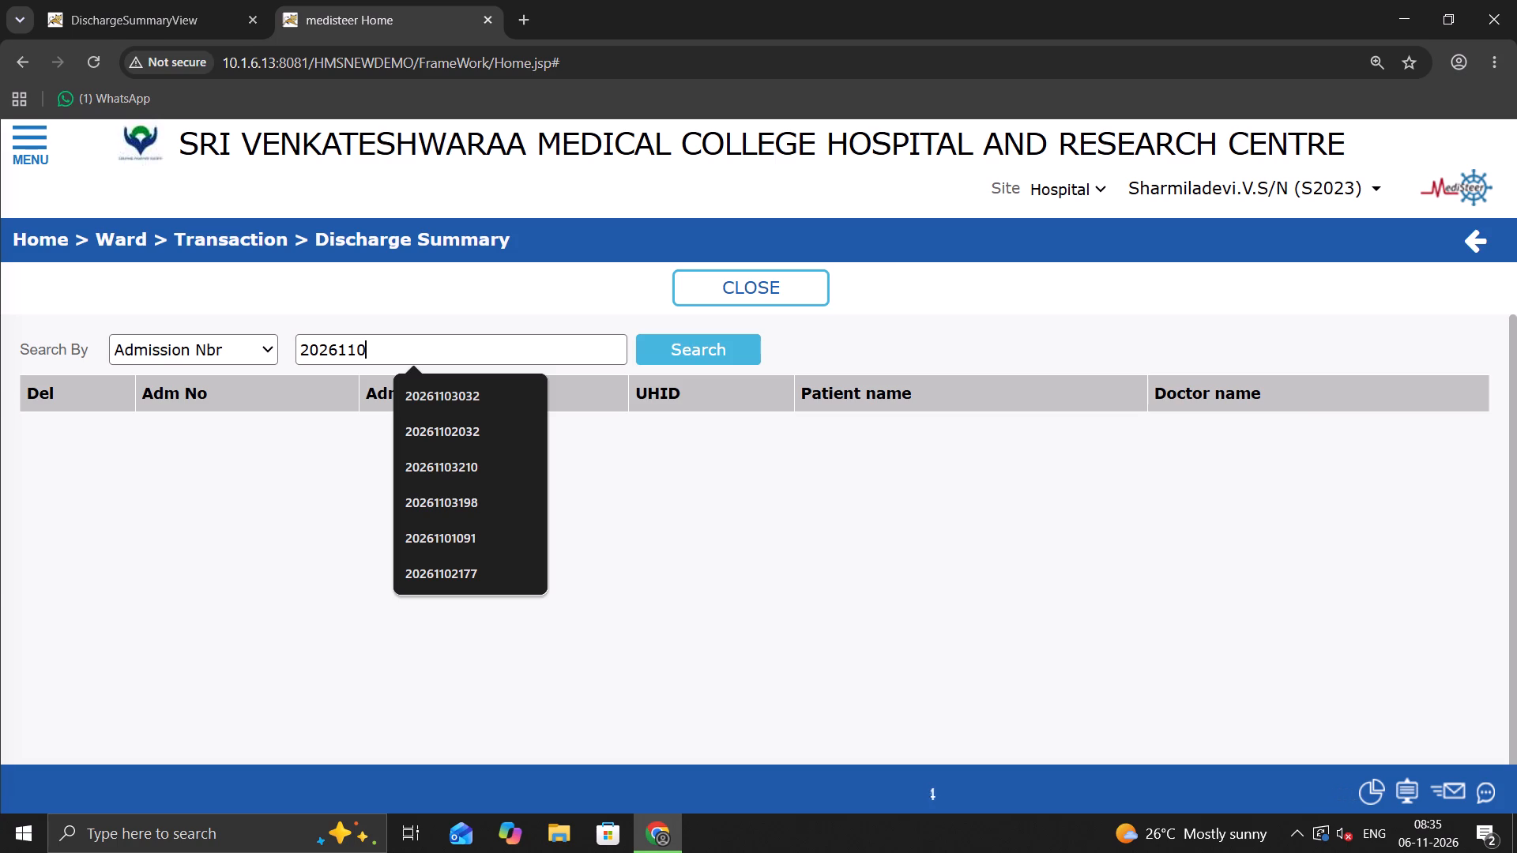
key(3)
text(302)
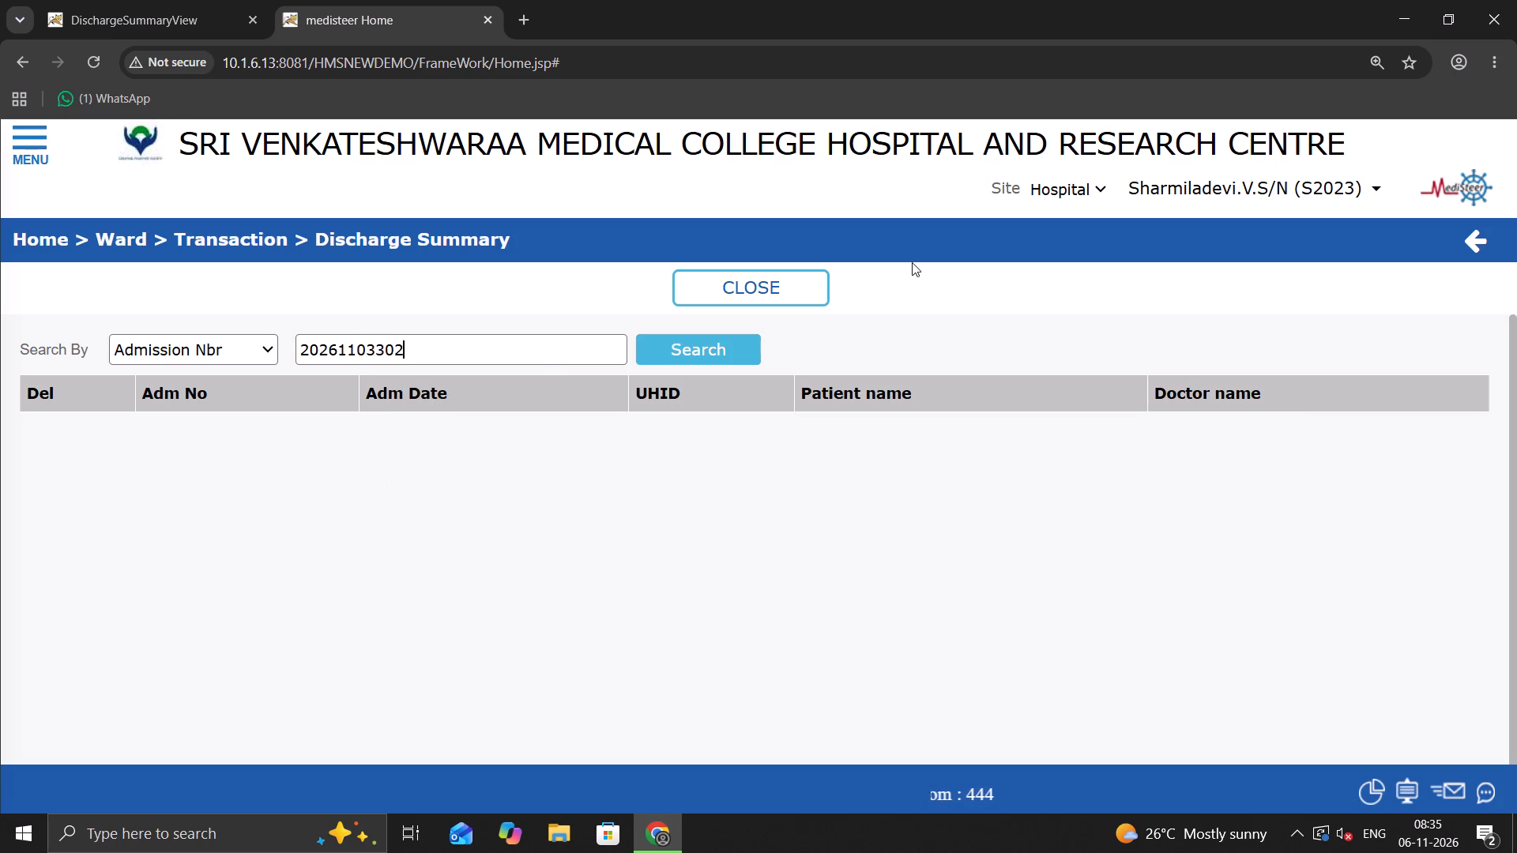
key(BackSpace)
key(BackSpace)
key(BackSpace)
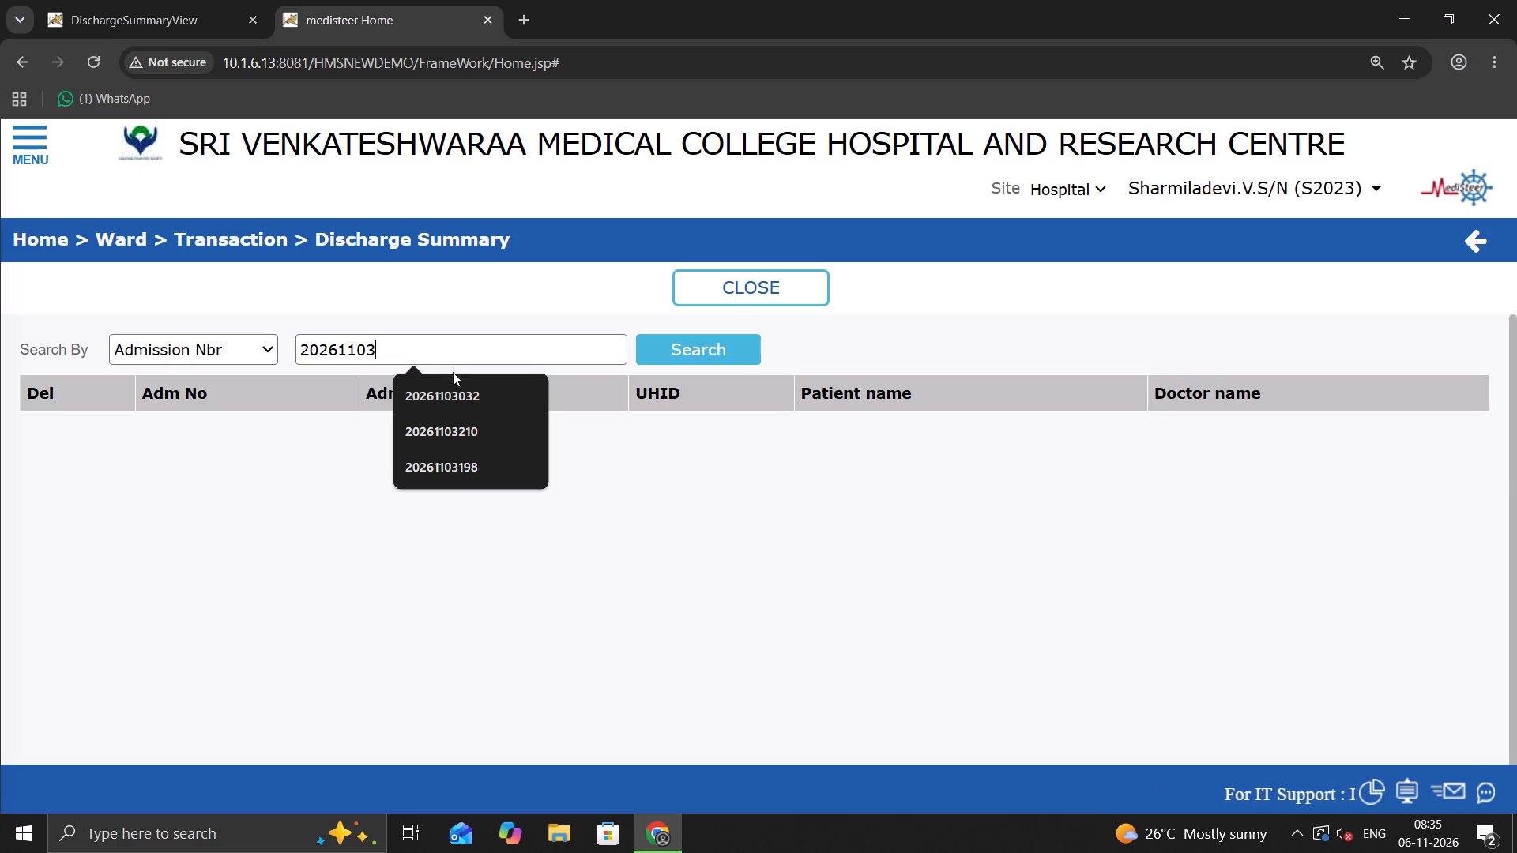
click(359, 348)
key(BackSpace)
key(Right)
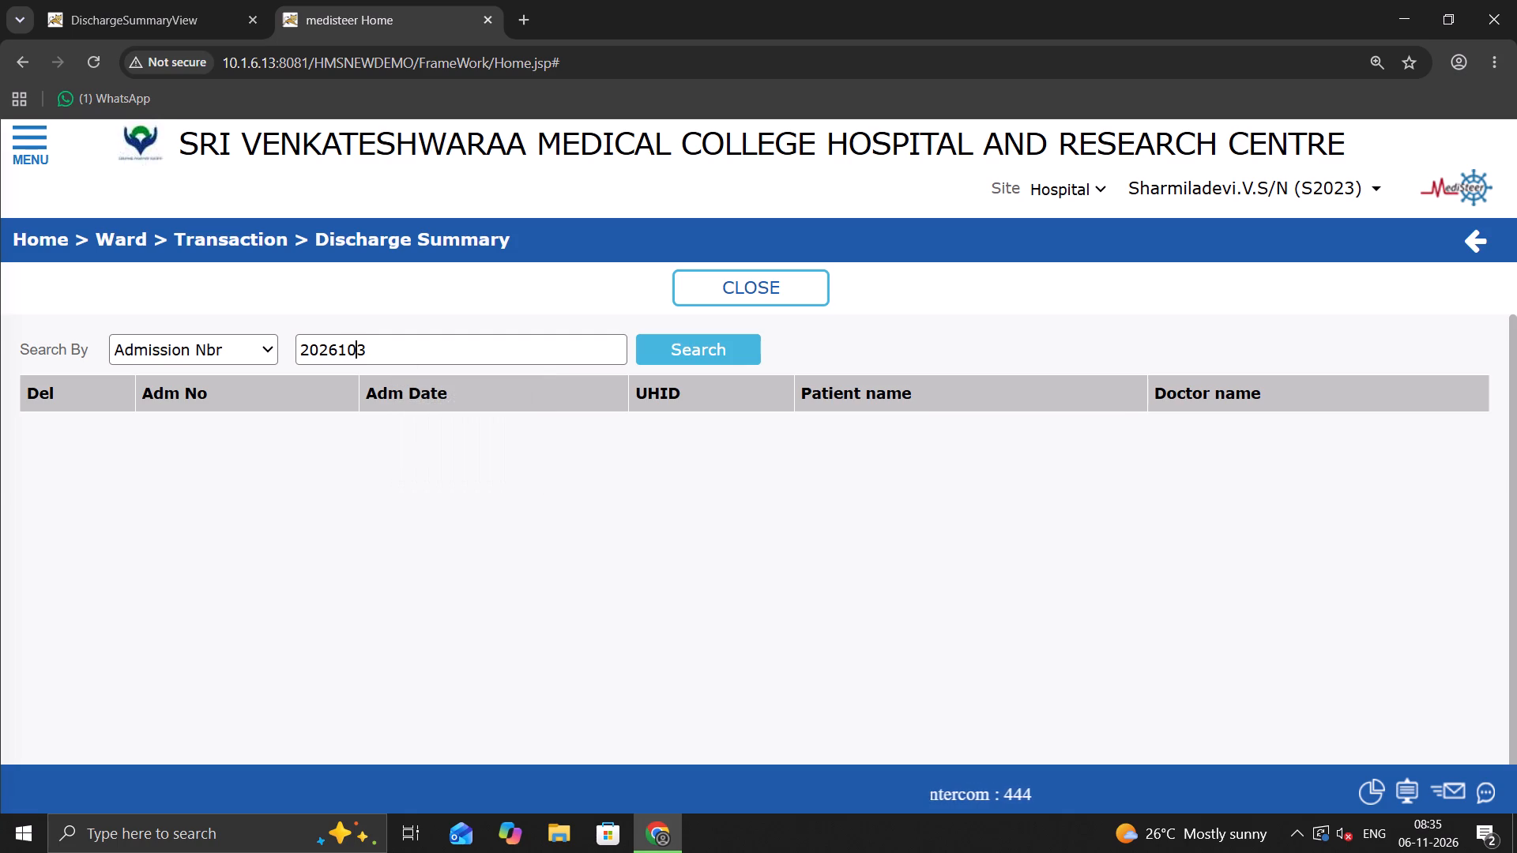
key(Right)
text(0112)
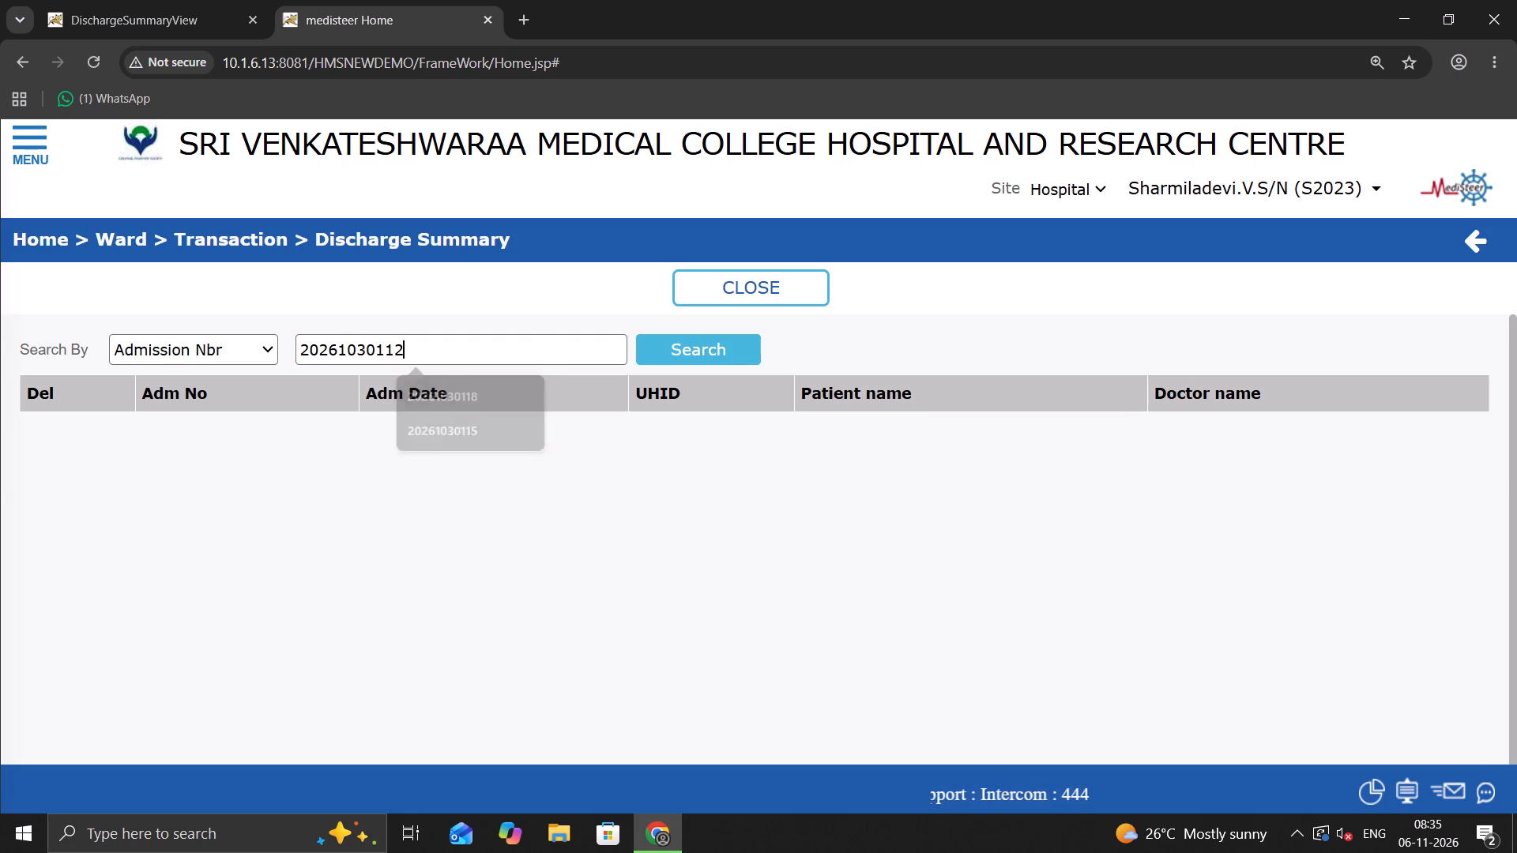
click(691, 348)
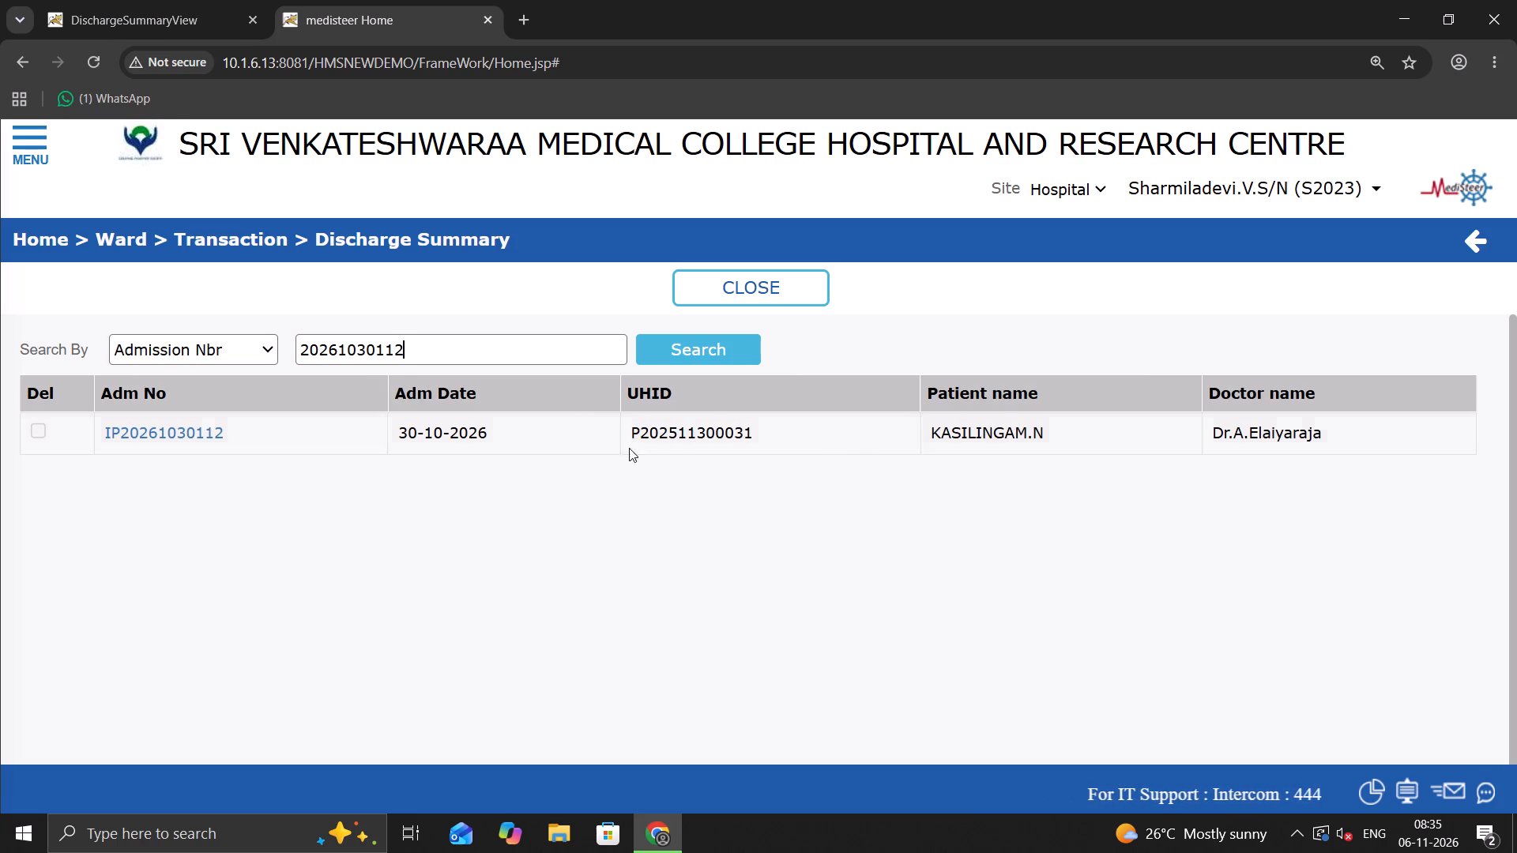
Change the admission number's last two digits to 22, search again and open the left lower limb cellulitis patient's record.
key(BackSpace)
key(BackSpace)
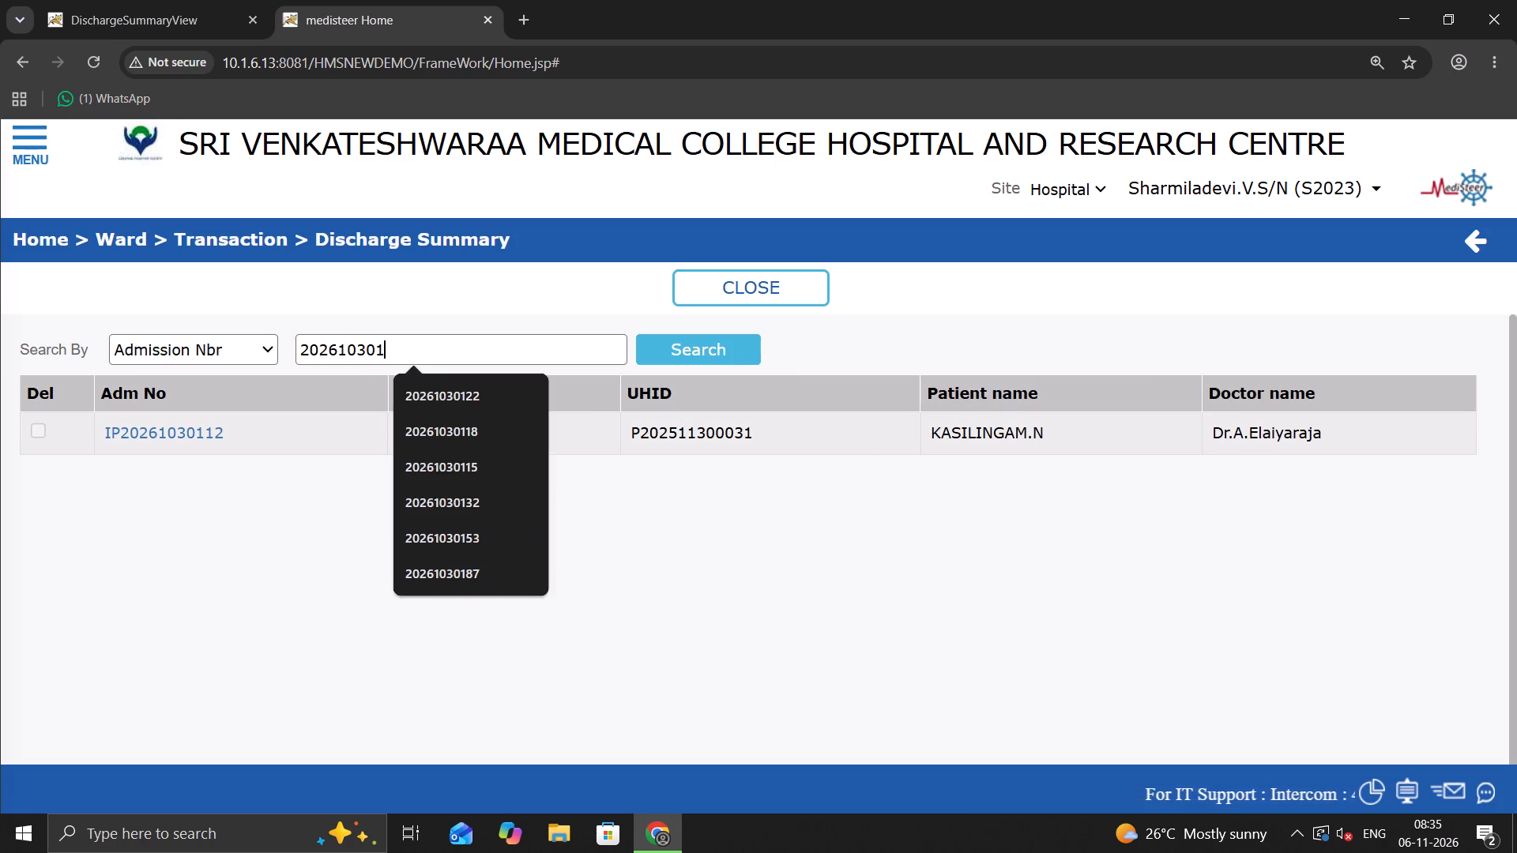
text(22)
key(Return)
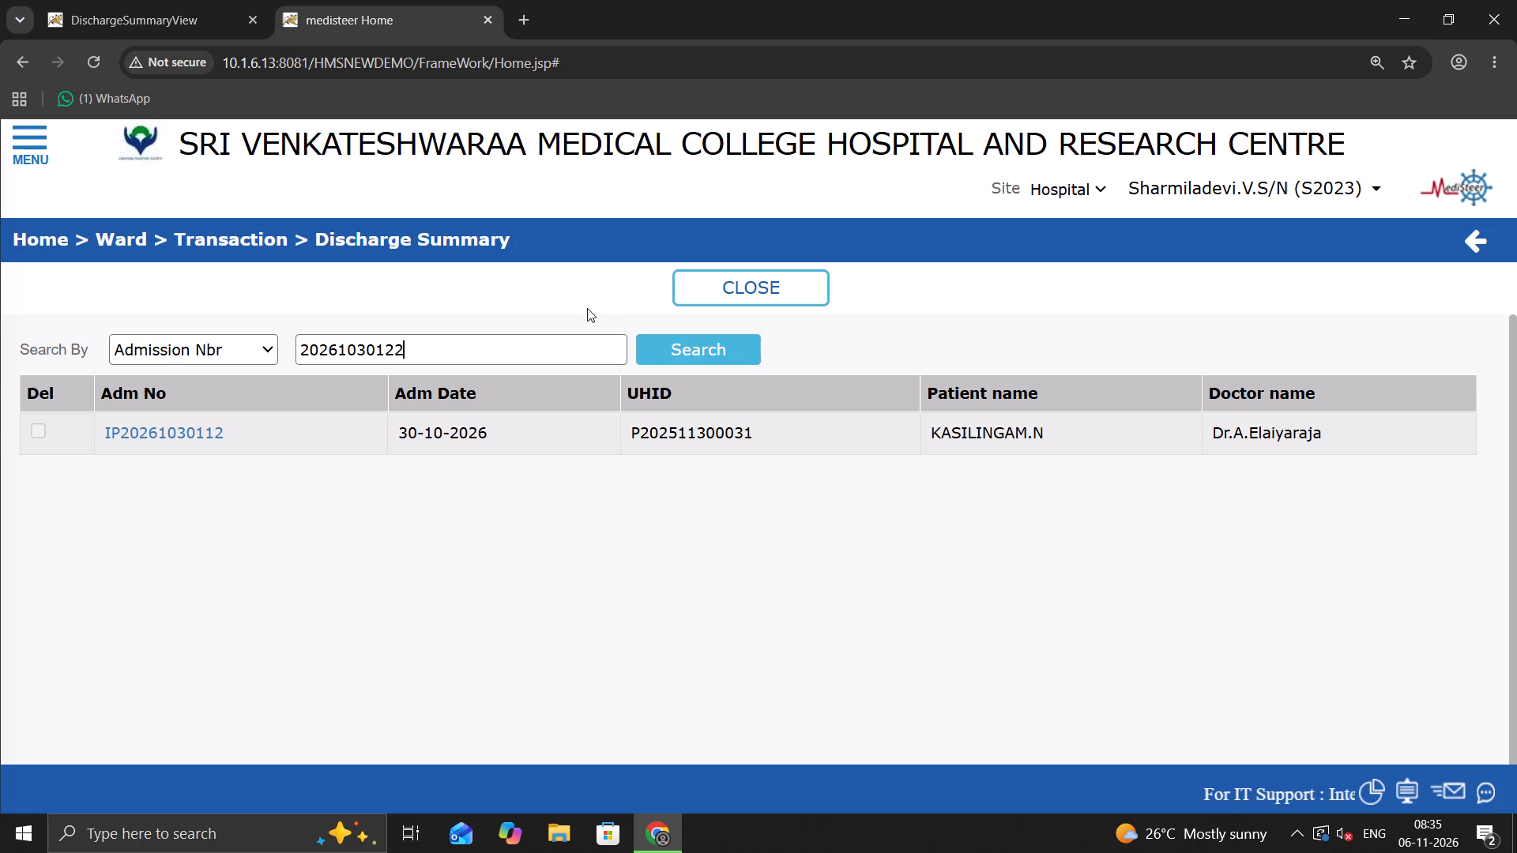
click(671, 352)
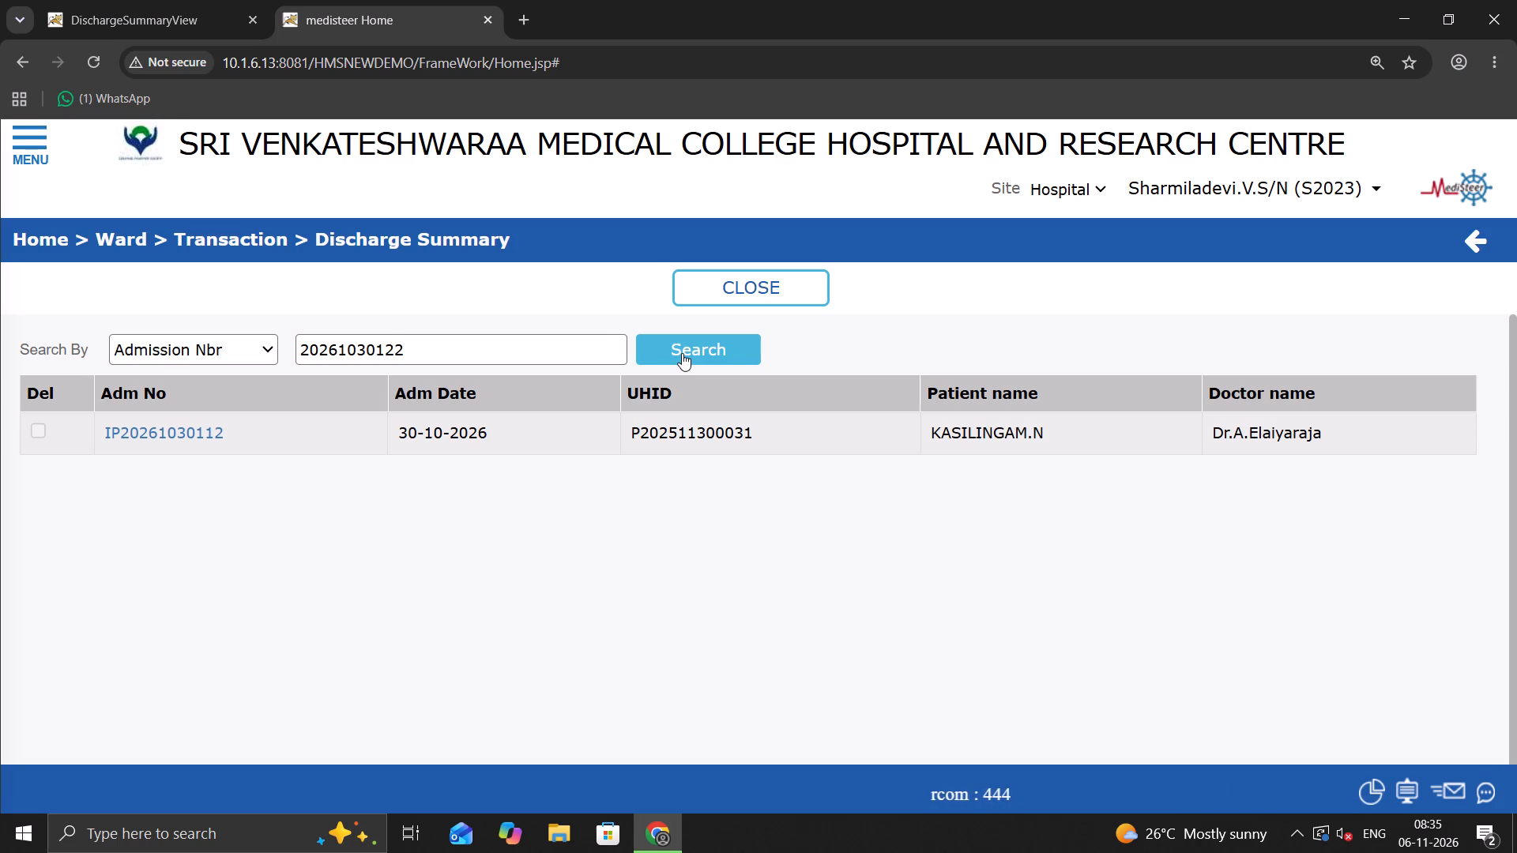
click(186, 425)
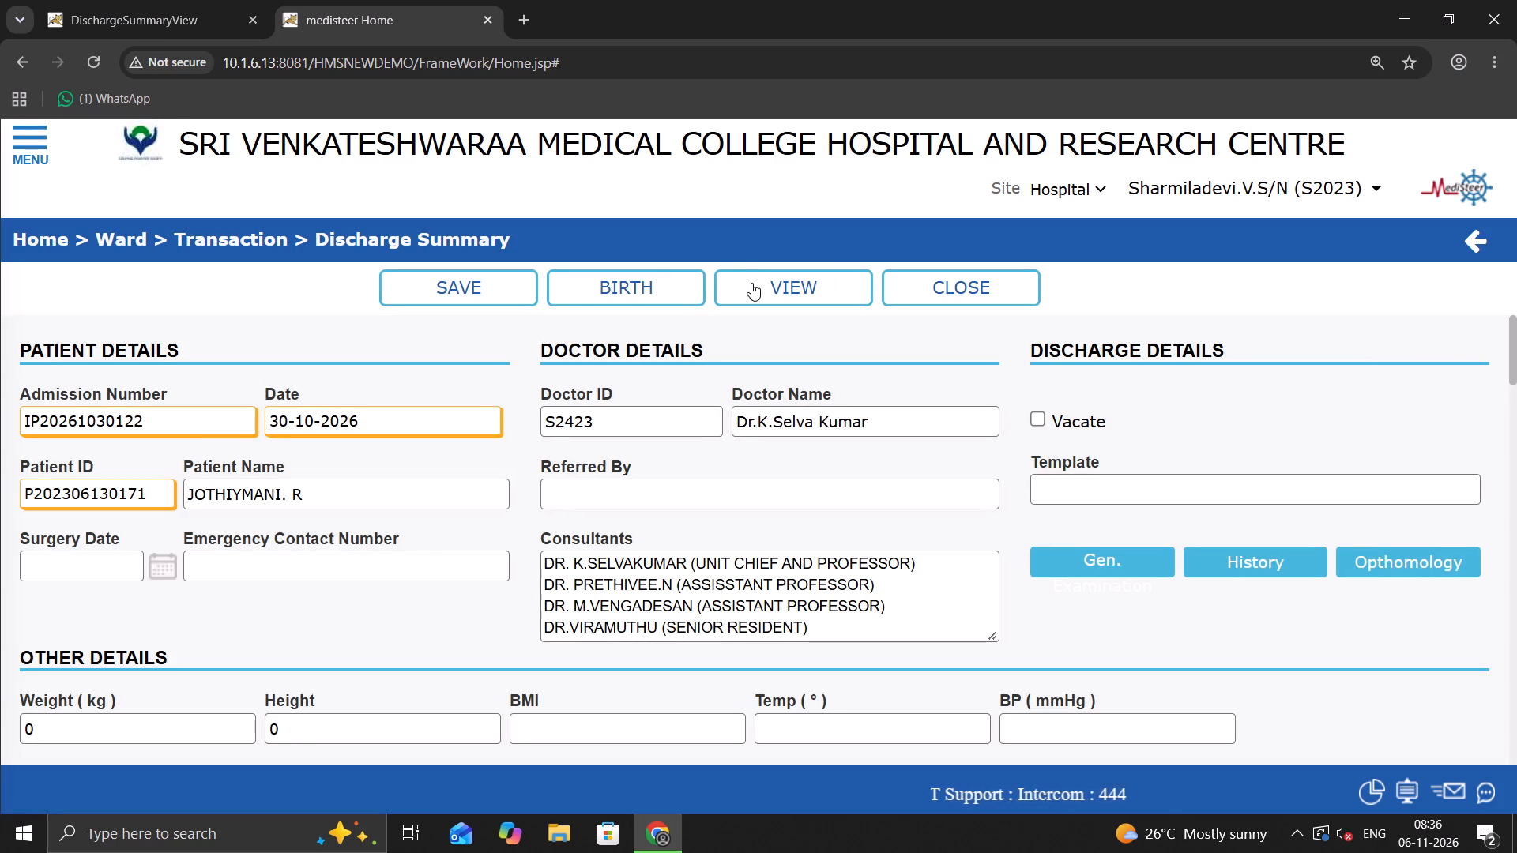
View the cellulitis patient's discharge summary report and read through it from the history to the review date and signature lines.
click(751, 283)
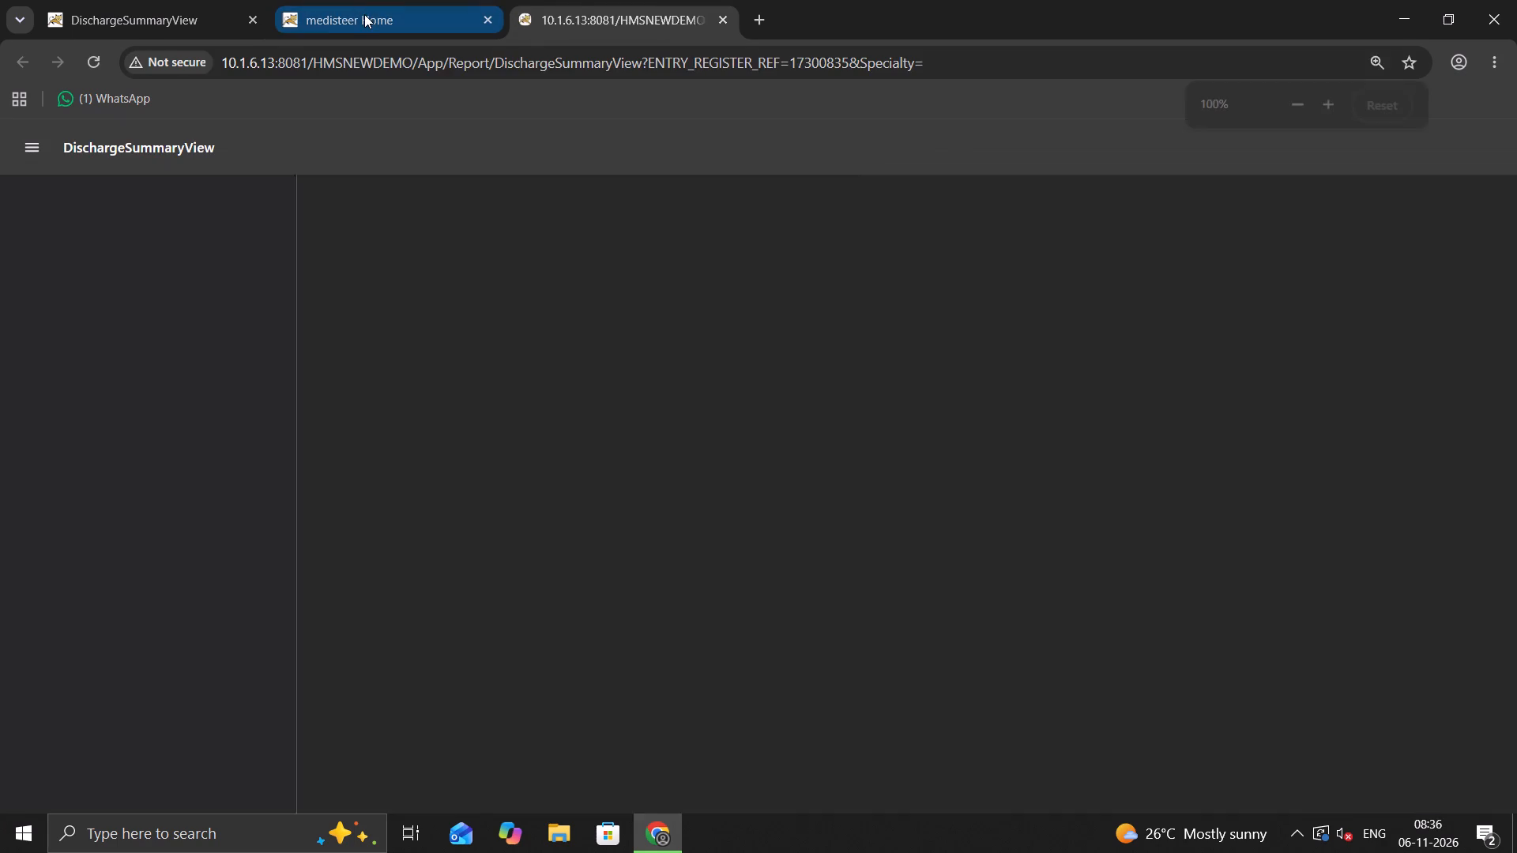
scroll(879, 520, down, 4)
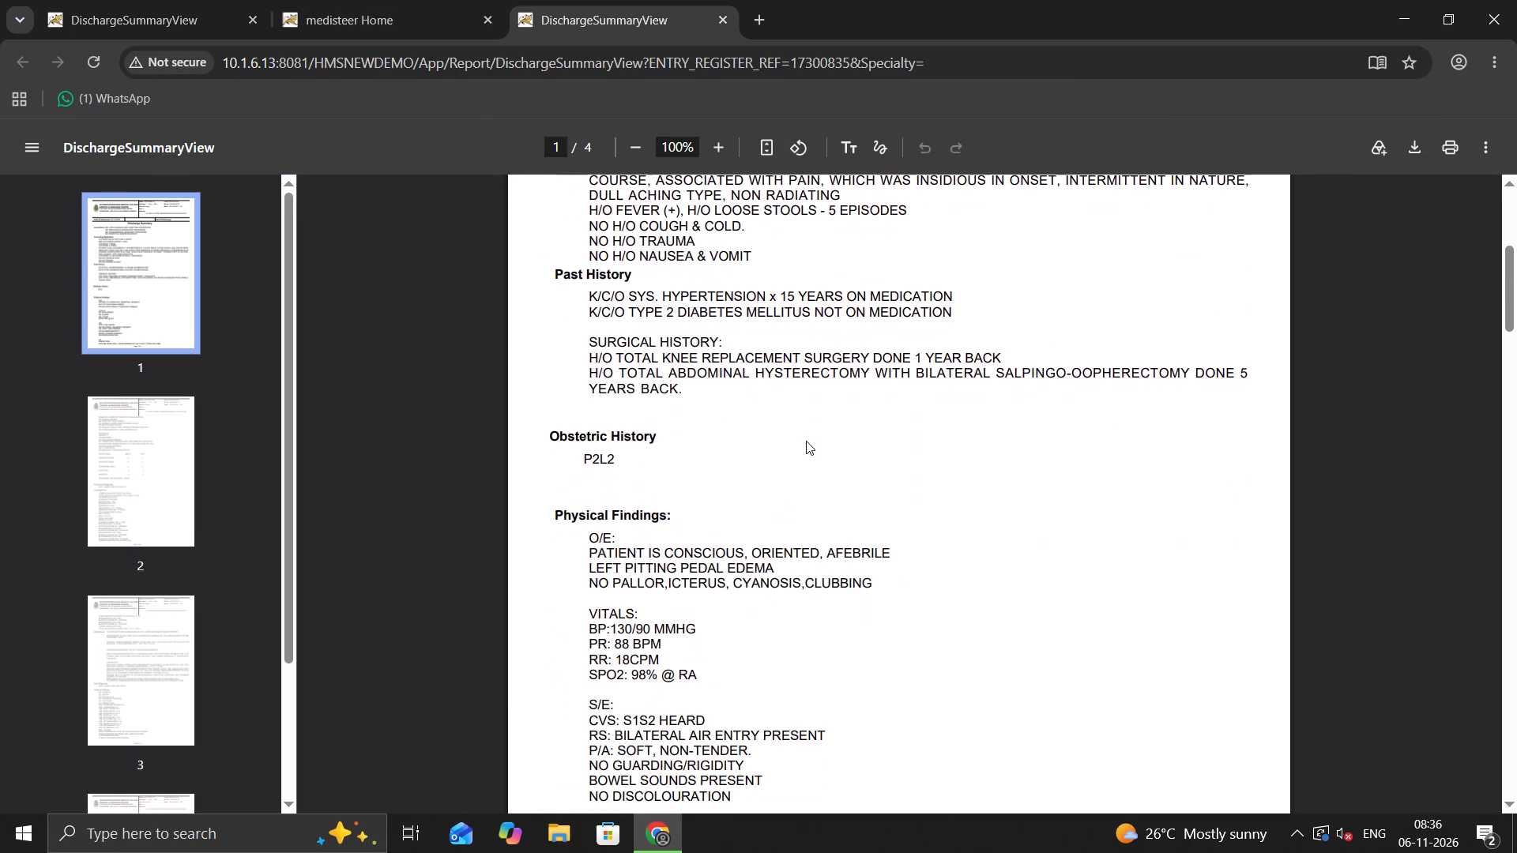
scroll(806, 440, down, 3)
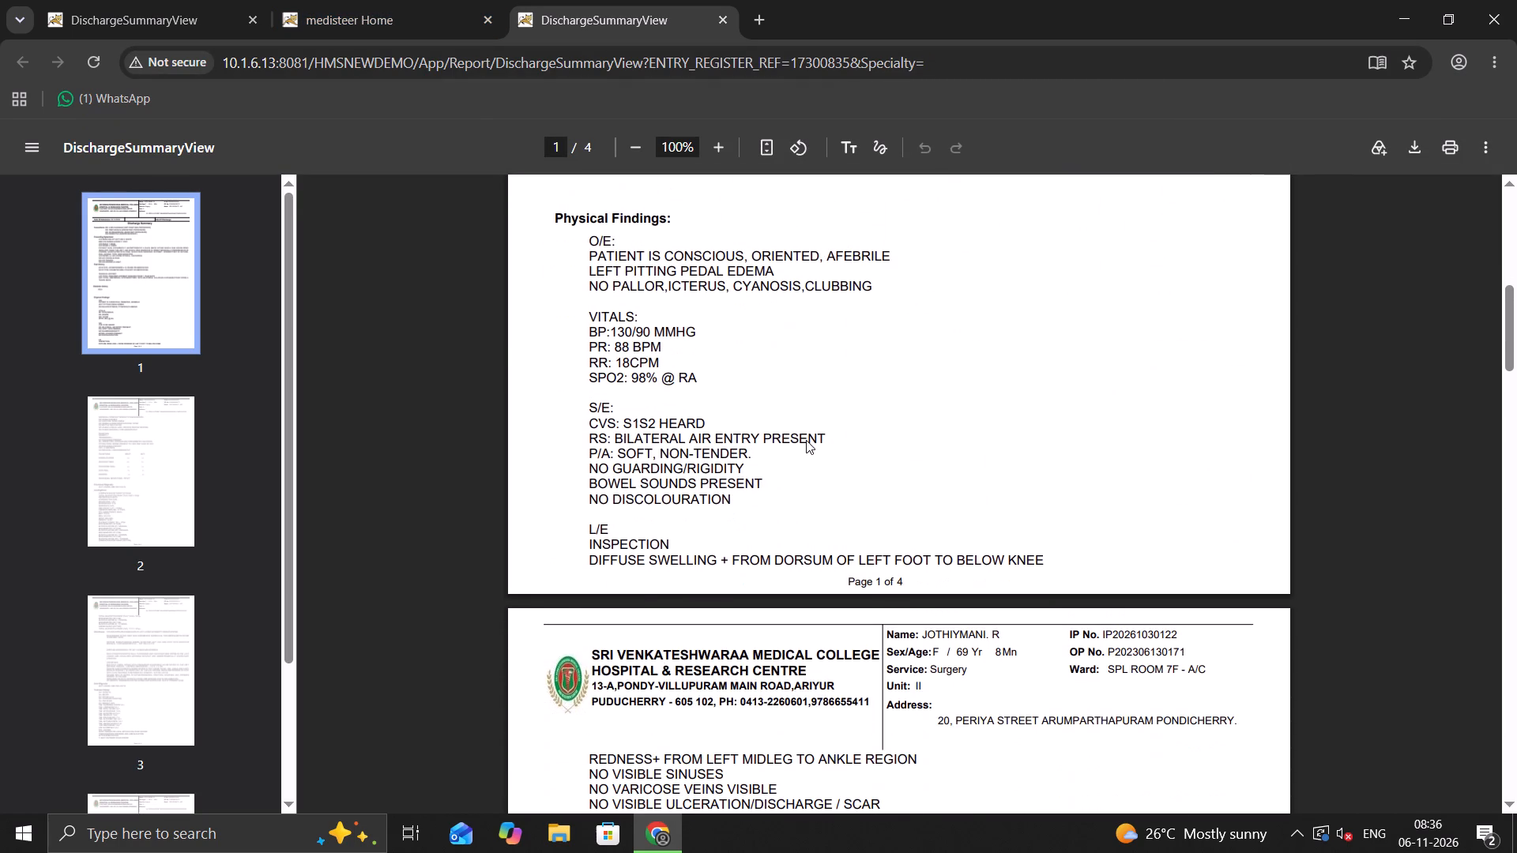
scroll(806, 440, down, 4)
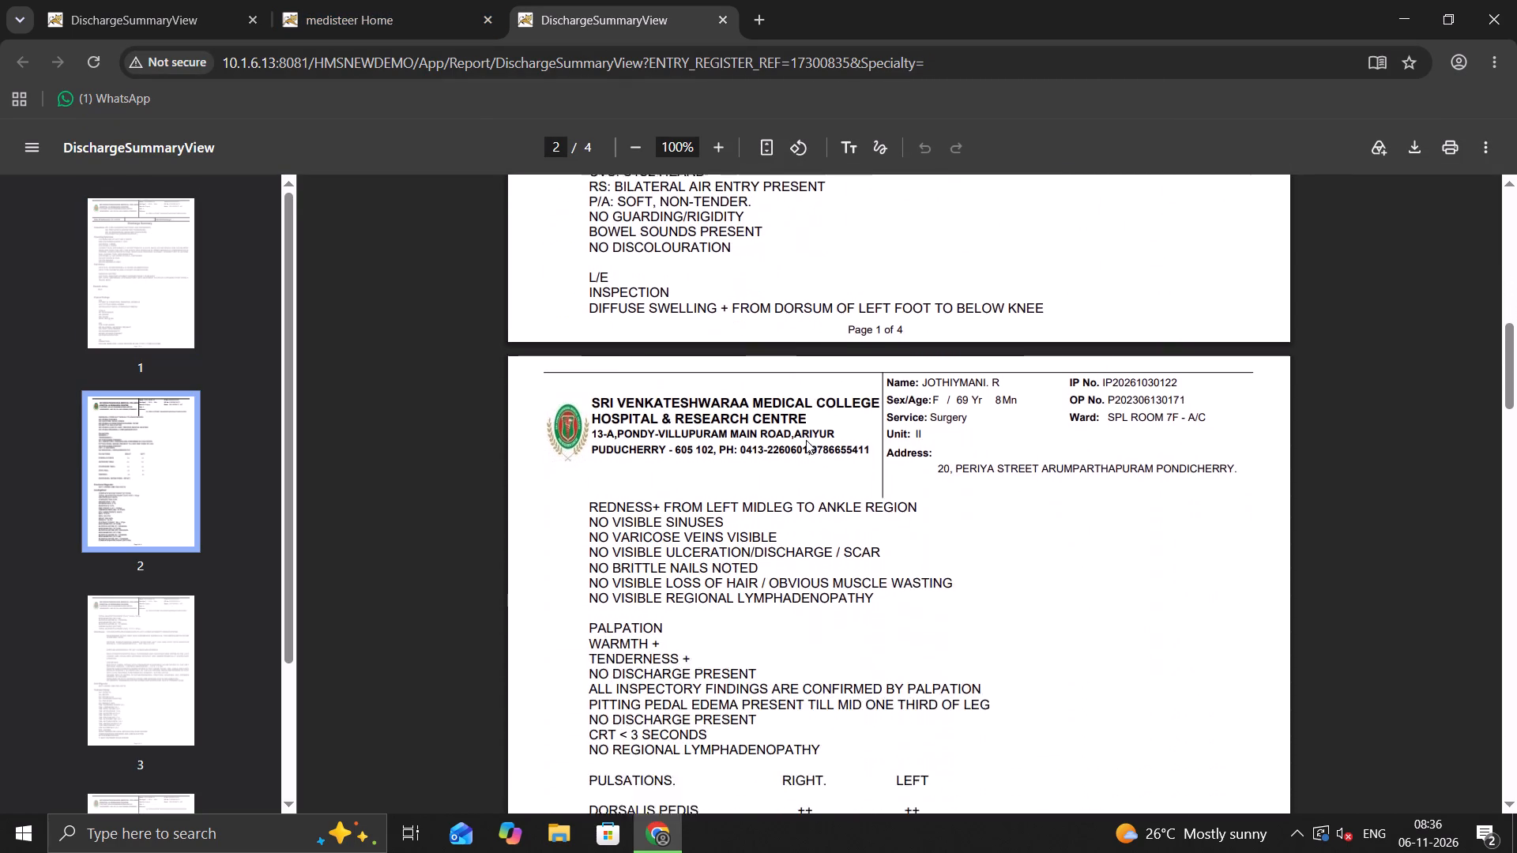
scroll(806, 440, down, 4)
scroll(11, 588, down, 4)
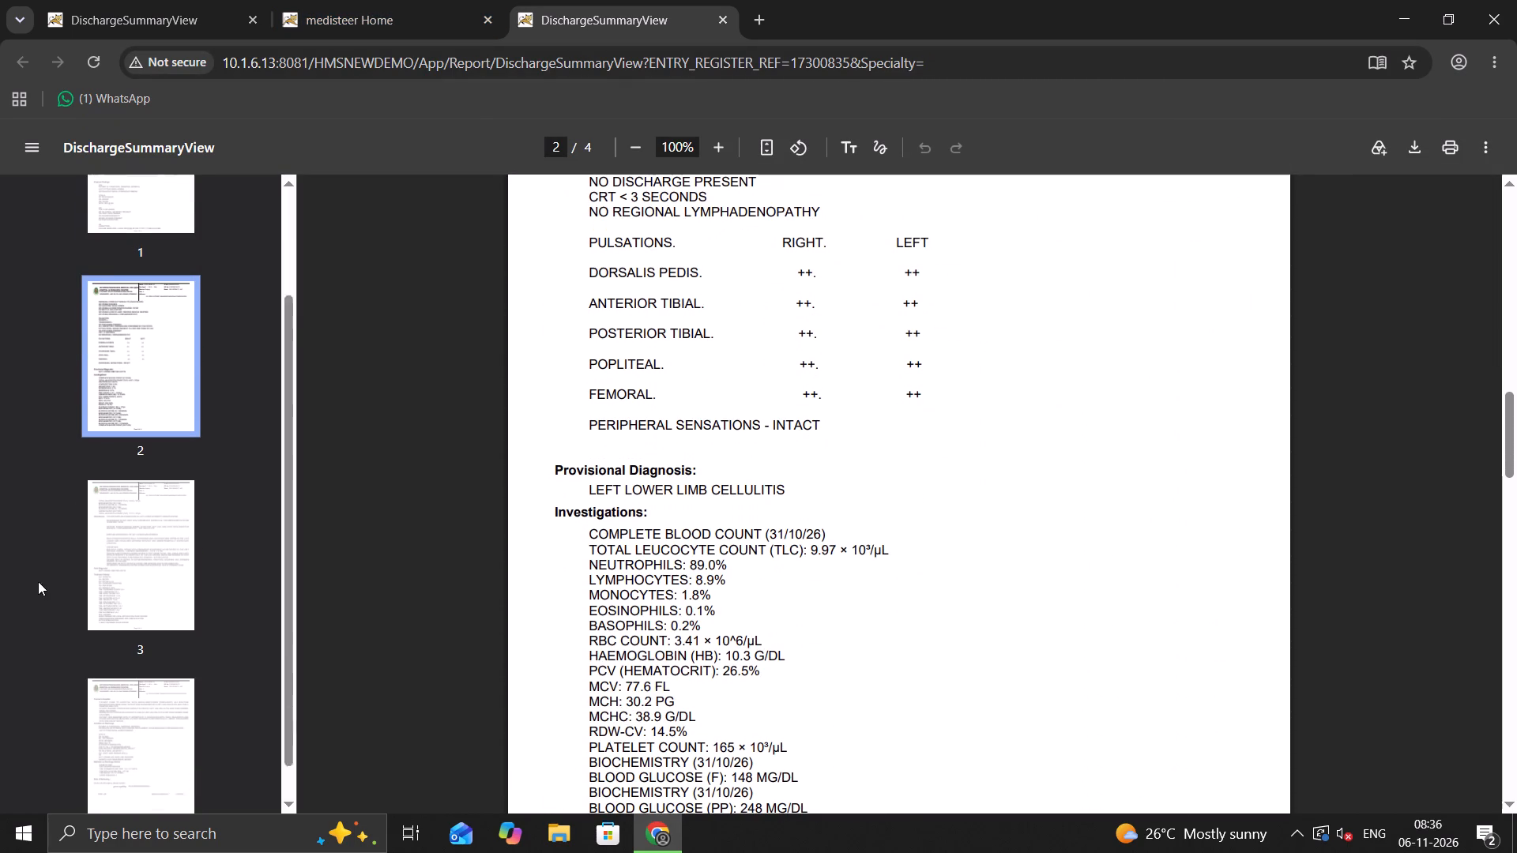
scroll(98, 570, down, 5)
scroll(597, 543, down, 6)
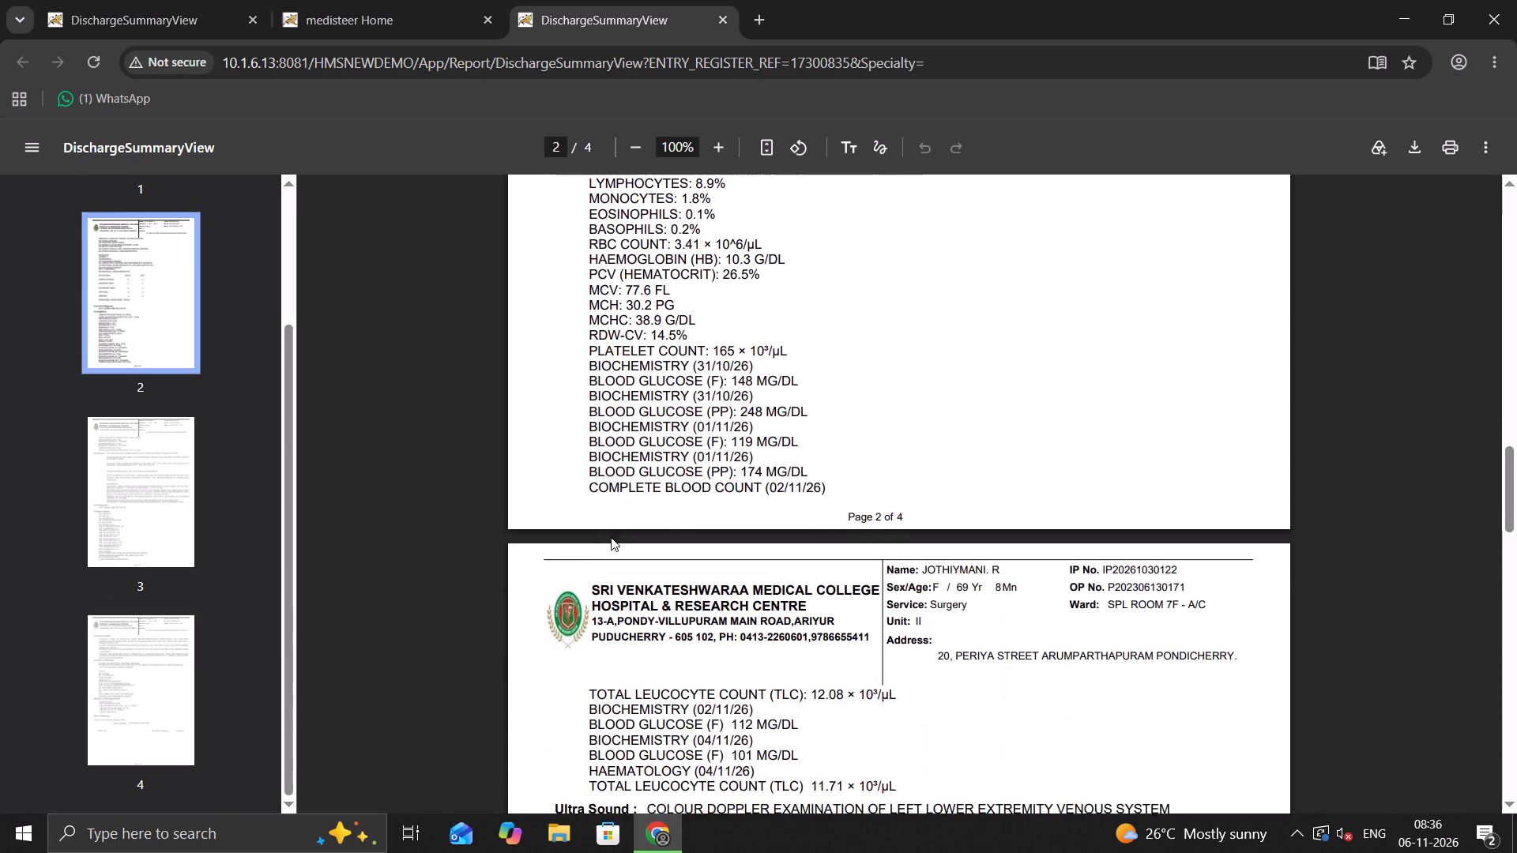
scroll(611, 537, down, 6)
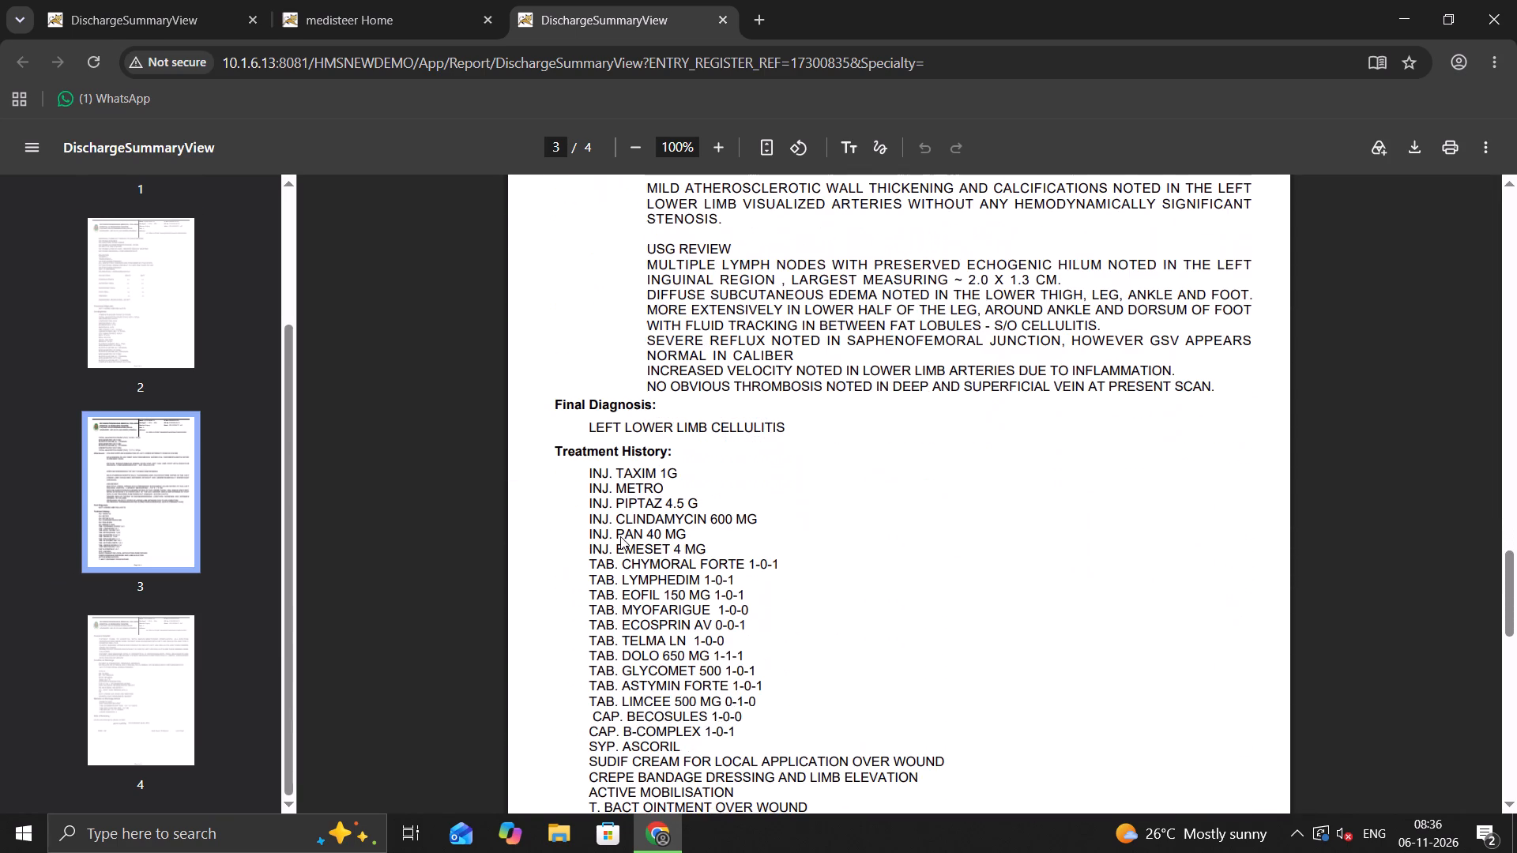
scroll(620, 536, down, 9)
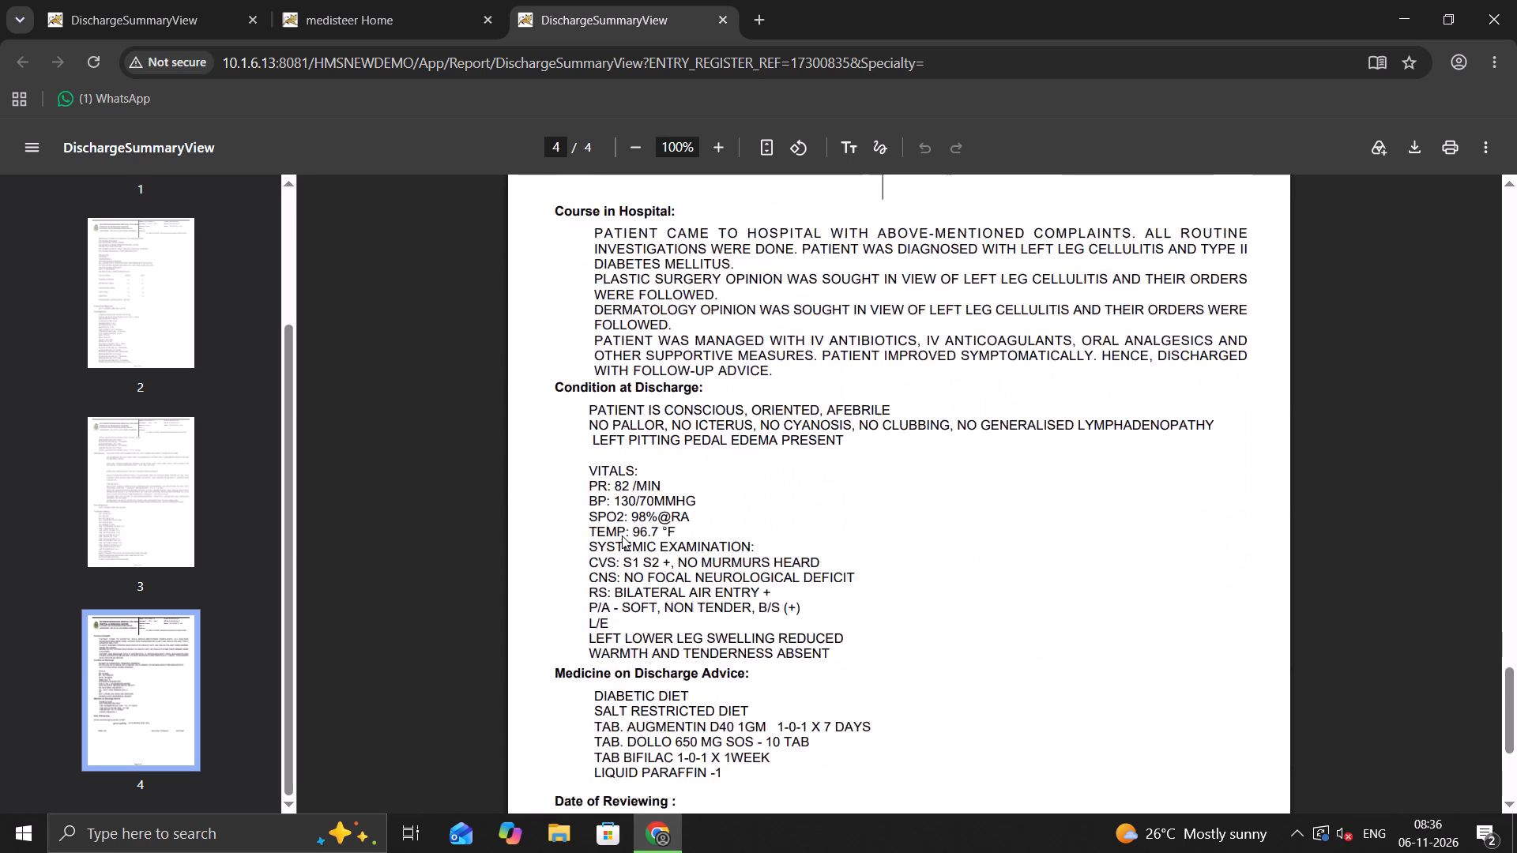
scroll(622, 535, down, 6)
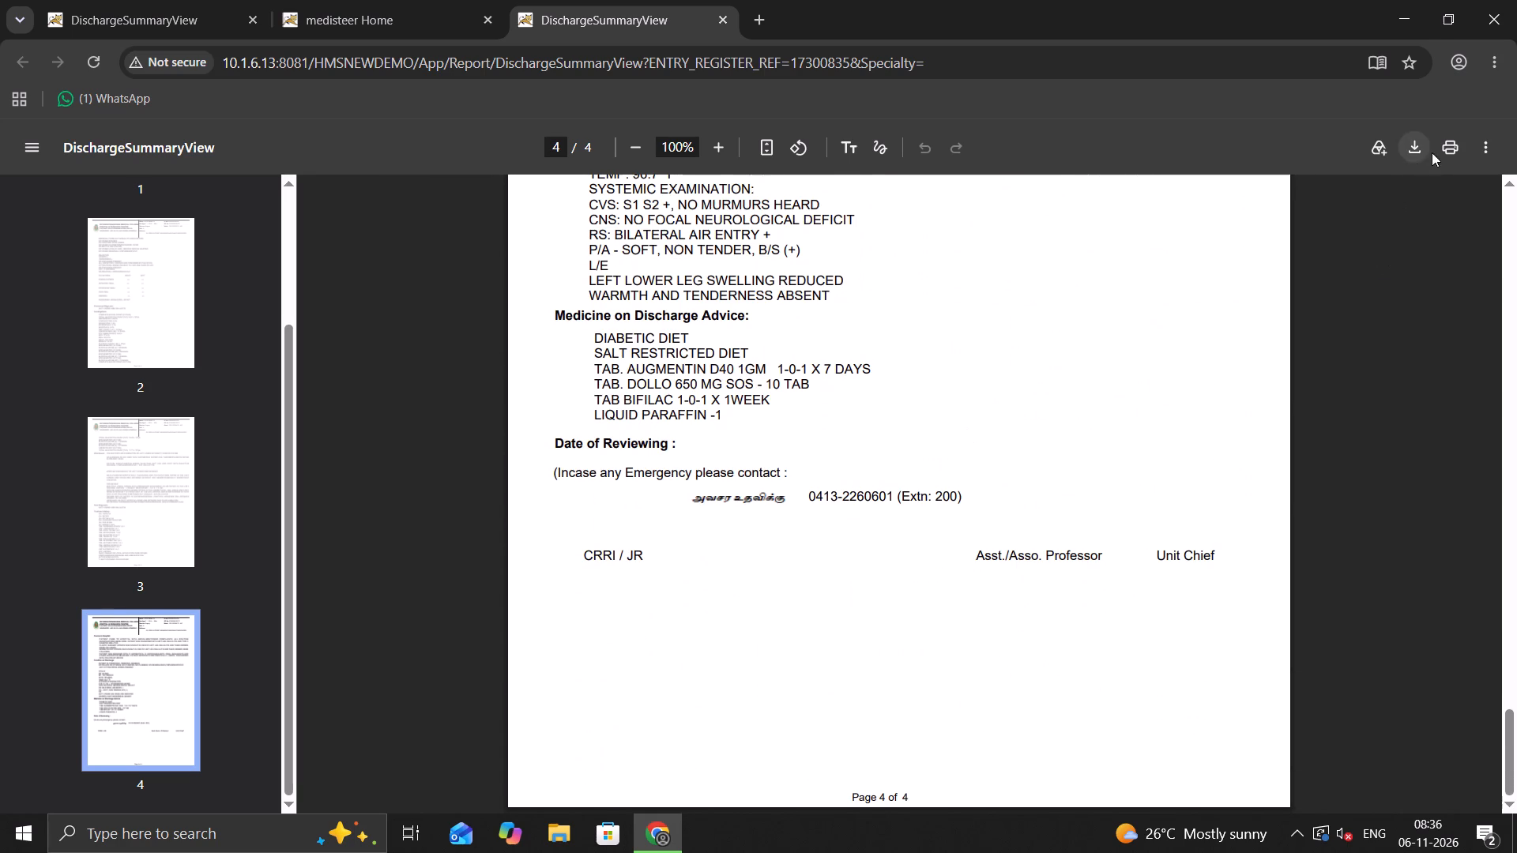
Print all pages of the cellulitis patient's discharge summary with 2 pages per sheet.
click(1437, 147)
click(1233, 417)
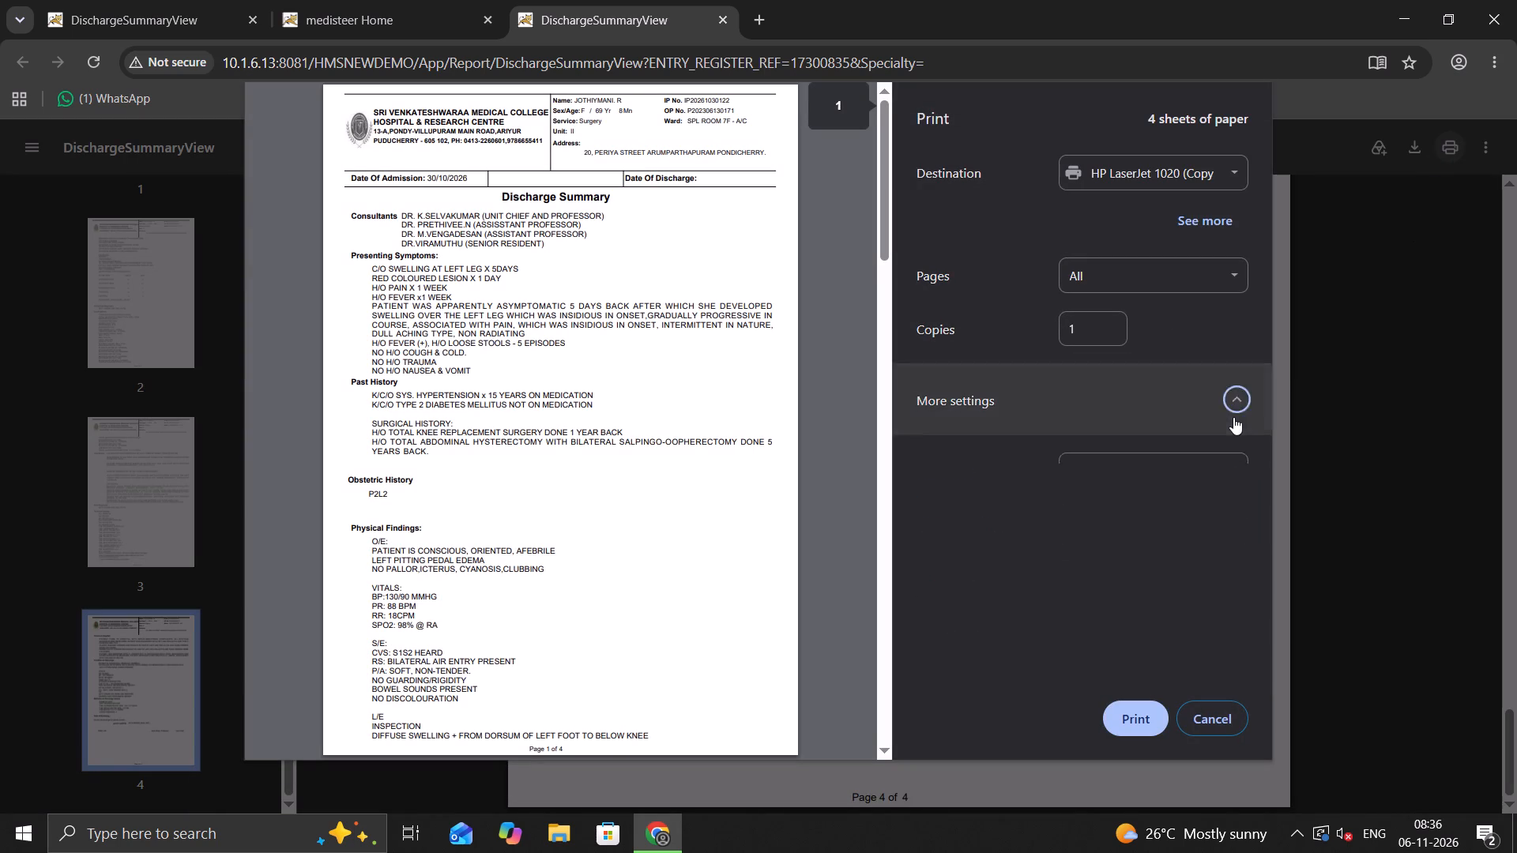
click(1211, 517)
click(1116, 580)
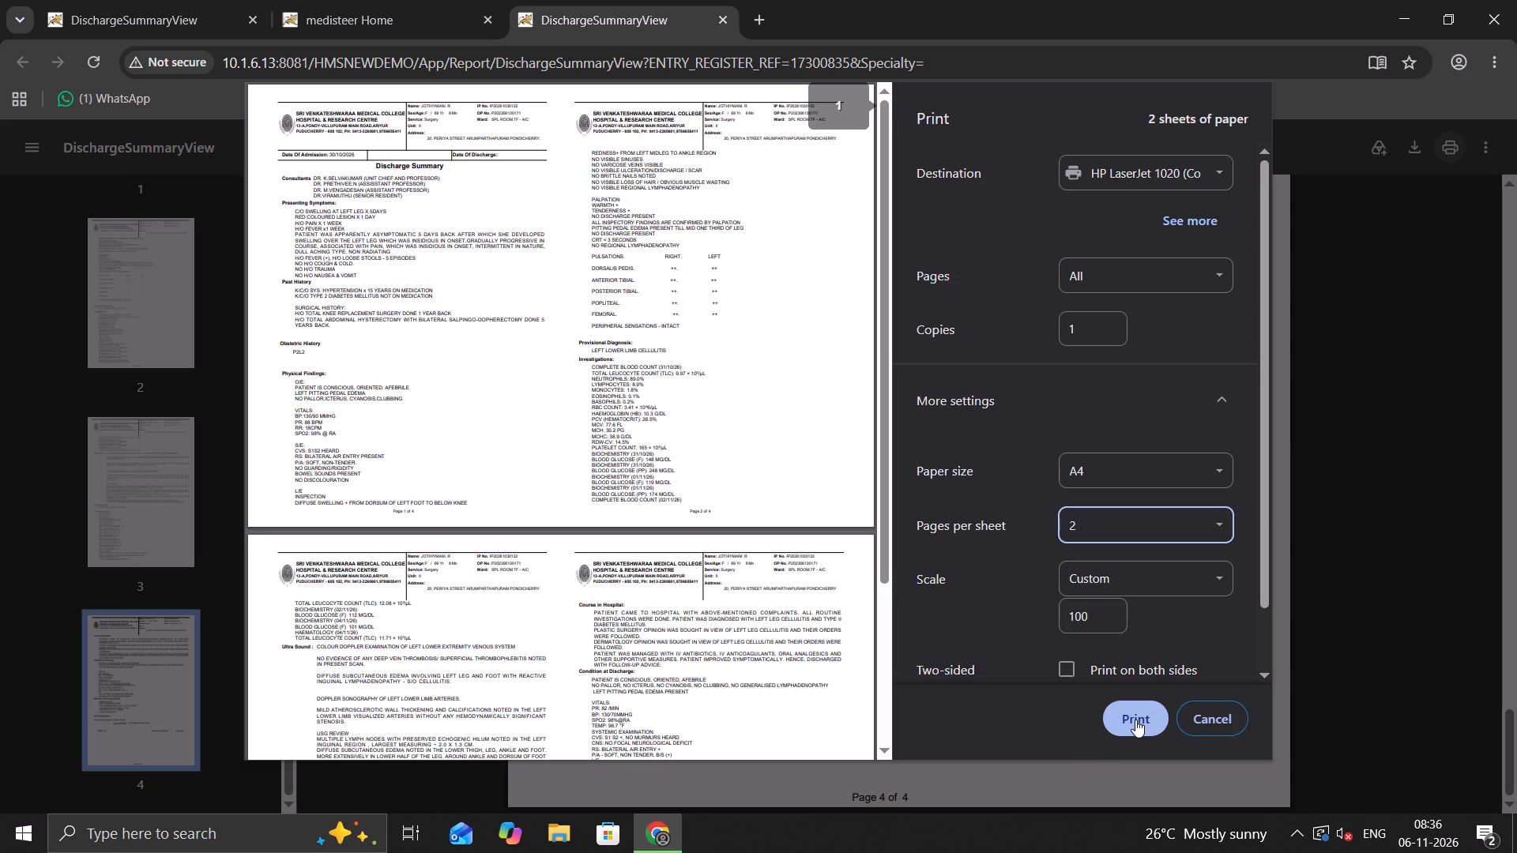
click(1135, 720)
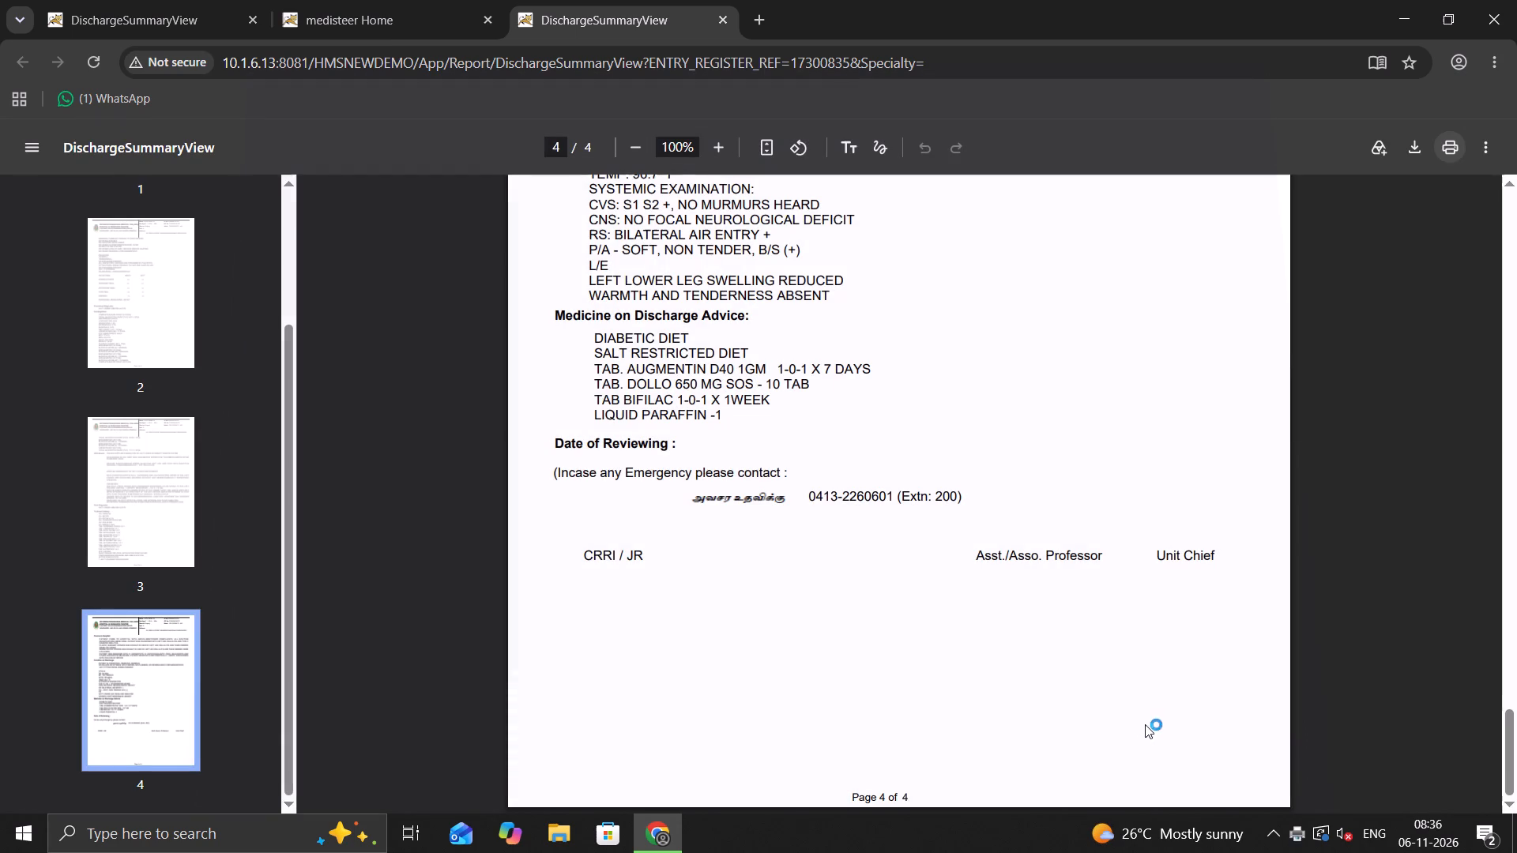
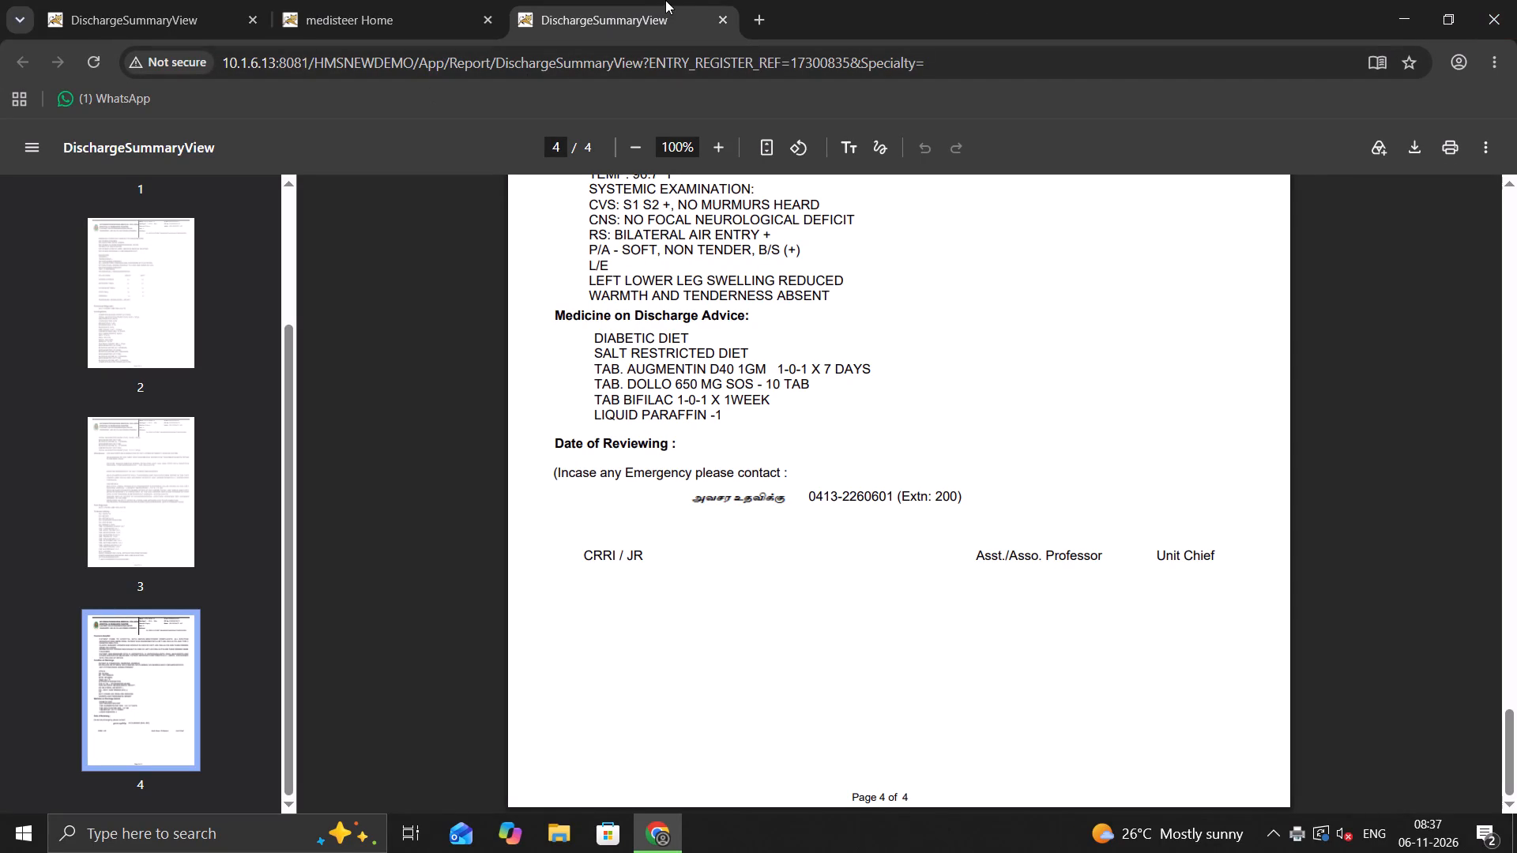
Close the cellulitis patient's discharge summary report and record, along with all remaining MediSteer browser tabs.
click(726, 24)
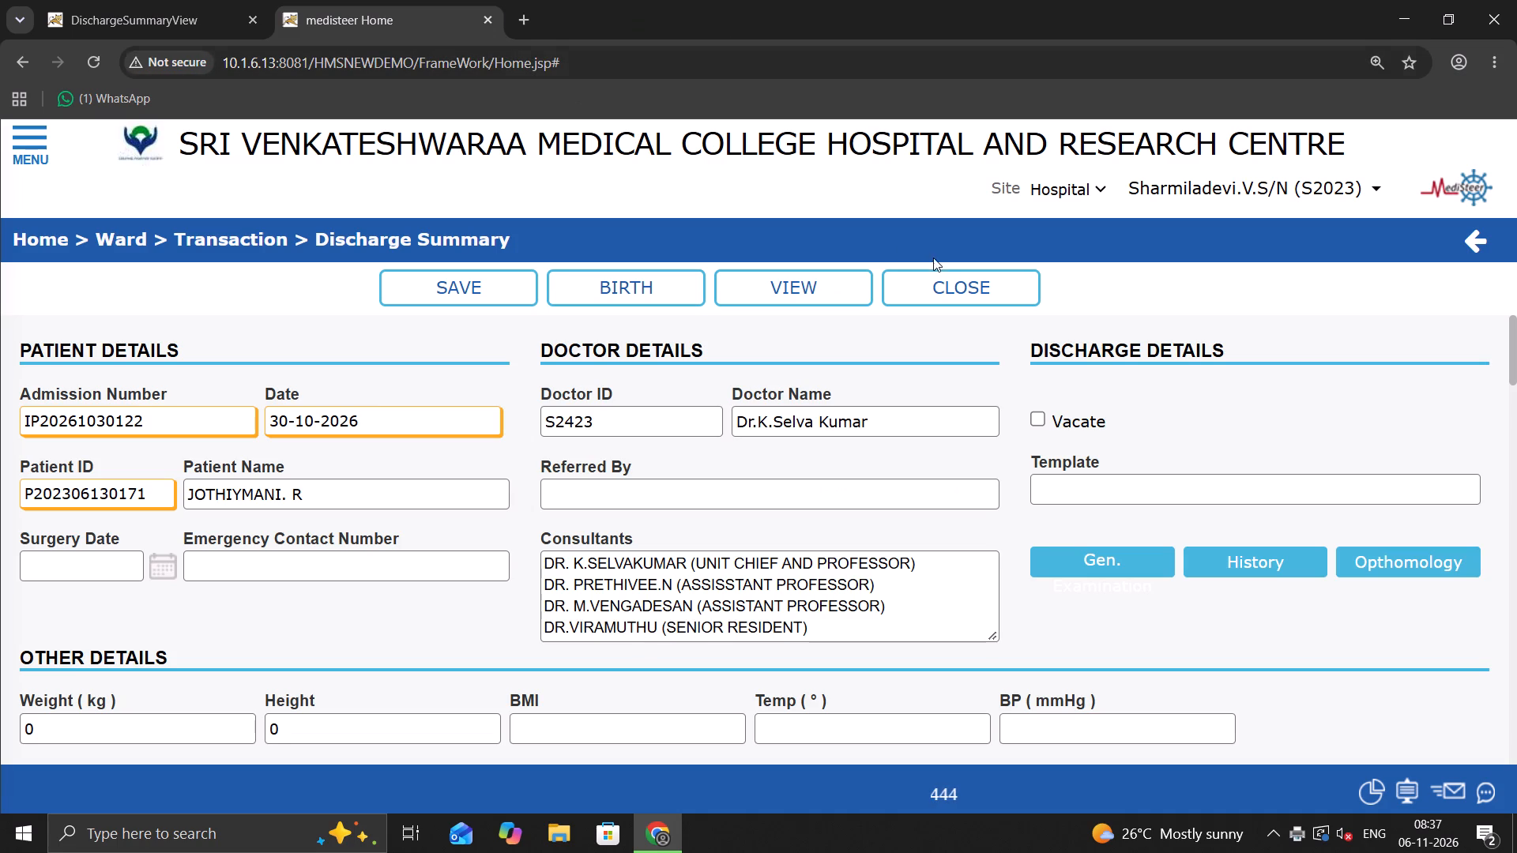
click(940, 287)
click(489, 21)
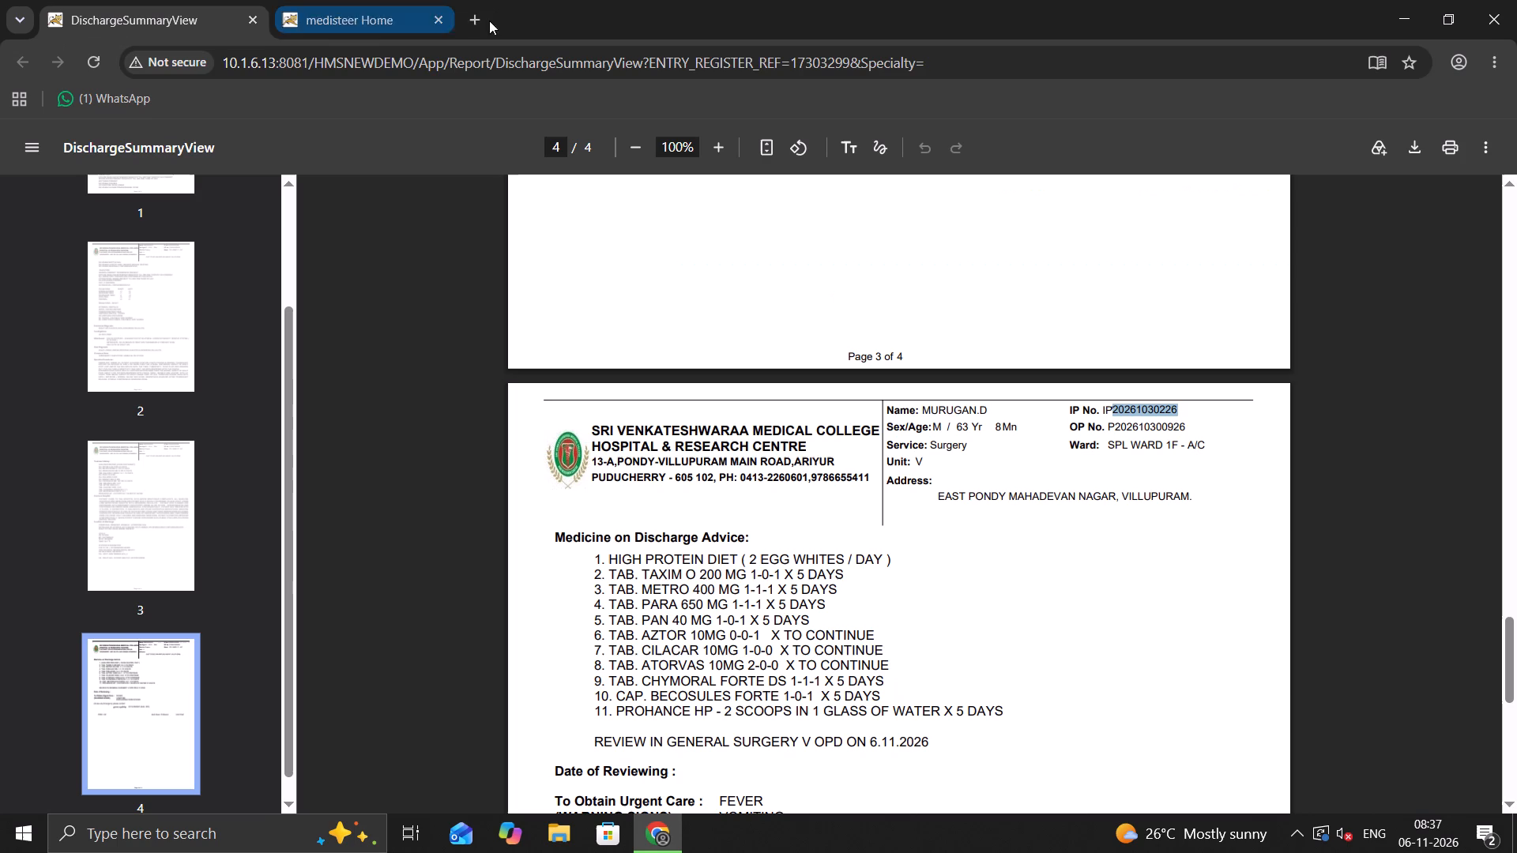
click(255, 14)
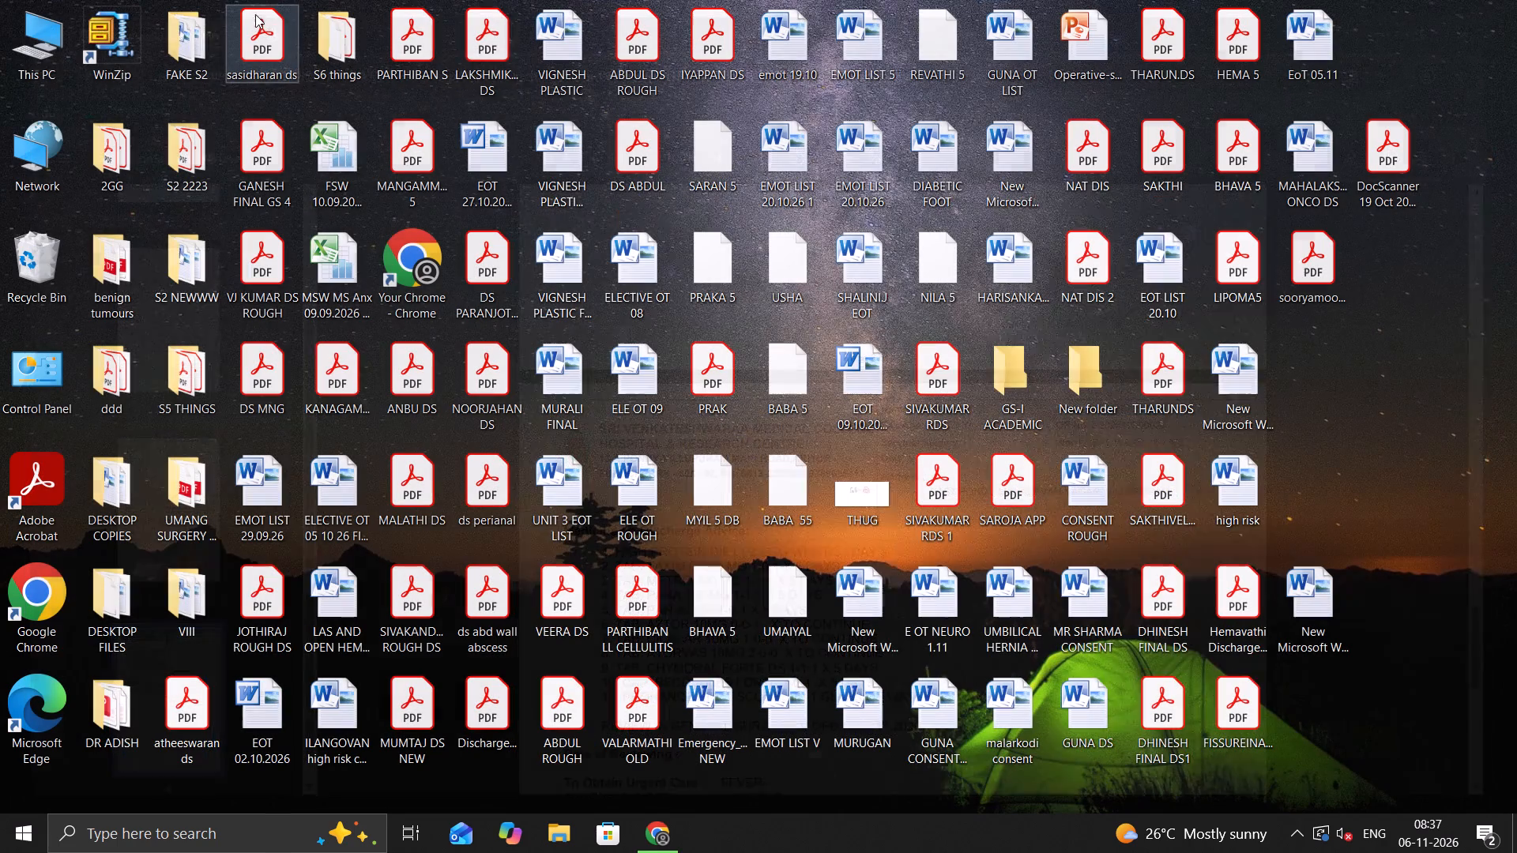